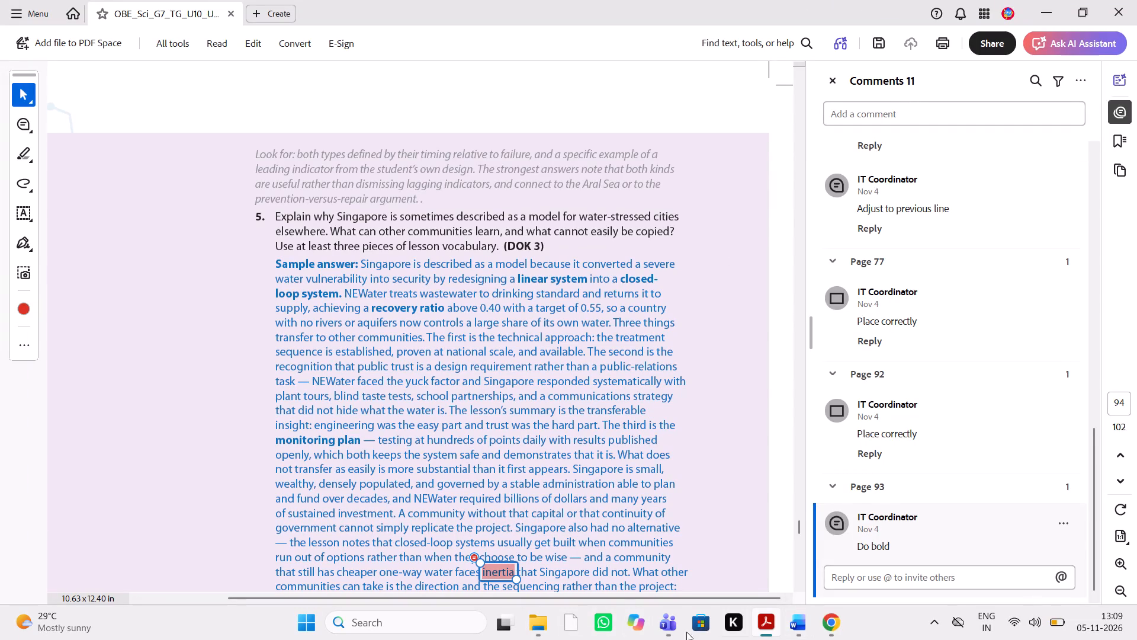
In File Explorer, check the OBE_Sci_G7_TG_U10 folder against its zipped copy and delete the zip from the GRADE-7 folder.
{"action": "left_click", "coordinate": [529, 628]}
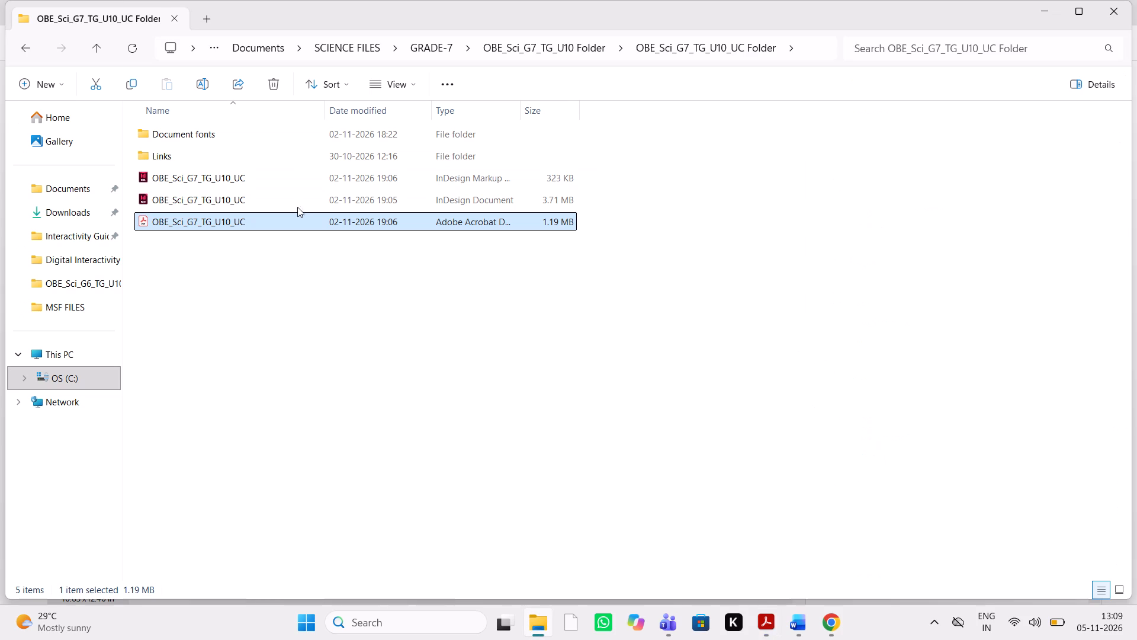
{"action": "double_click", "coordinate": [560, 47]}
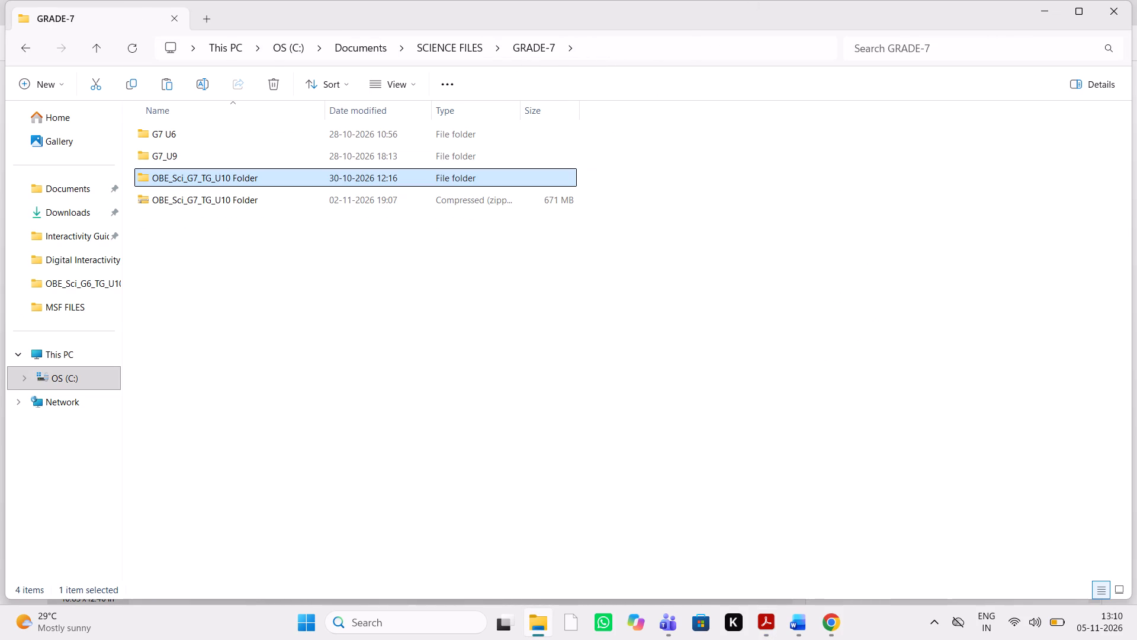
{"action": "double_click", "coordinate": [227, 176]}
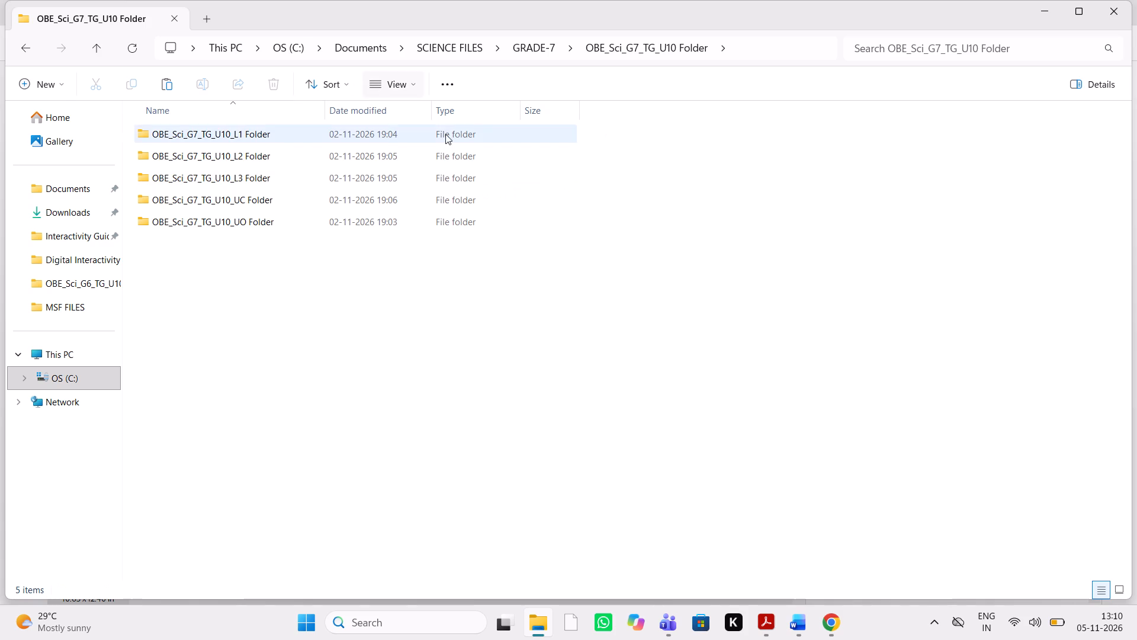
{"action": "left_click", "coordinate": [530, 51]}
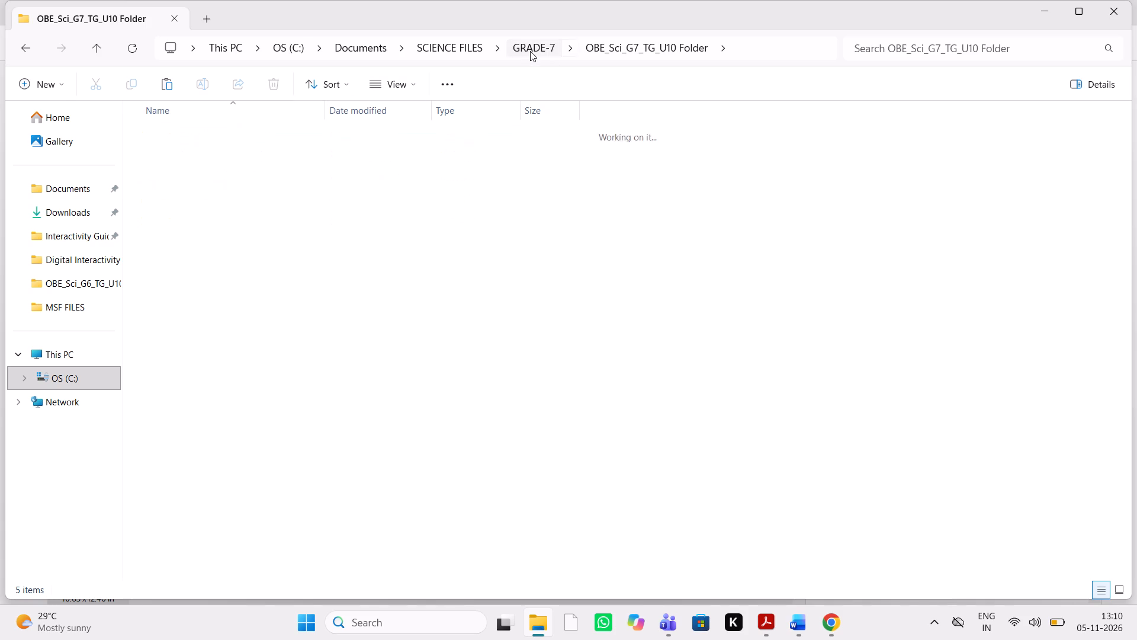
{"action": "double_click", "coordinate": [306, 199]}
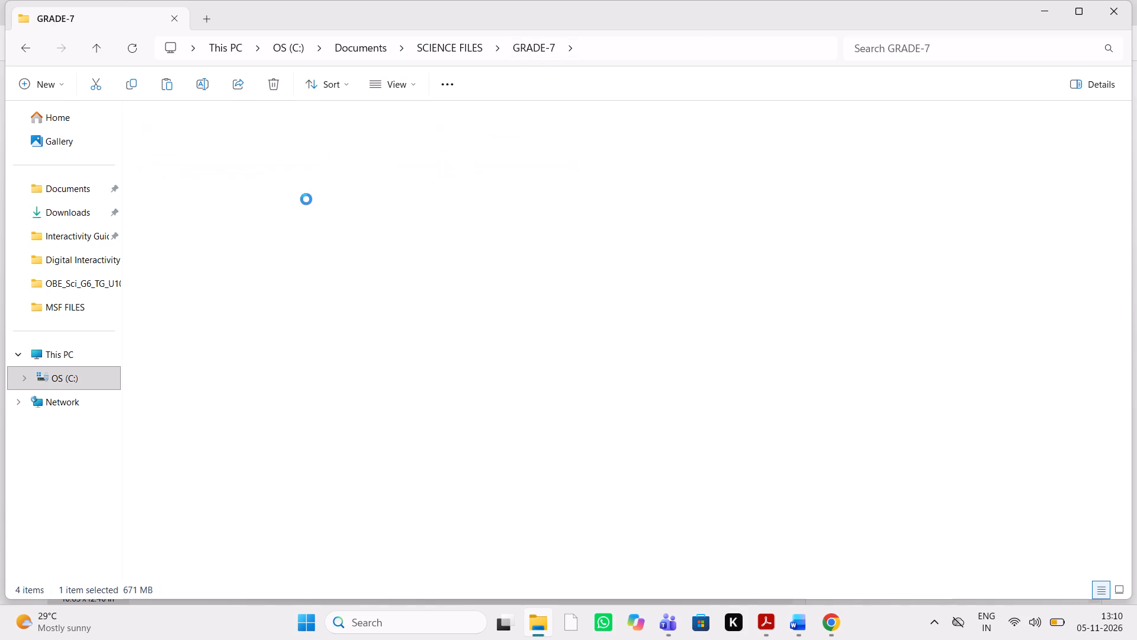
{"action": "double_click", "coordinate": [548, 136]}
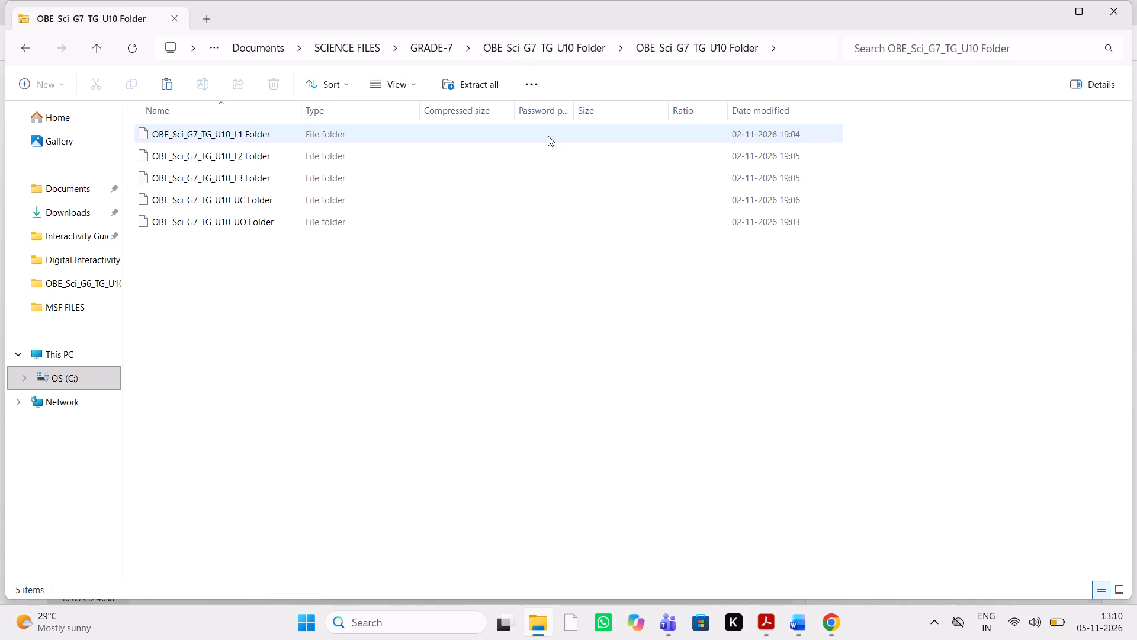
{"action": "left_click", "coordinate": [556, 42]}
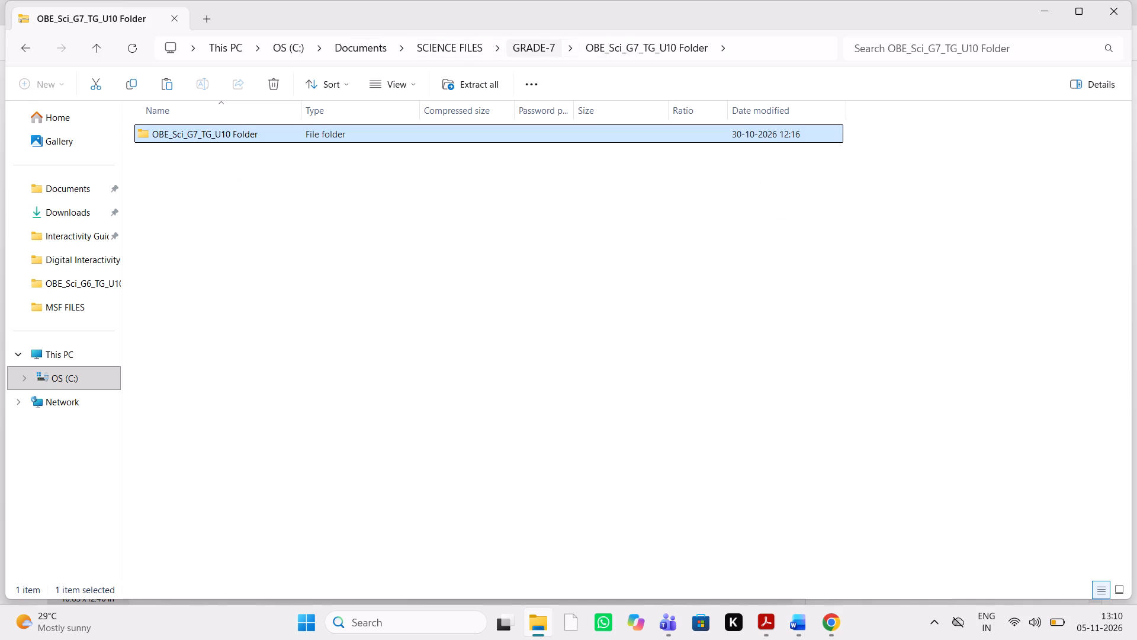
{"action": "left_click", "coordinate": [549, 51]}
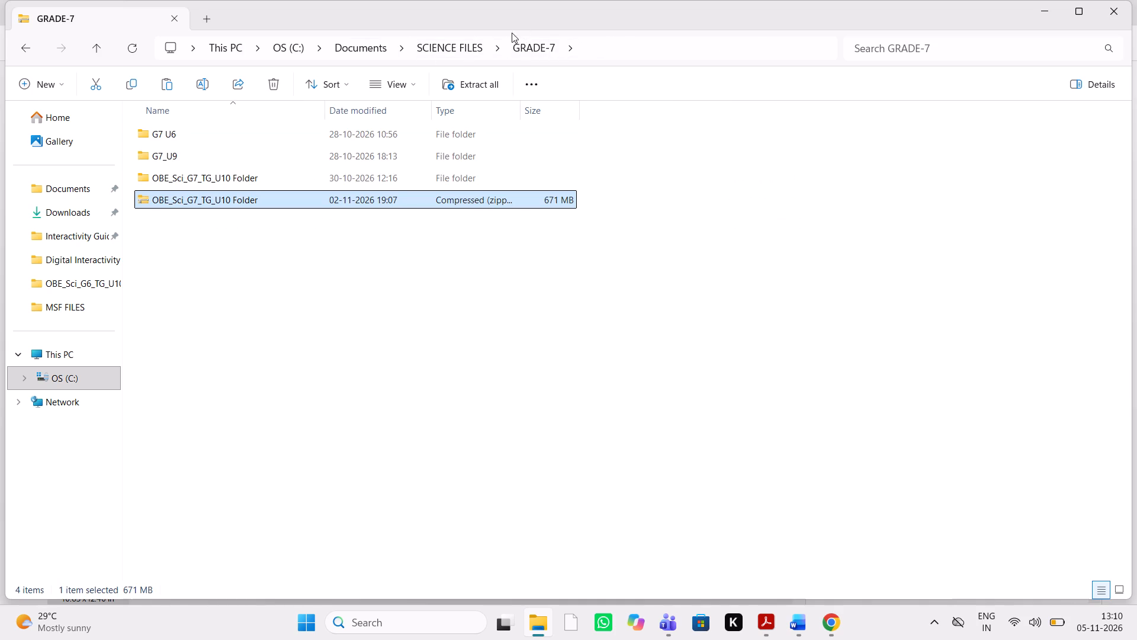
{"action": "left_click", "coordinate": [281, 79]}
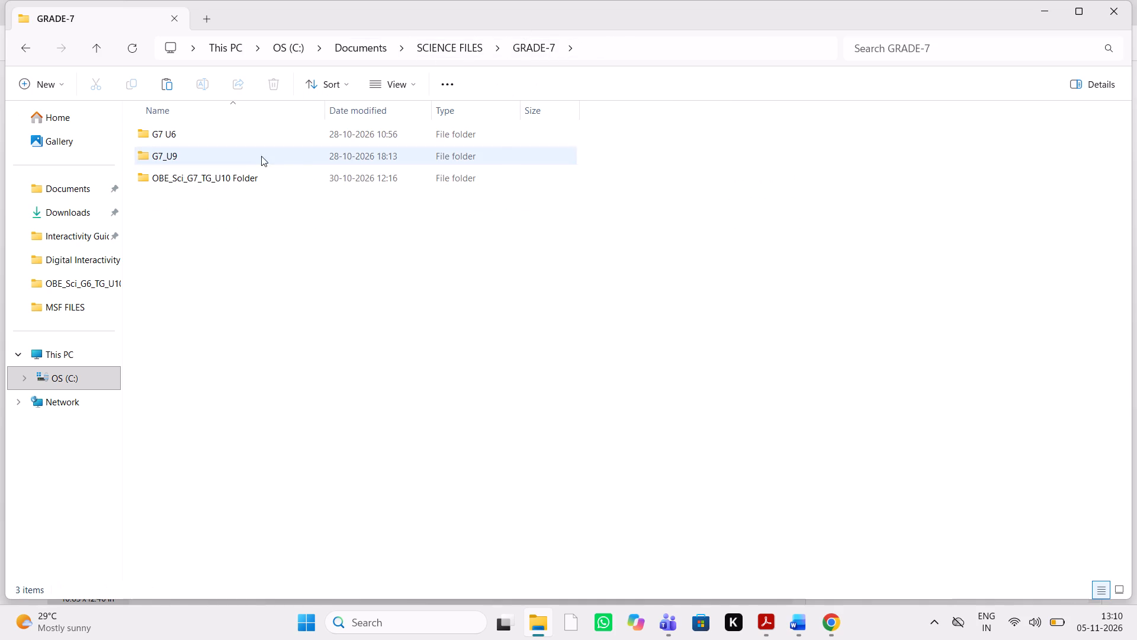
Open the InDesign document OBE_Sci_G7_TG_U10_UO from the UO folder inside OBE_Sci_G7_TG_U10 Folder.
{"action": "double_click", "coordinate": [243, 176]}
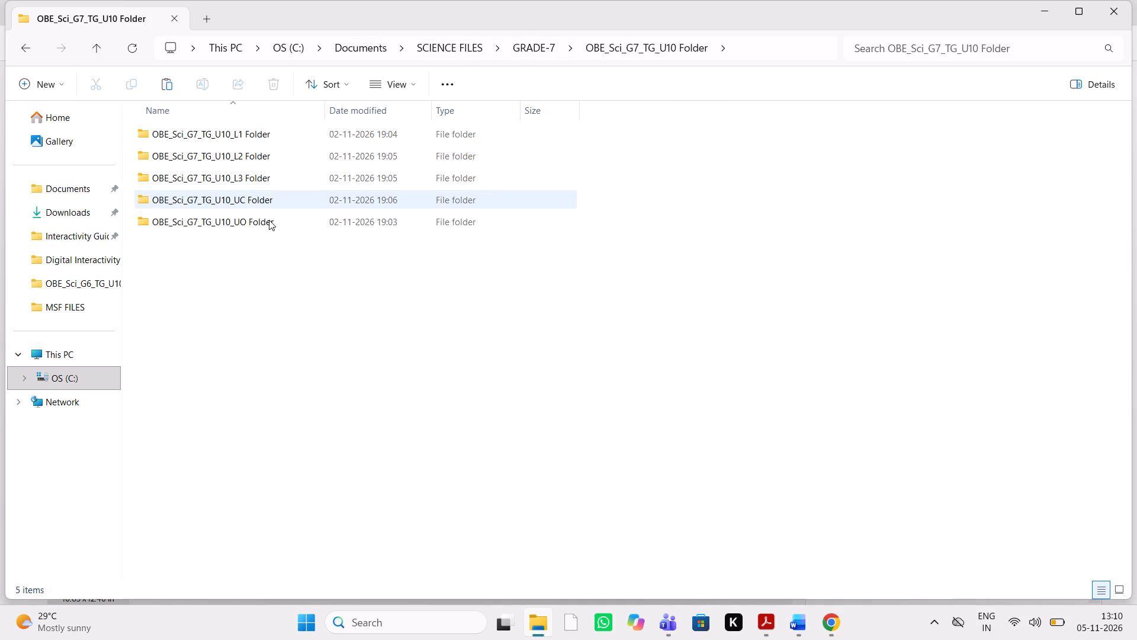
{"action": "double_click", "coordinate": [269, 220]}
{"action": "left_click", "coordinate": [297, 197]}
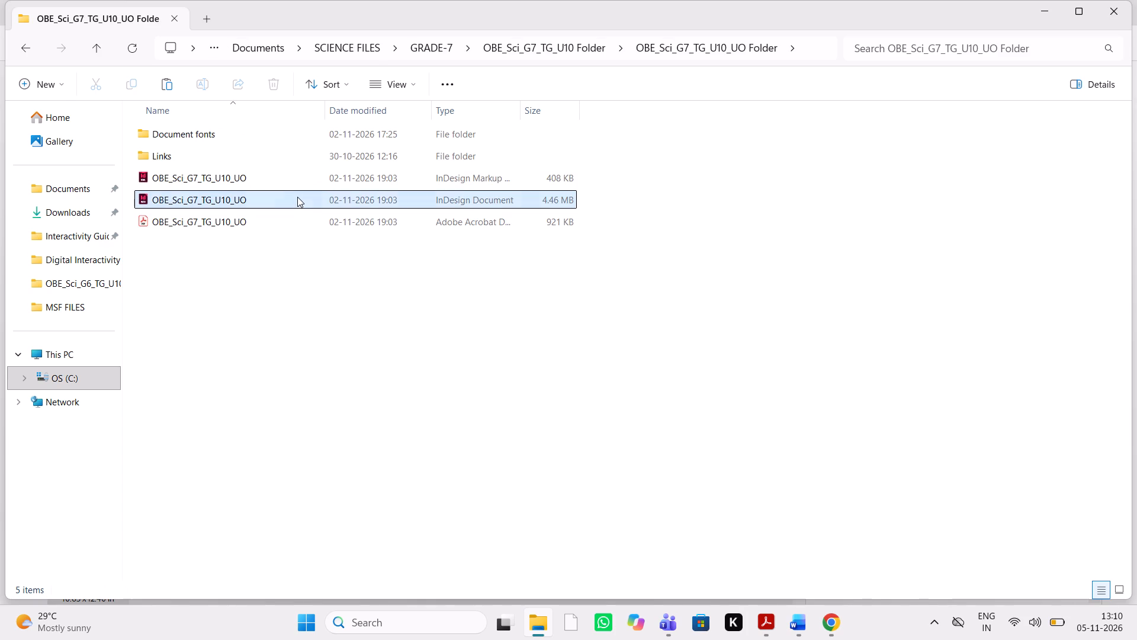
{"action": "key", "text": "Return"}
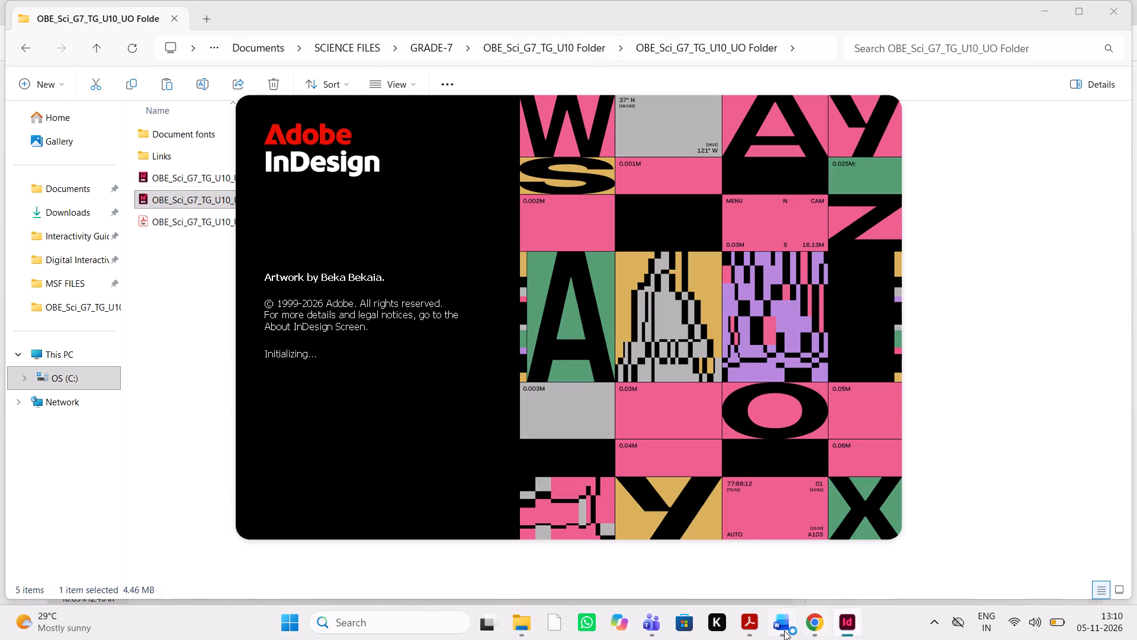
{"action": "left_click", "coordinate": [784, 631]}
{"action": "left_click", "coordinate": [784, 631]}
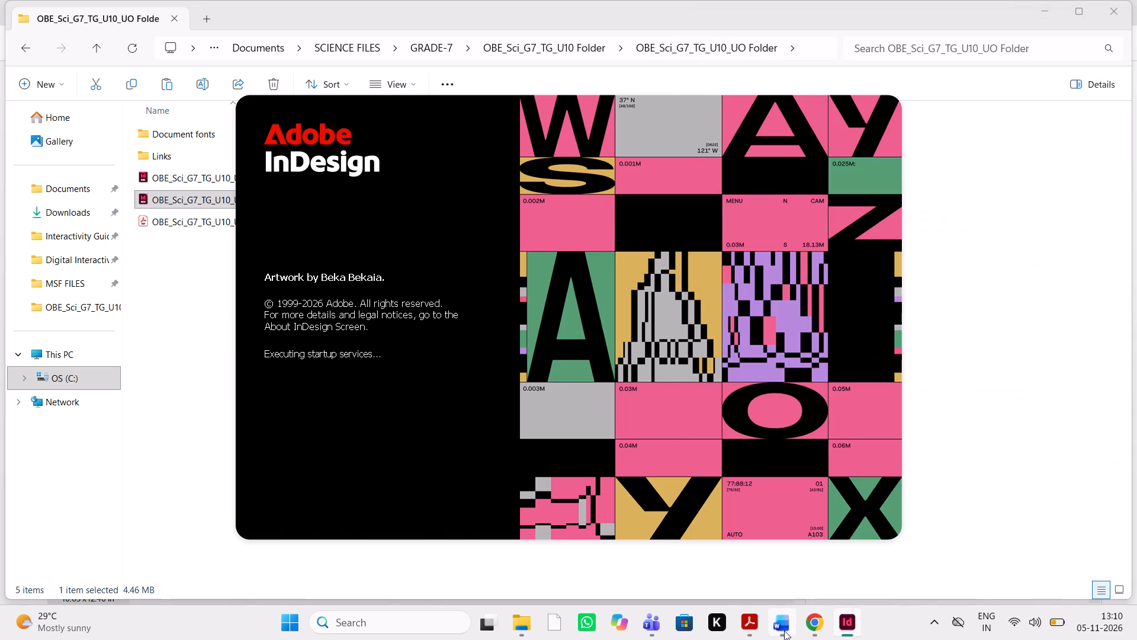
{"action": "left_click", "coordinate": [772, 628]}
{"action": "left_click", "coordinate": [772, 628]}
Open the InDesign document OBE_Sci_G7_TG_U10_L1 from the L1 folder inside OBE_Sci_G7_TG_U10 Folder.
{"action": "left_click", "coordinate": [565, 52]}
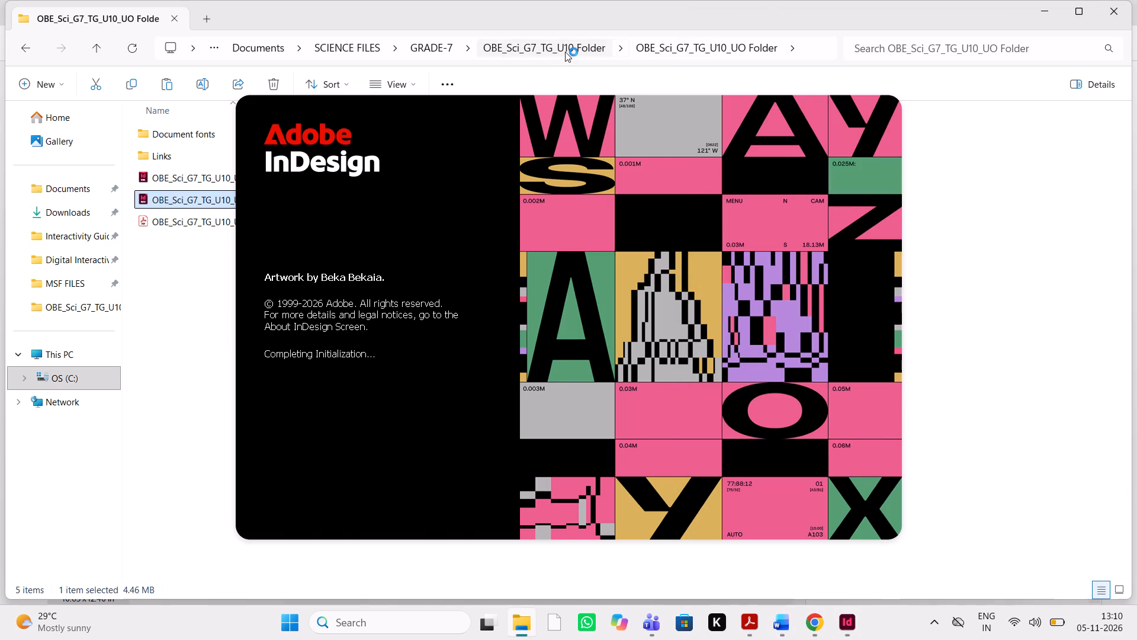
{"action": "left_click", "coordinate": [565, 52]}
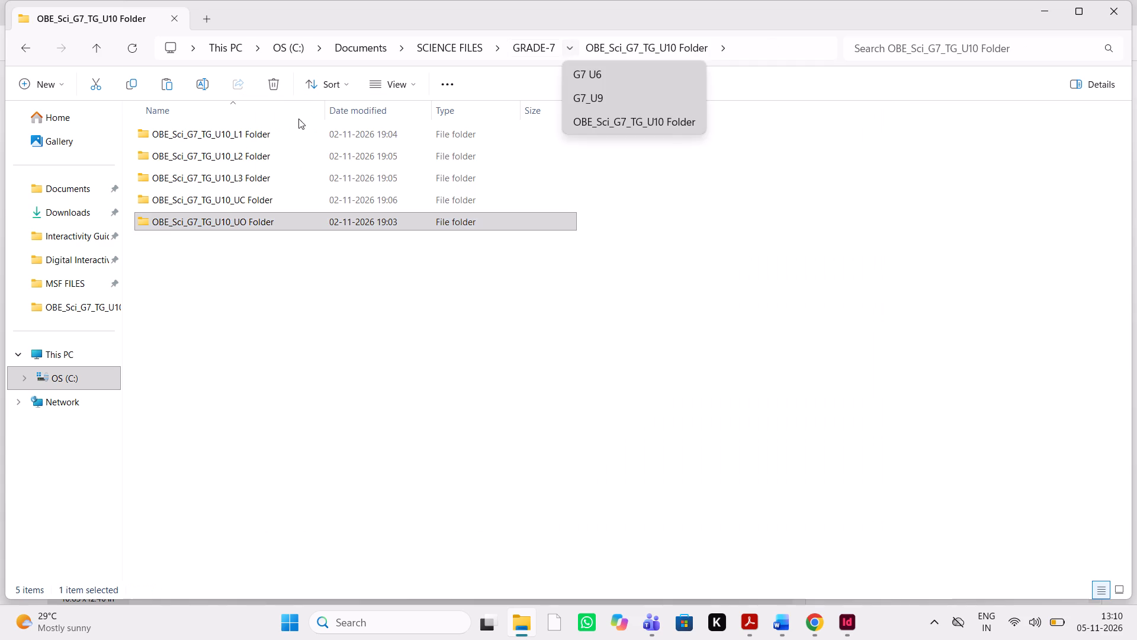
{"action": "double_click", "coordinate": [322, 136]}
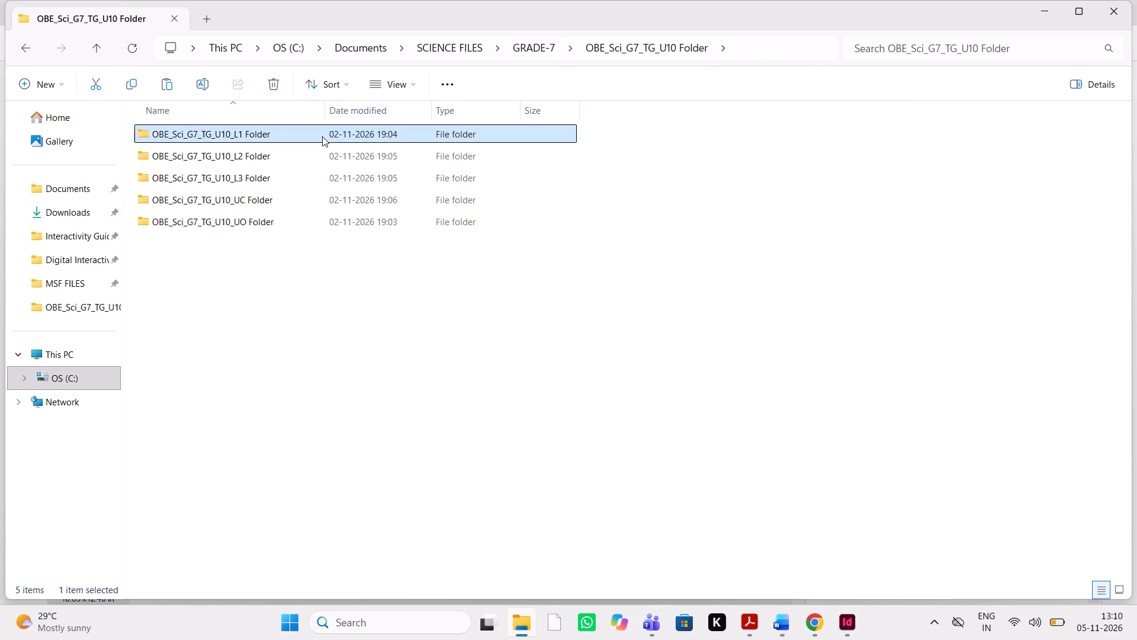
{"action": "left_click", "coordinate": [241, 196]}
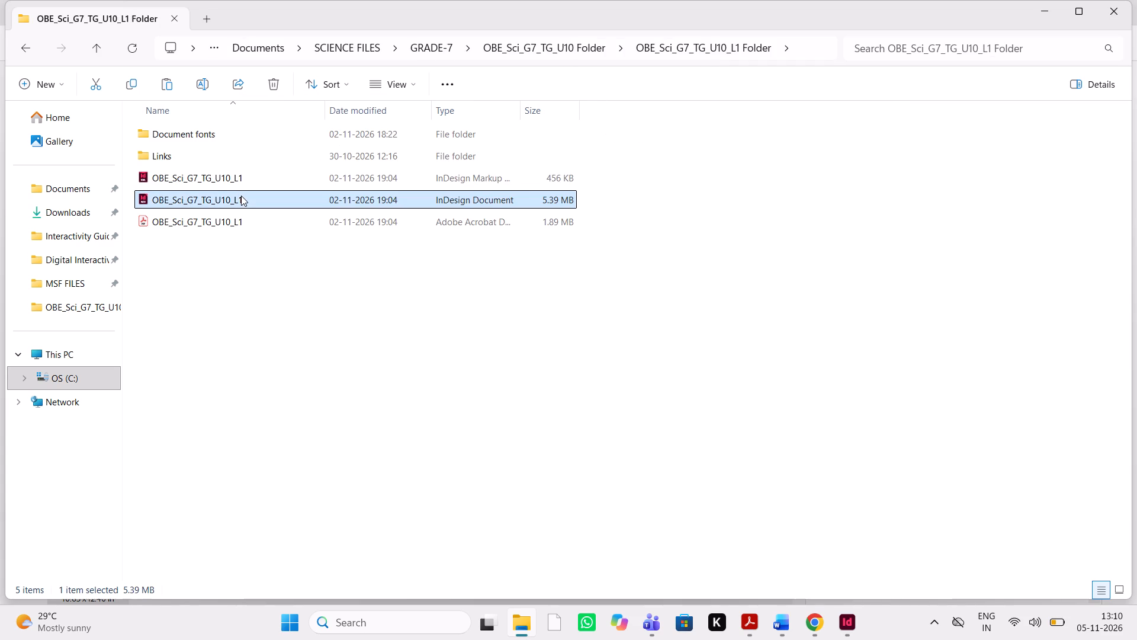
{"action": "key", "text": "Return"}
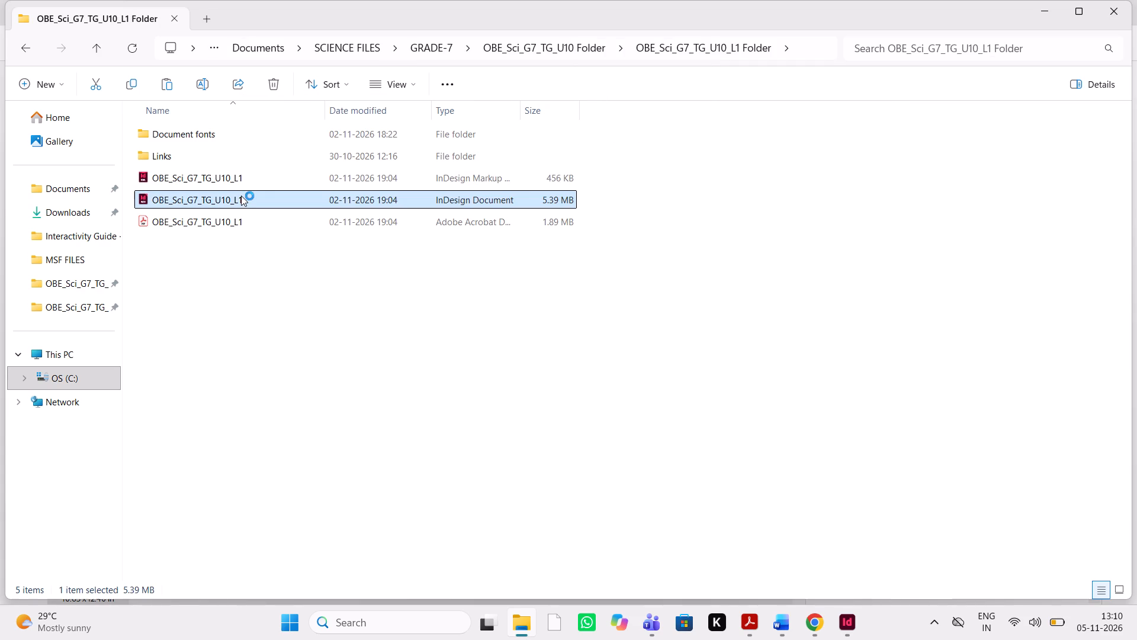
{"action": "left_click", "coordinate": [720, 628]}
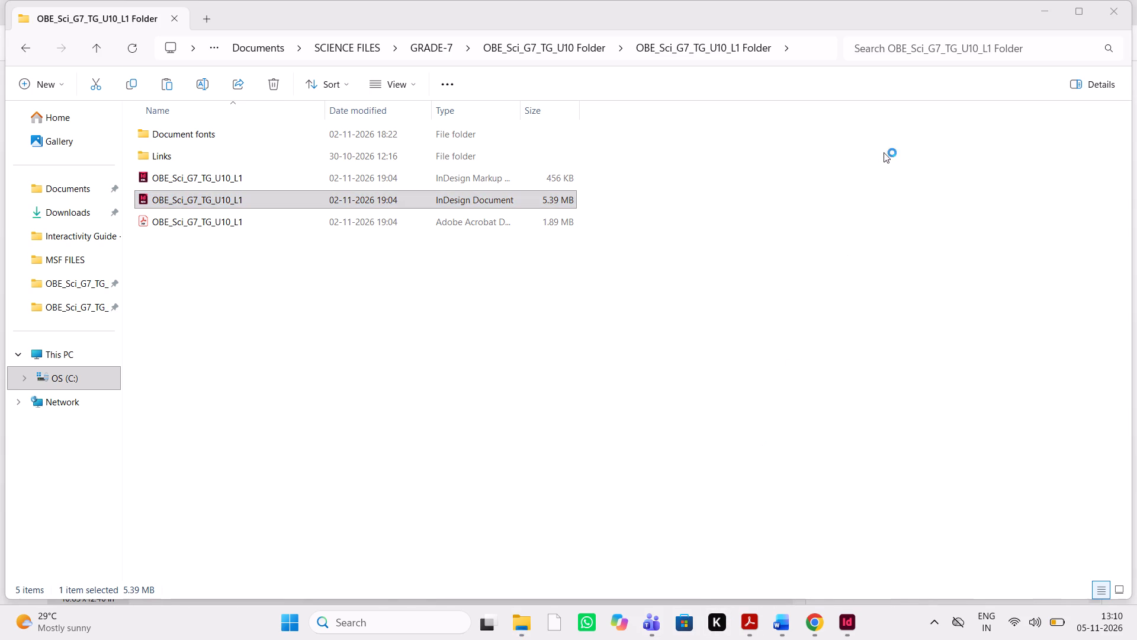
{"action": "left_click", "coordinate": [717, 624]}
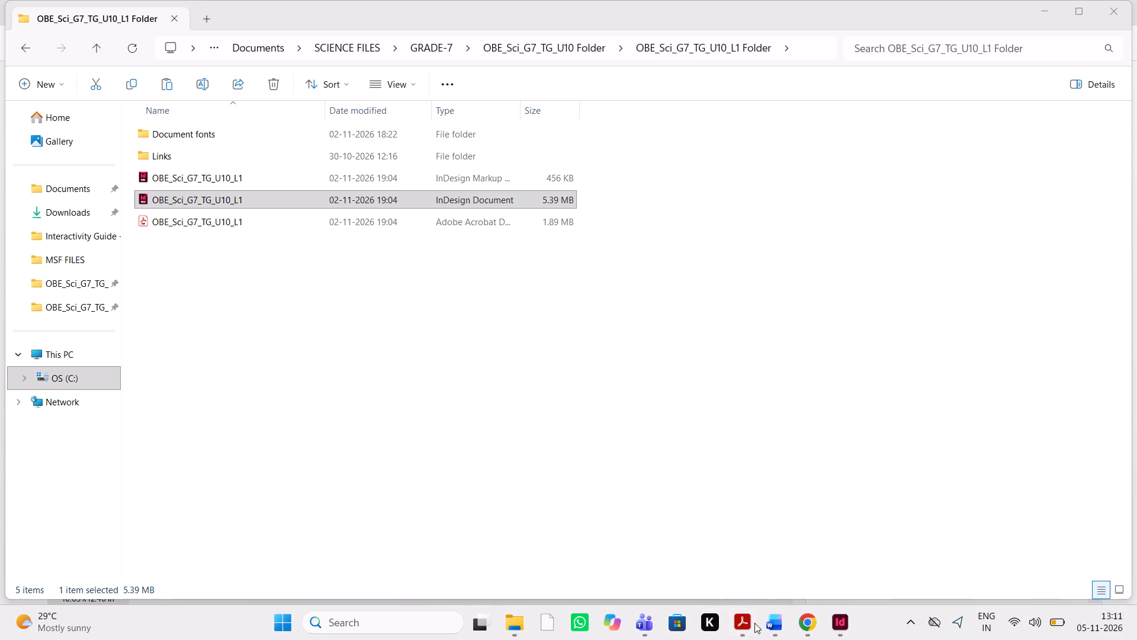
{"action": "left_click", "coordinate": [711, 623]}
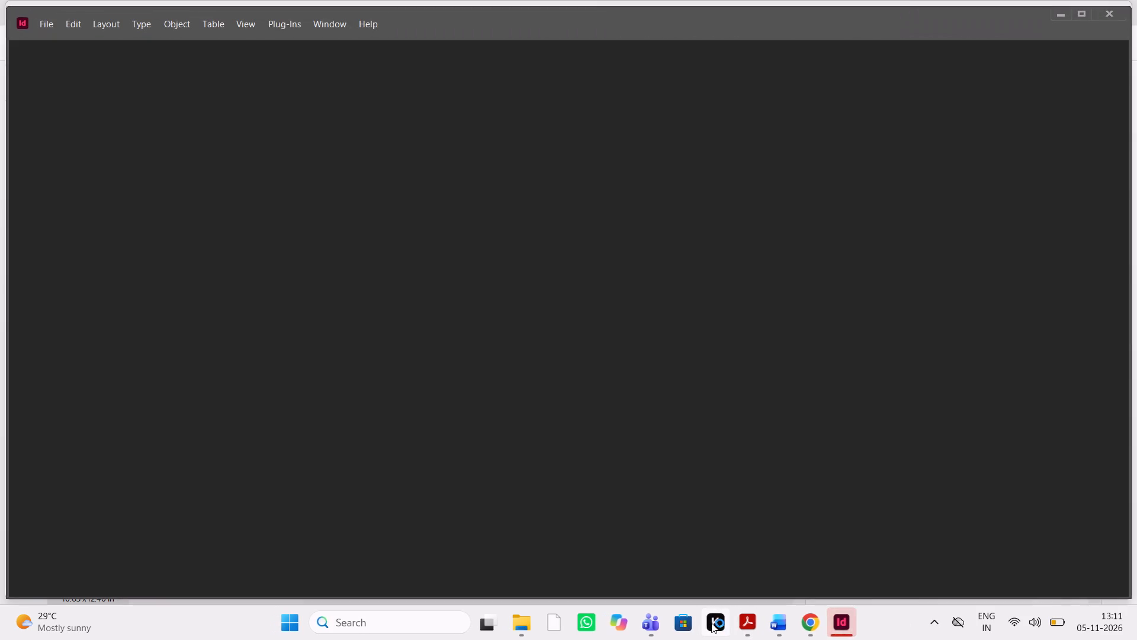
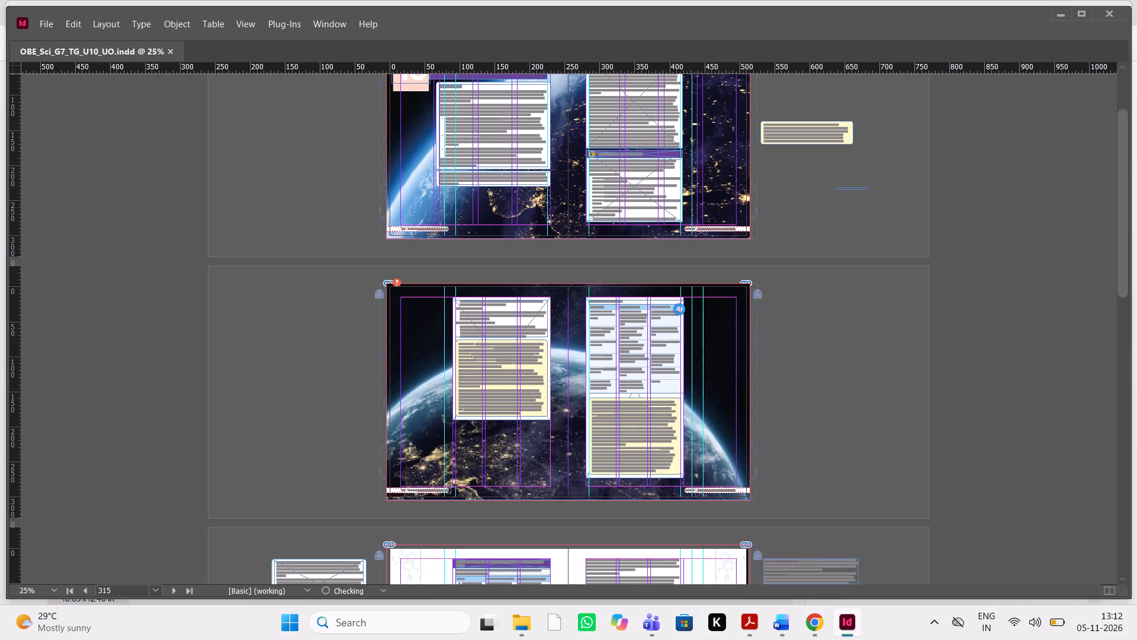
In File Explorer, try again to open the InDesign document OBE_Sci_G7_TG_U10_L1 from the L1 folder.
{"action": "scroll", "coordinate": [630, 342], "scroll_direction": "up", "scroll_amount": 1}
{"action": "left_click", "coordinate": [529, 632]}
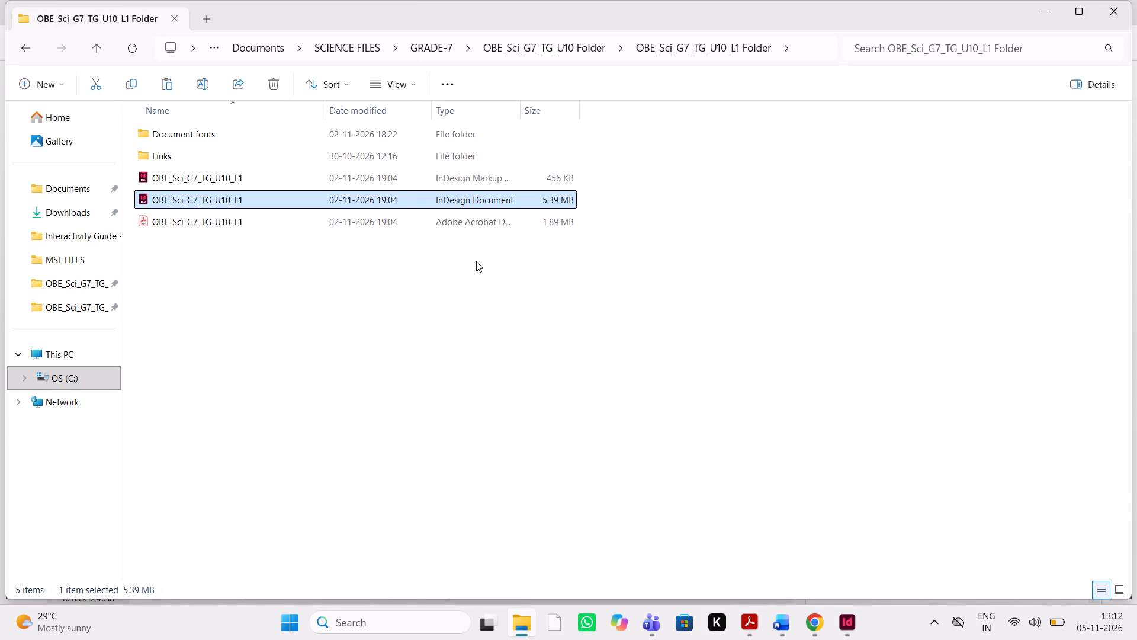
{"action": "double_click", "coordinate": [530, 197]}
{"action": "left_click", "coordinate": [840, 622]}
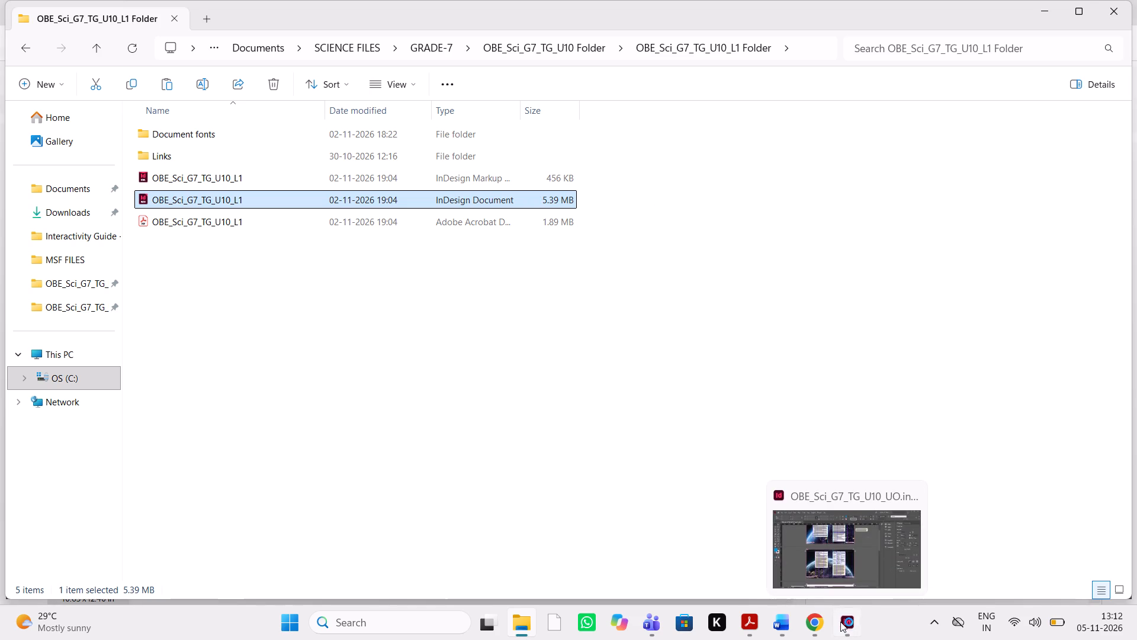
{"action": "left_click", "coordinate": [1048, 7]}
Finish opening OBE_Sci_G7_TG_U10_UO in InDesign, skipping the replacement of its missing fonts.
{"action": "scroll", "coordinate": [826, 362], "scroll_direction": "up", "scroll_amount": 2}
{"action": "scroll", "coordinate": [826, 362], "scroll_direction": "down", "scroll_amount": 1}
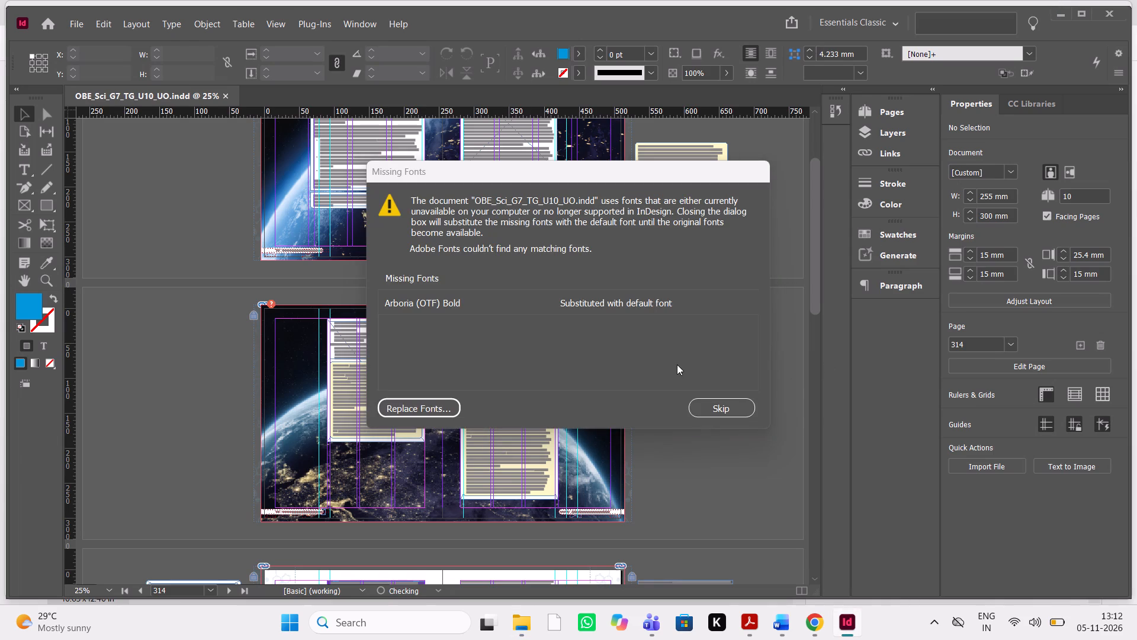
{"action": "left_click", "coordinate": [702, 406]}
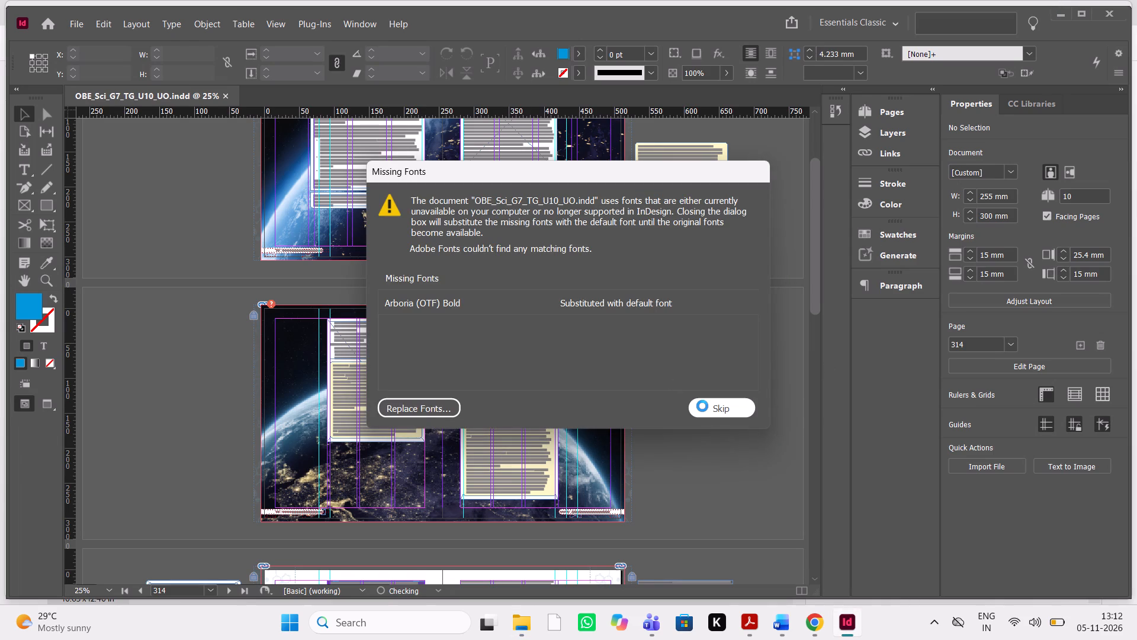
{"action": "left_click", "coordinate": [702, 406]}
Open the InDesign document OBE_Sci_G7_TG_U10_L2 from the L2 folder, leaving missing links as they are and skipping font replacement.
{"action": "left_click", "coordinate": [523, 619]}
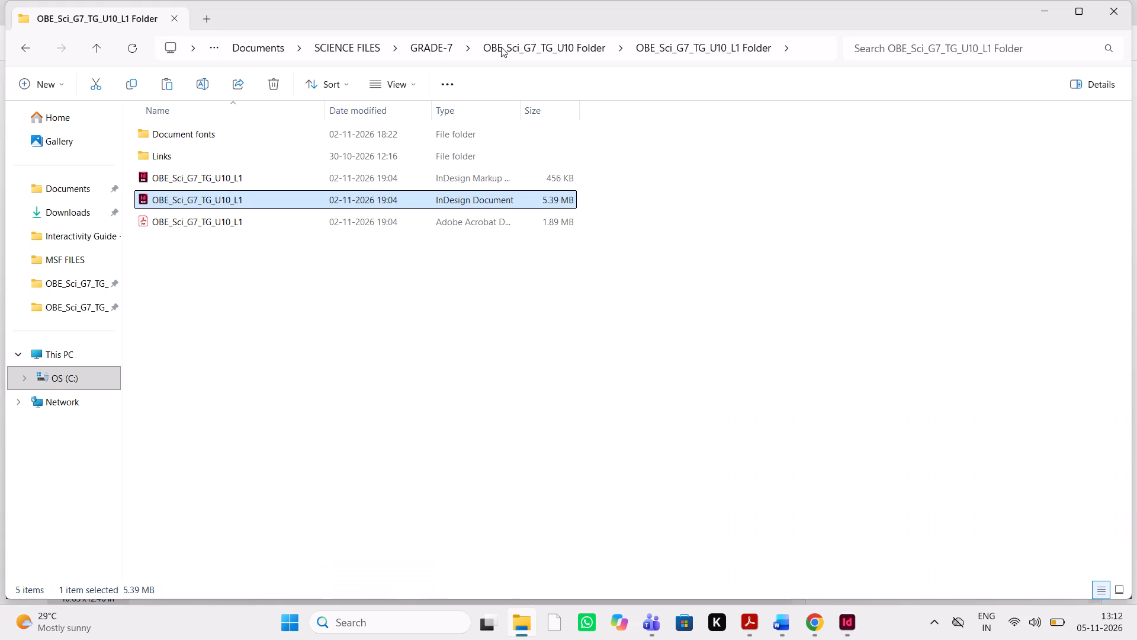
{"action": "left_click", "coordinate": [563, 47]}
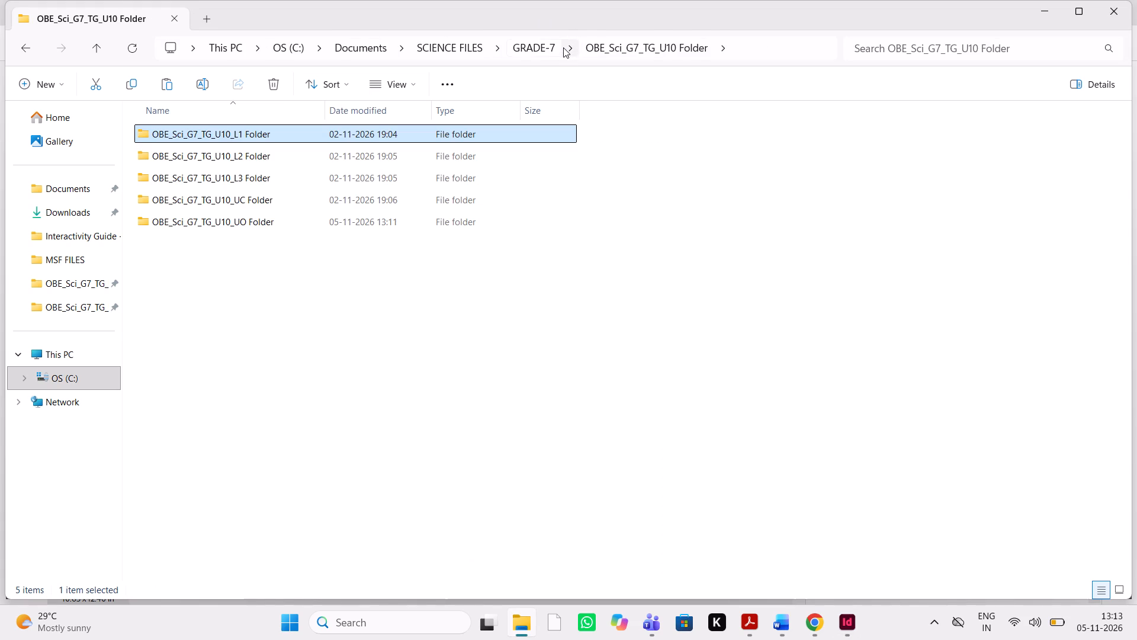
{"action": "double_click", "coordinate": [269, 155]}
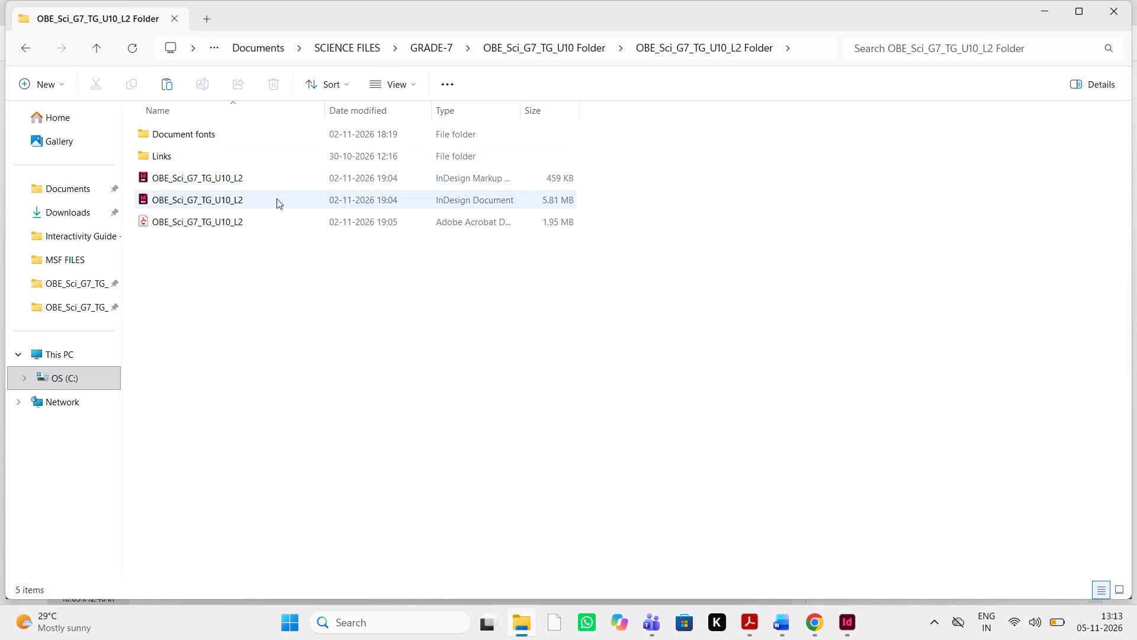
{"action": "left_click", "coordinate": [277, 199]}
{"action": "key", "text": "Return"}
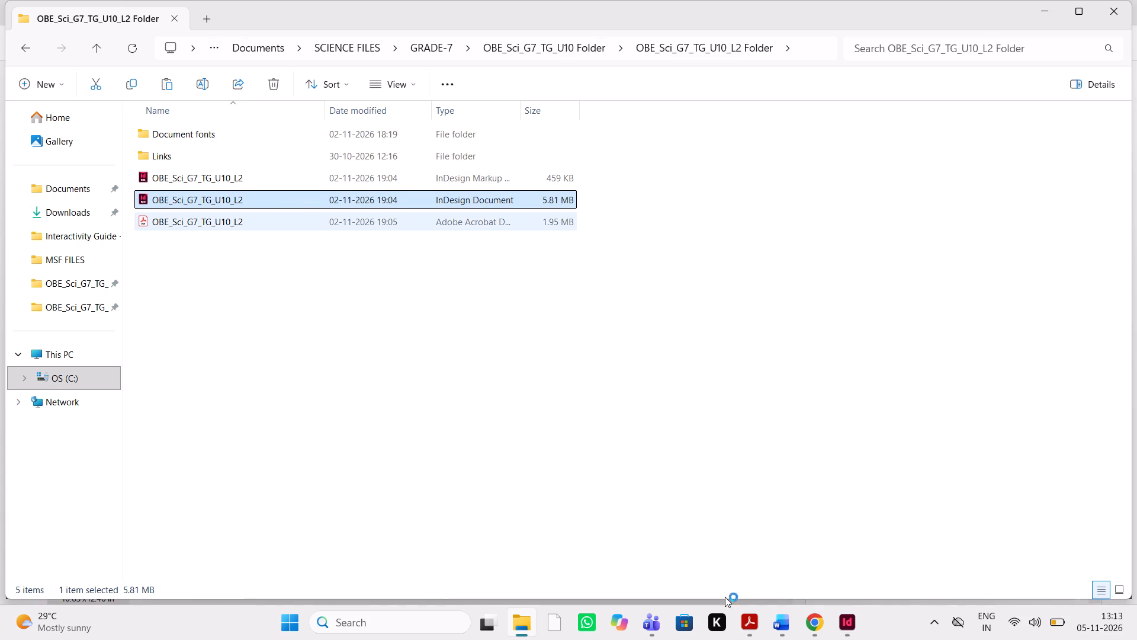
{"action": "left_click", "coordinate": [854, 629]}
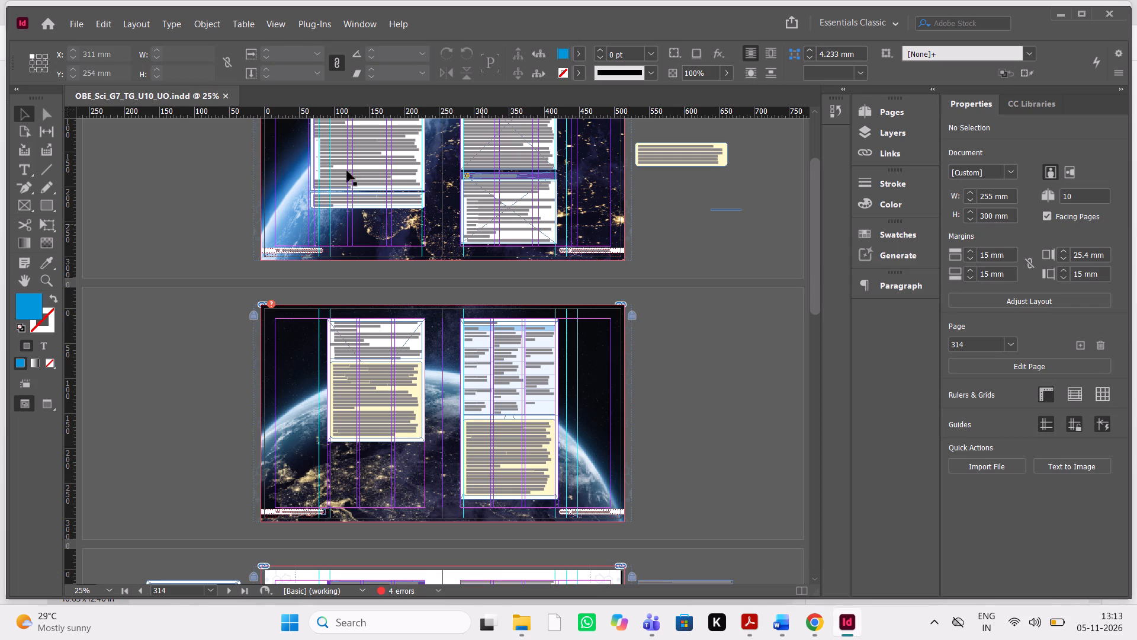
{"action": "left_click", "coordinate": [146, 101]}
{"action": "scroll", "coordinate": [373, 217], "scroll_direction": "up", "scroll_amount": 20}
{"action": "scroll", "coordinate": [373, 217], "scroll_direction": "up", "scroll_amount": 2}
{"action": "scroll", "coordinate": [373, 217], "scroll_direction": "up", "scroll_amount": 10, "text": "ctrl"}
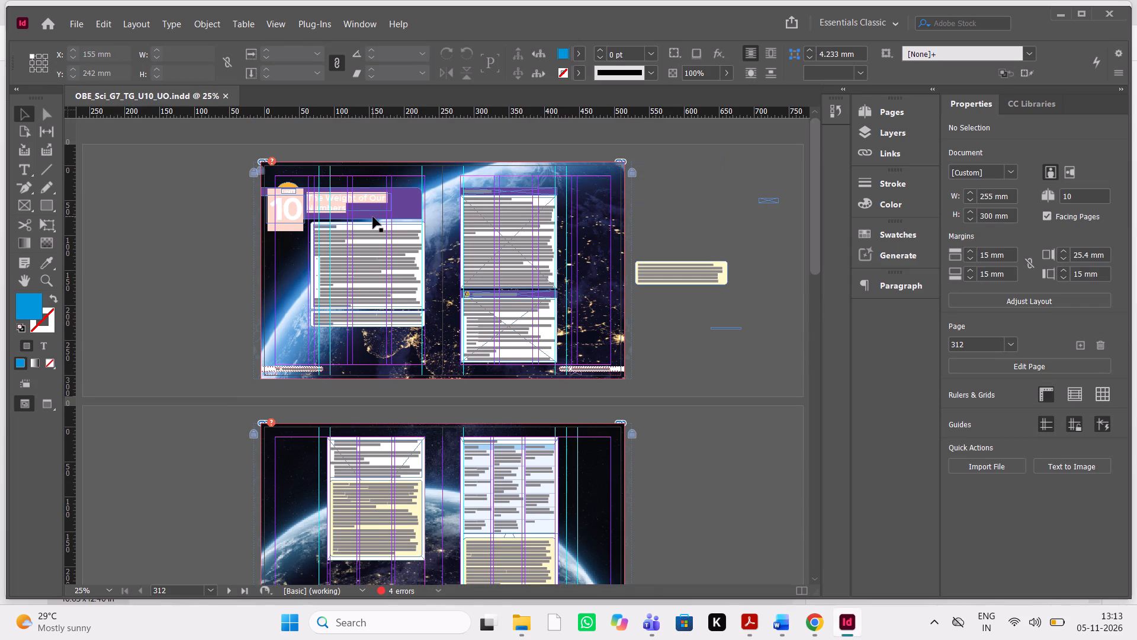
{"action": "scroll", "coordinate": [373, 217], "scroll_direction": "up", "scroll_amount": 2, "text": "ctrl"}
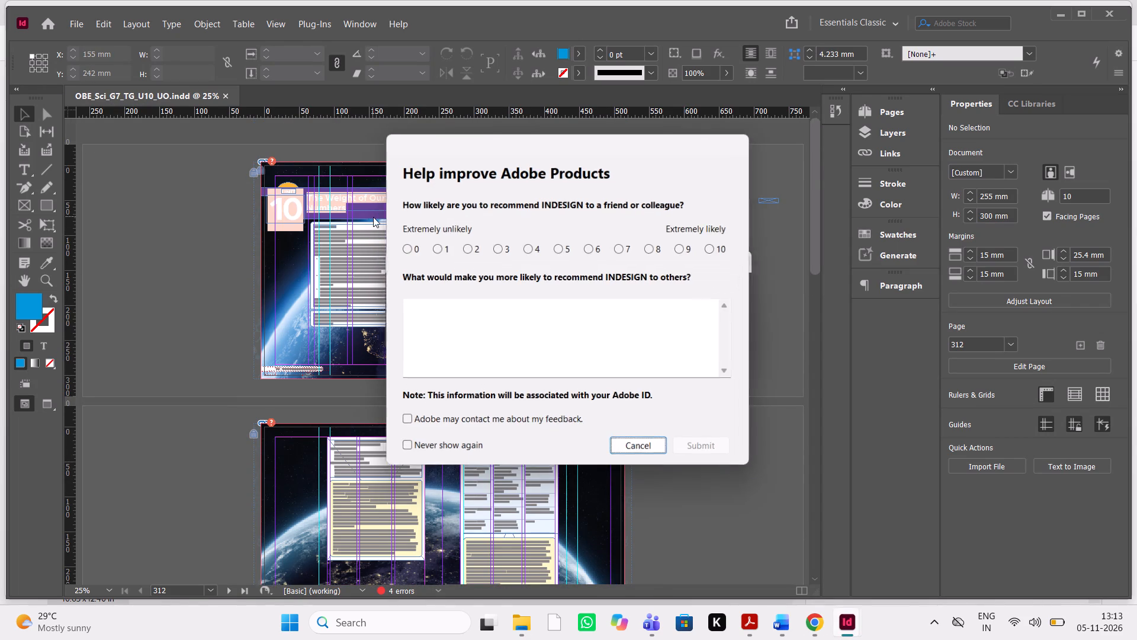
{"action": "left_click", "coordinate": [637, 445]}
{"action": "left_click", "coordinate": [699, 339]}
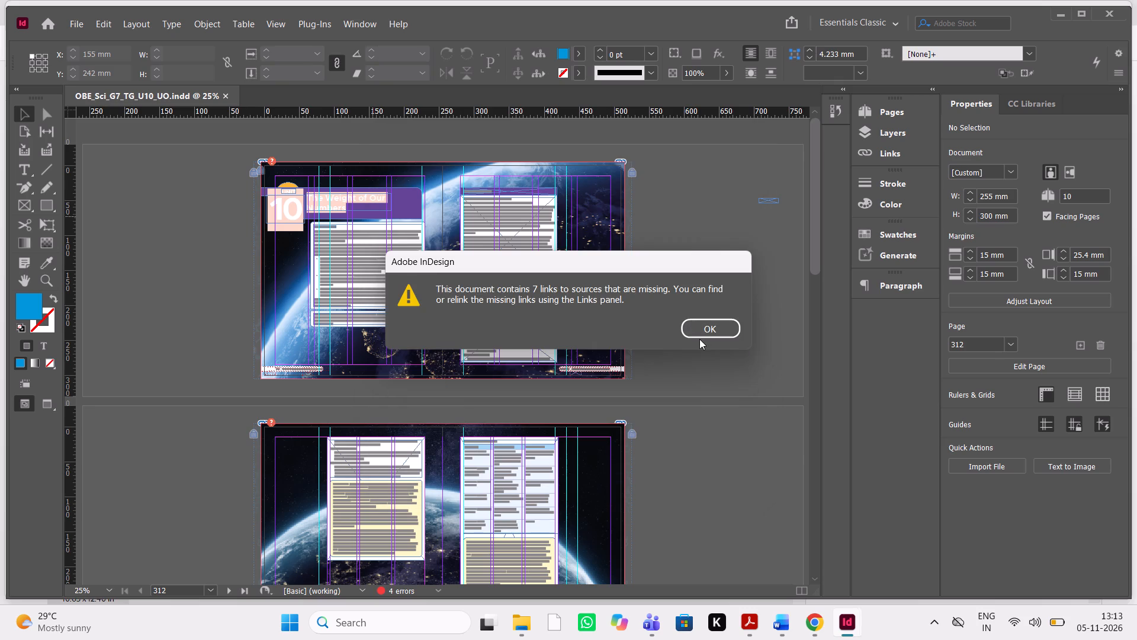
{"action": "left_click", "coordinate": [709, 335]}
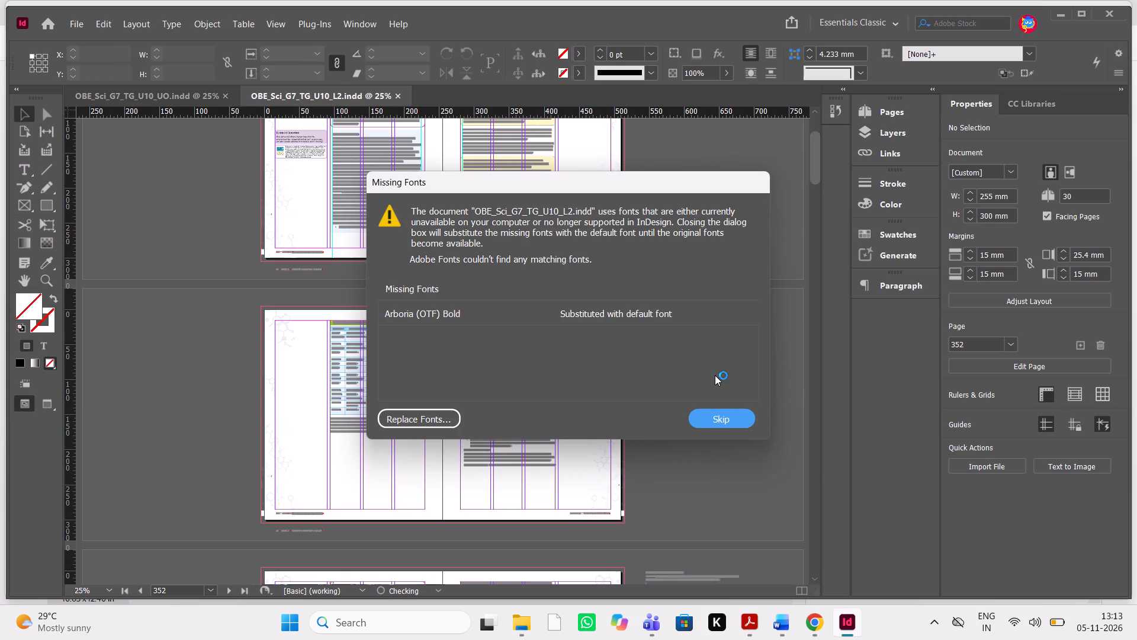
{"action": "left_click", "coordinate": [717, 415]}
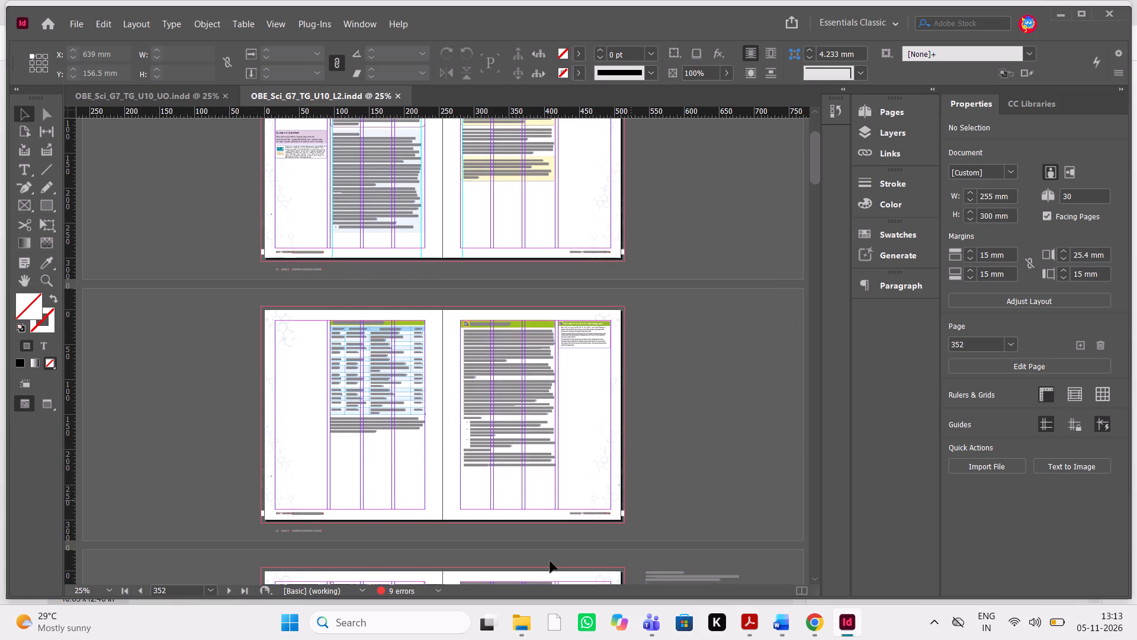
In File Explorer, go to the L1 folder of Unit 10 and open the InDesign document OBE_Sci_G7_TG_U10_L1.
{"action": "left_click", "coordinate": [522, 633]}
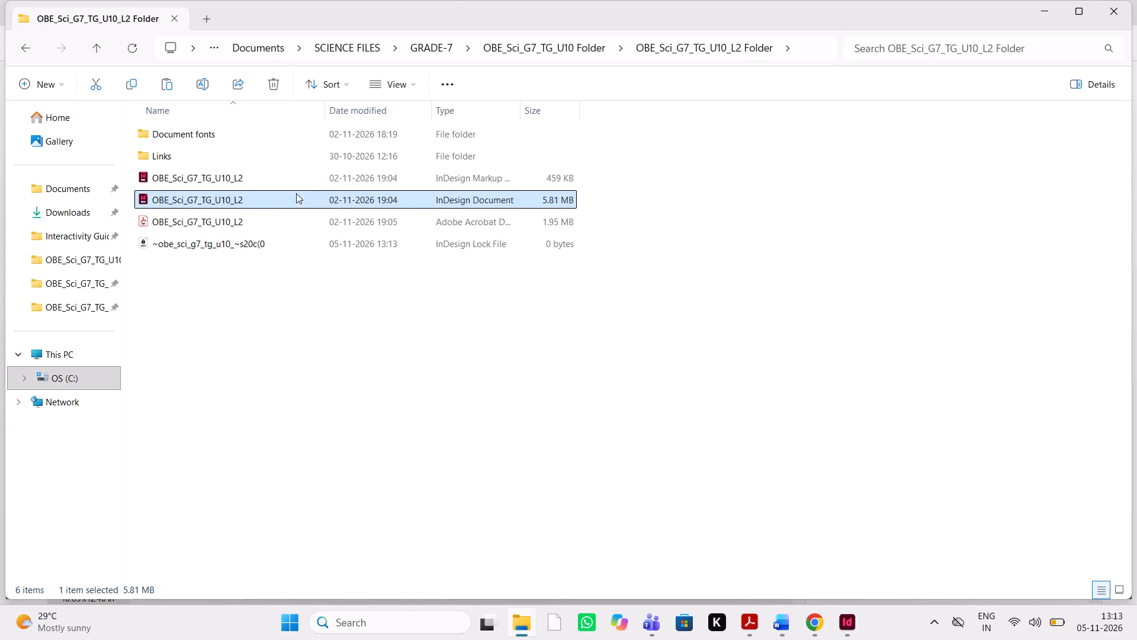
{"action": "left_click", "coordinate": [568, 45]}
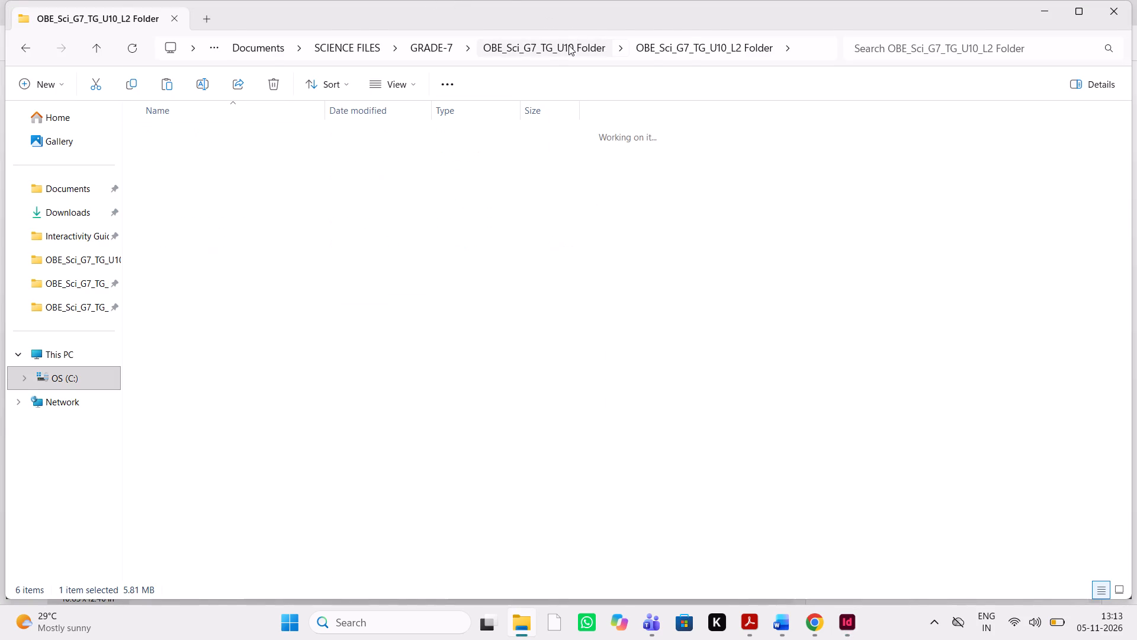
{"action": "double_click", "coordinate": [324, 142]}
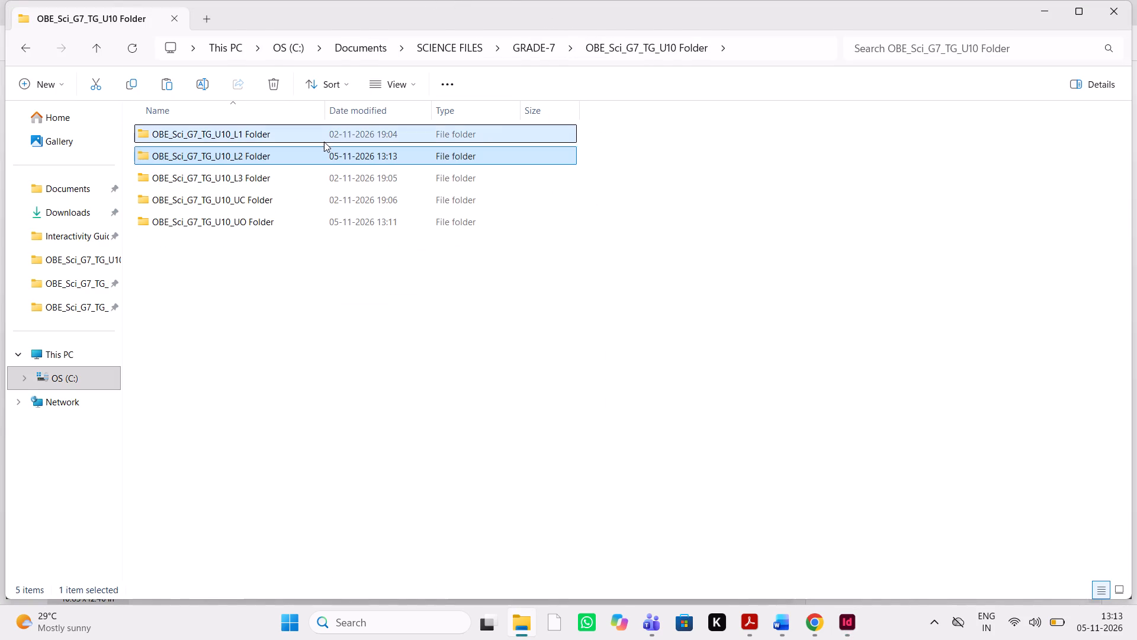
{"action": "left_click", "coordinate": [279, 203]}
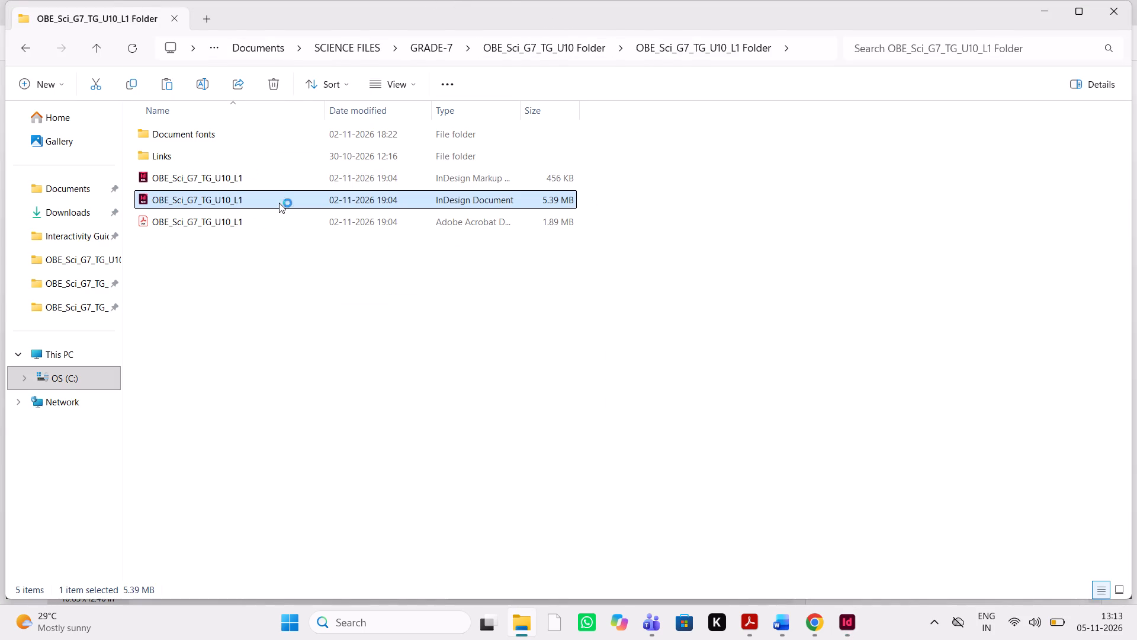
{"action": "key", "text": "Return"}
Switch to Acrobat and go to the first review comment, "Do bold" on page 3, to examine the marked text.
{"action": "left_click", "coordinate": [750, 625]}
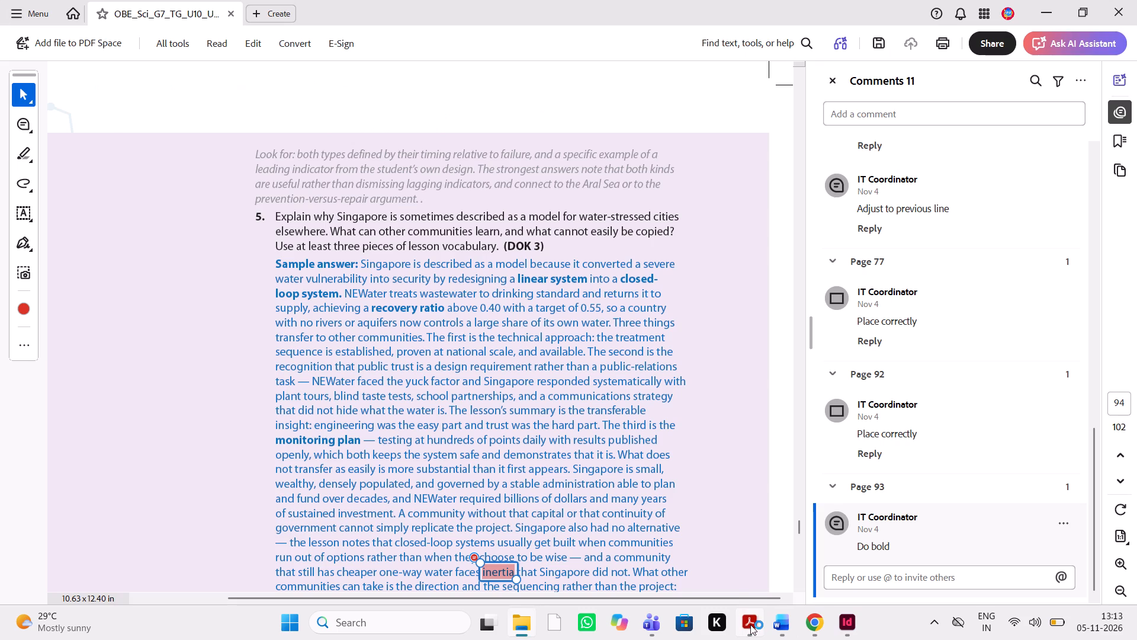
{"action": "scroll", "coordinate": [942, 287], "scroll_direction": "up", "scroll_amount": 19}
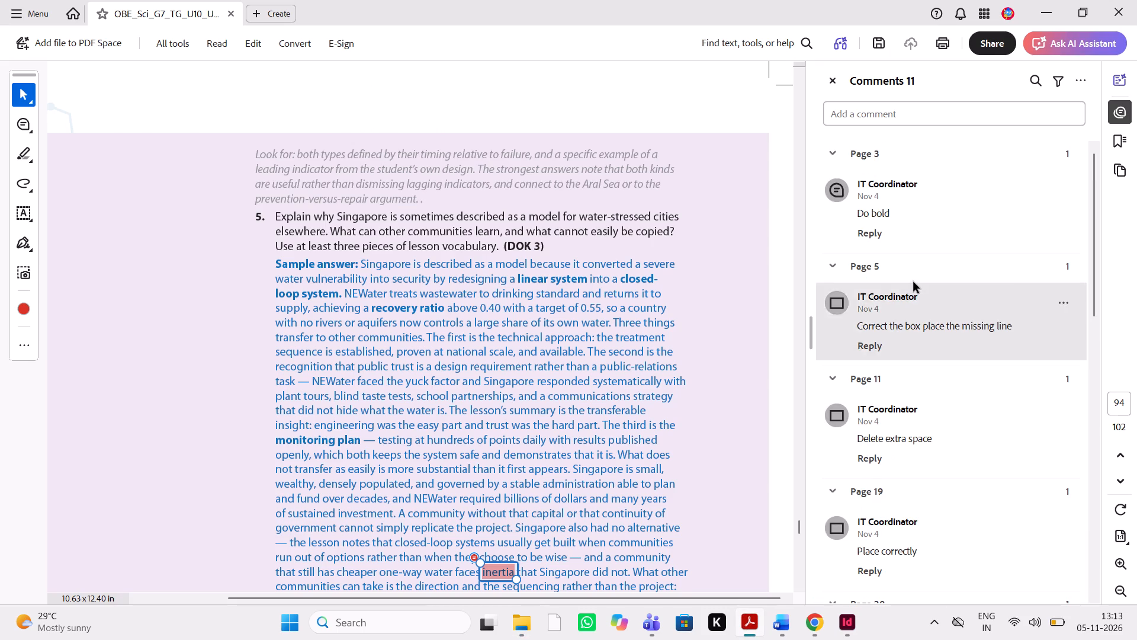
{"action": "scroll", "coordinate": [913, 282], "scroll_direction": "up", "scroll_amount": 20}
{"action": "scroll", "coordinate": [913, 282], "scroll_direction": "up", "scroll_amount": 20}
{"action": "scroll", "coordinate": [913, 282], "scroll_direction": "up", "scroll_amount": 20}
{"action": "scroll", "coordinate": [863, 236], "scroll_direction": "up", "scroll_amount": 8}
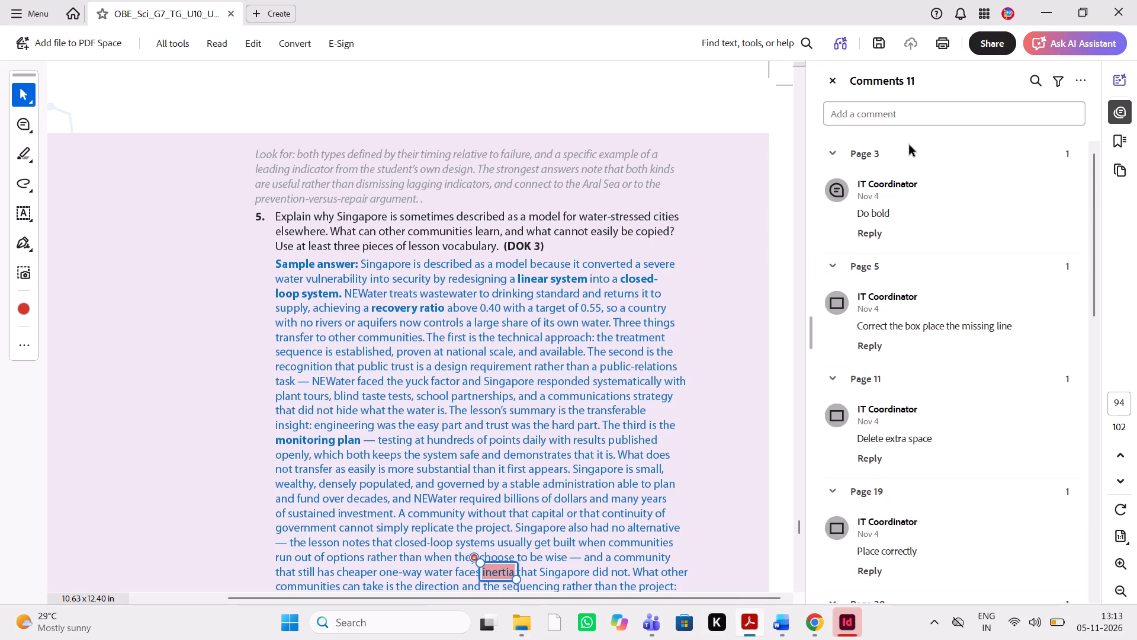
{"action": "left_click", "coordinate": [873, 192]}
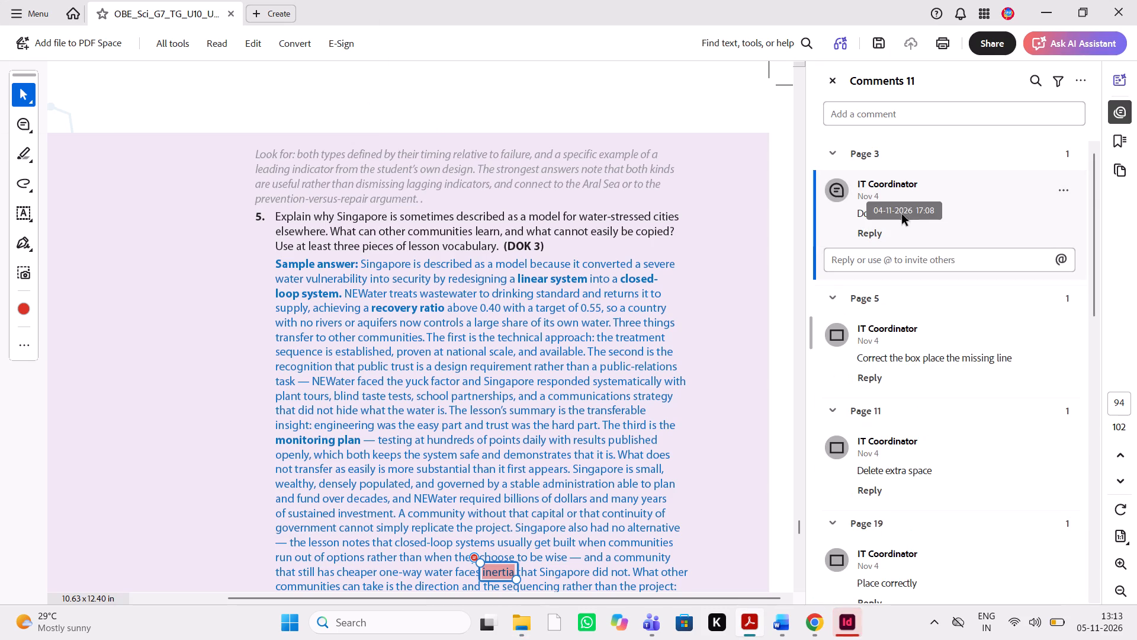
{"action": "scroll", "coordinate": [578, 265], "scroll_direction": "right", "scroll_amount": 1}
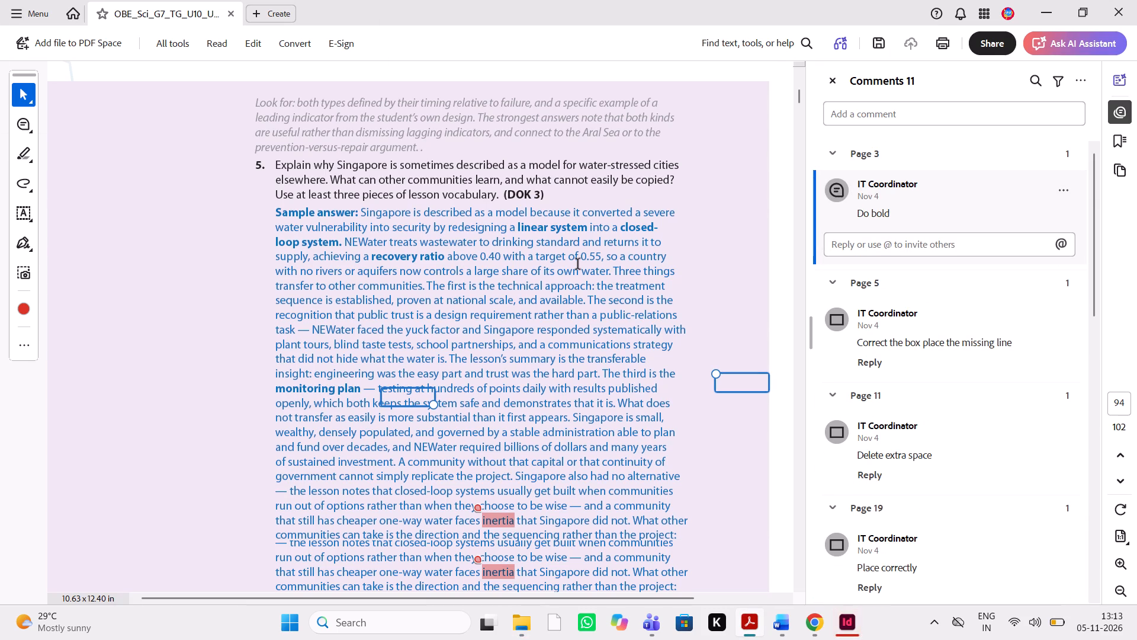
{"action": "scroll", "coordinate": [831, 371], "scroll_direction": "up", "scroll_amount": 2}
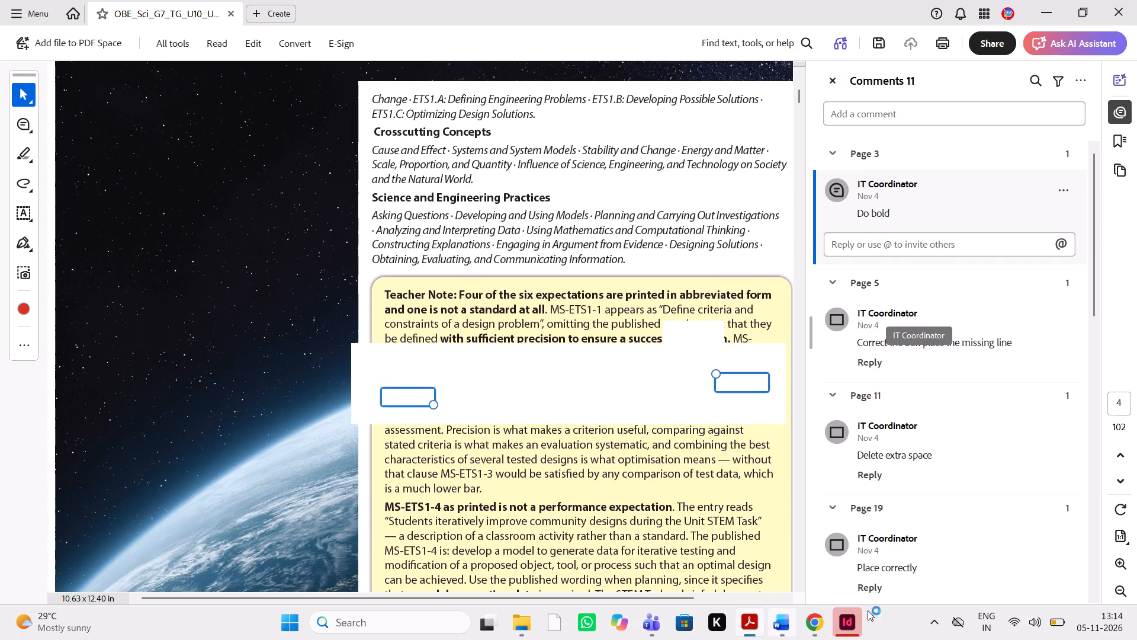
Return to InDesign and finish opening OBE_Sci_G7_TG_U10_L1, leaving its missing links and skipping font replacement.
{"action": "left_click", "coordinate": [850, 629]}
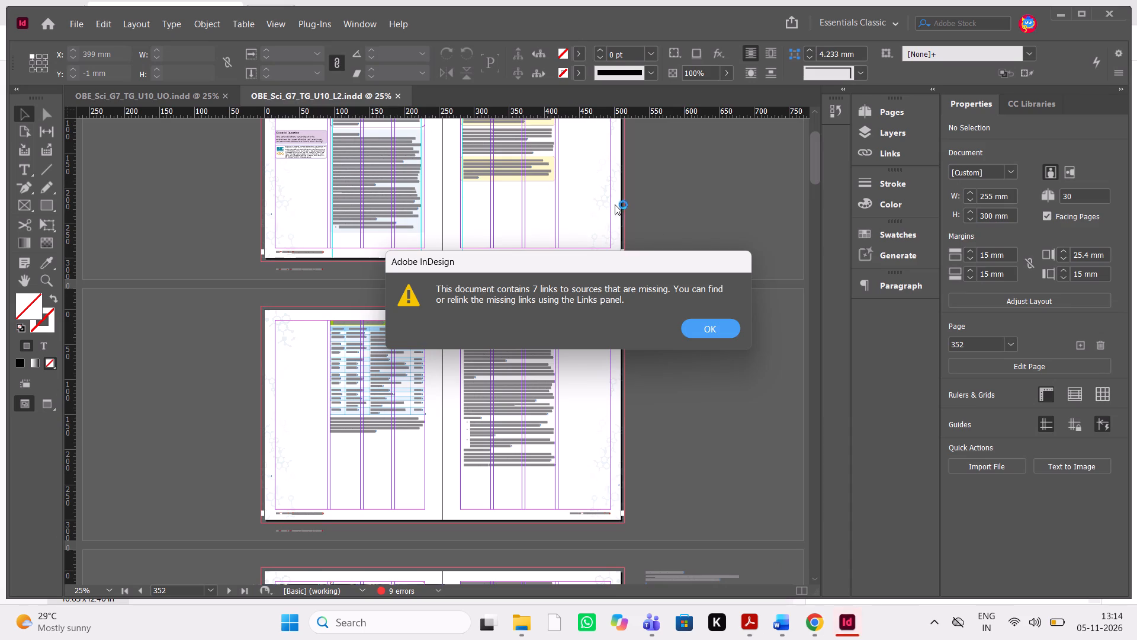
{"action": "left_click", "coordinate": [702, 324]}
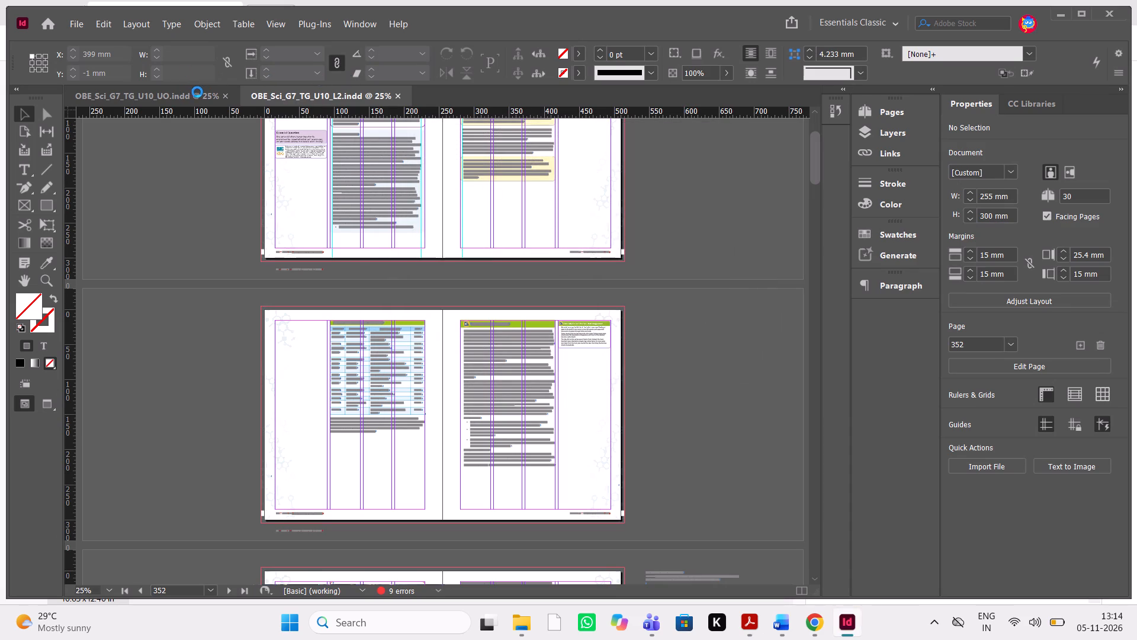
{"action": "left_click", "coordinate": [198, 99]}
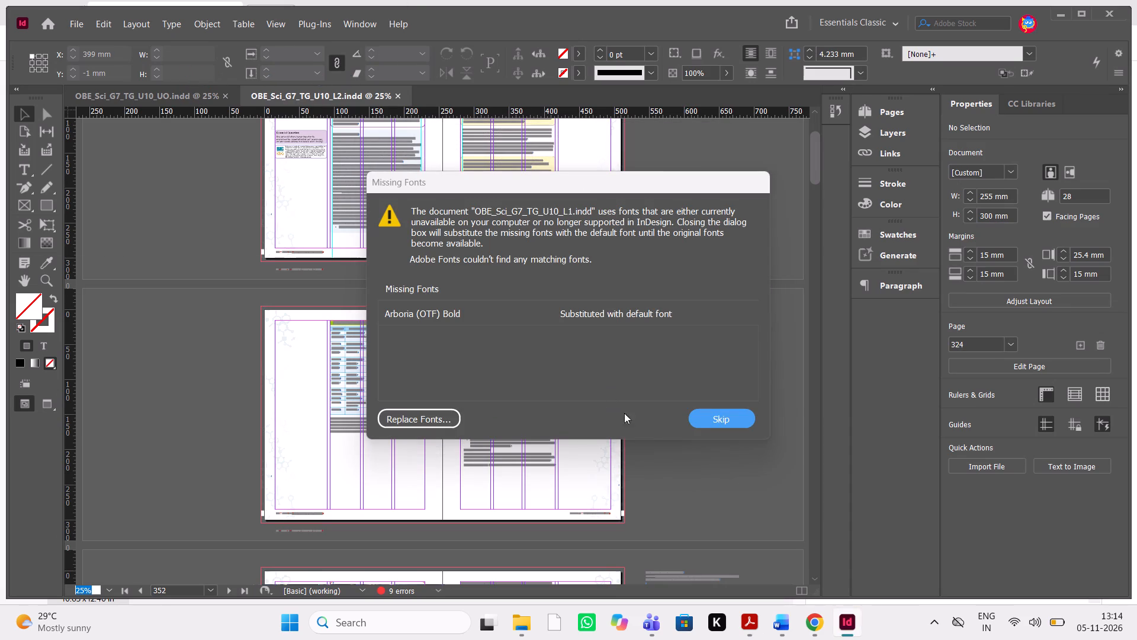
{"action": "left_click", "coordinate": [715, 409]}
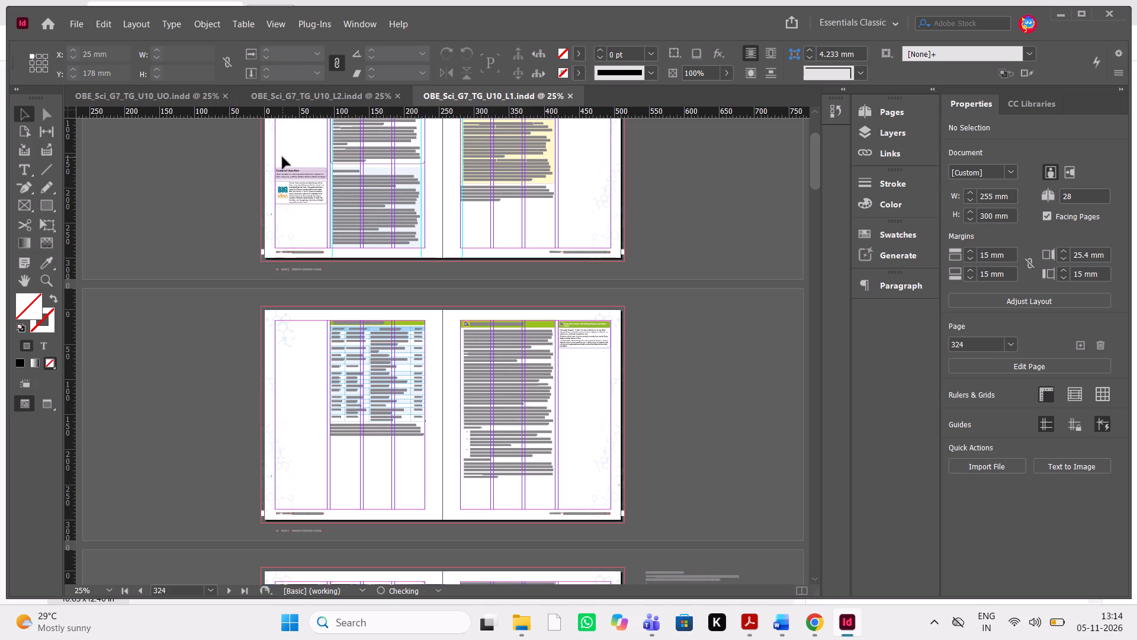
In OBE_Sci_G7_TG_U10_UO, make the words "of natural resources" bold in the yellow Teacher Note box on page 314.
{"action": "left_click", "coordinate": [182, 99]}
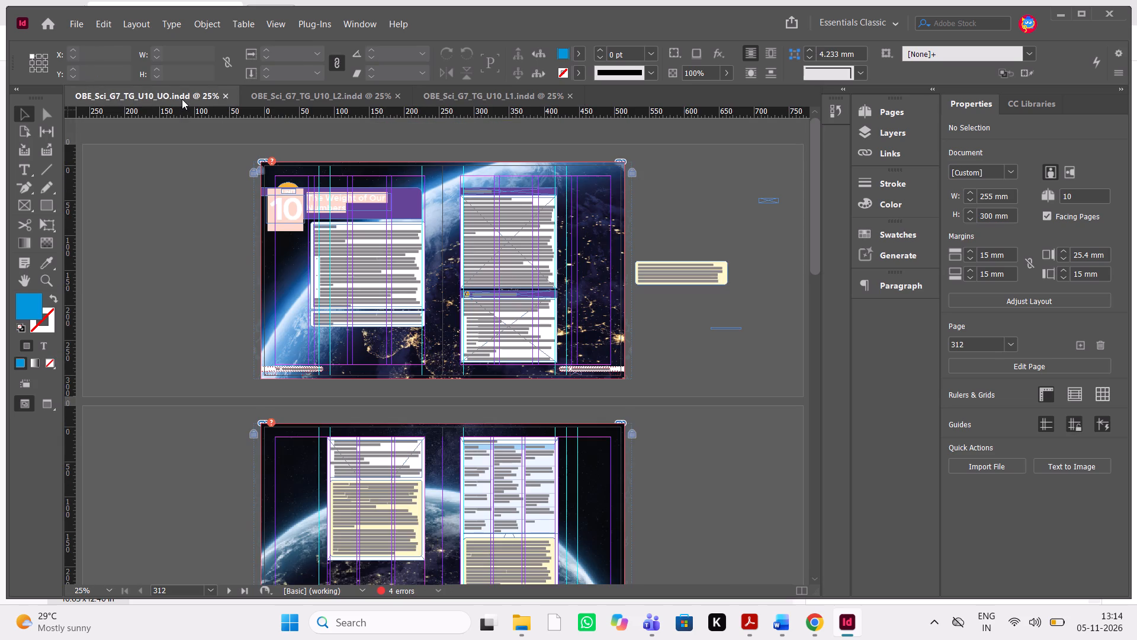
{"action": "scroll", "coordinate": [424, 351], "scroll_direction": "down", "scroll_amount": 3}
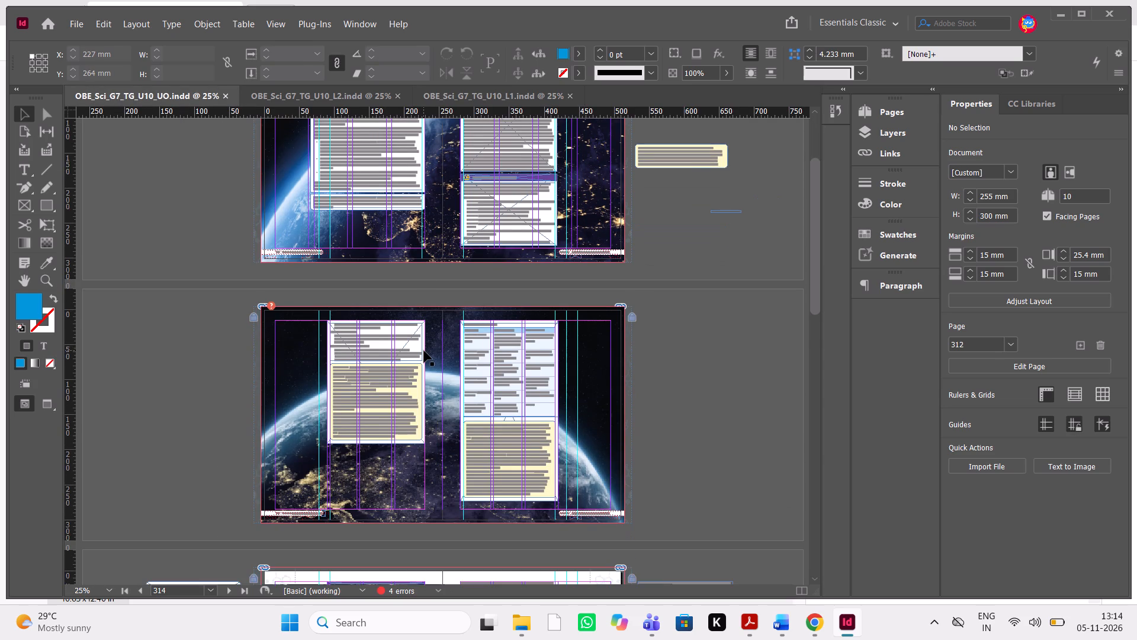
{"action": "key", "text": "ctrl+equal"}
{"action": "key", "text": "ctrl+equal"}
{"action": "key", "text": "ctrl+equal"}
{"action": "key", "text": "ctrl+equal"}
{"action": "key", "text": "ctrl+equal"}
{"action": "key", "text": "ctrl+equal"}
{"action": "scroll", "coordinate": [424, 351], "scroll_direction": "down", "scroll_amount": 1}
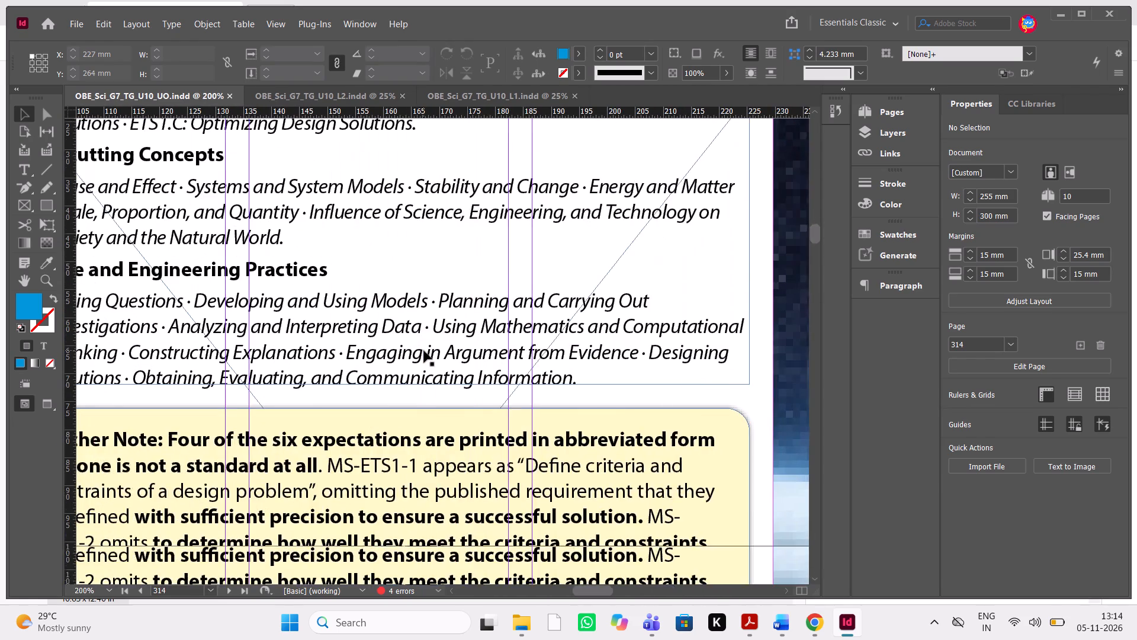
{"action": "scroll", "coordinate": [424, 351], "scroll_direction": "down", "scroll_amount": 1}
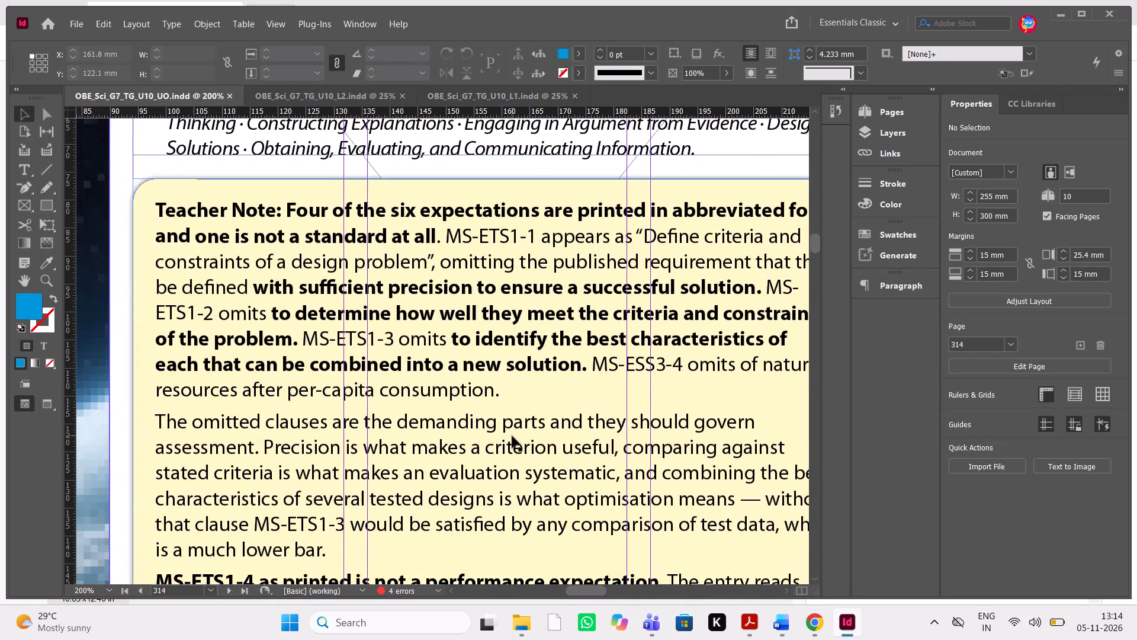
{"action": "left_click", "coordinate": [750, 629]}
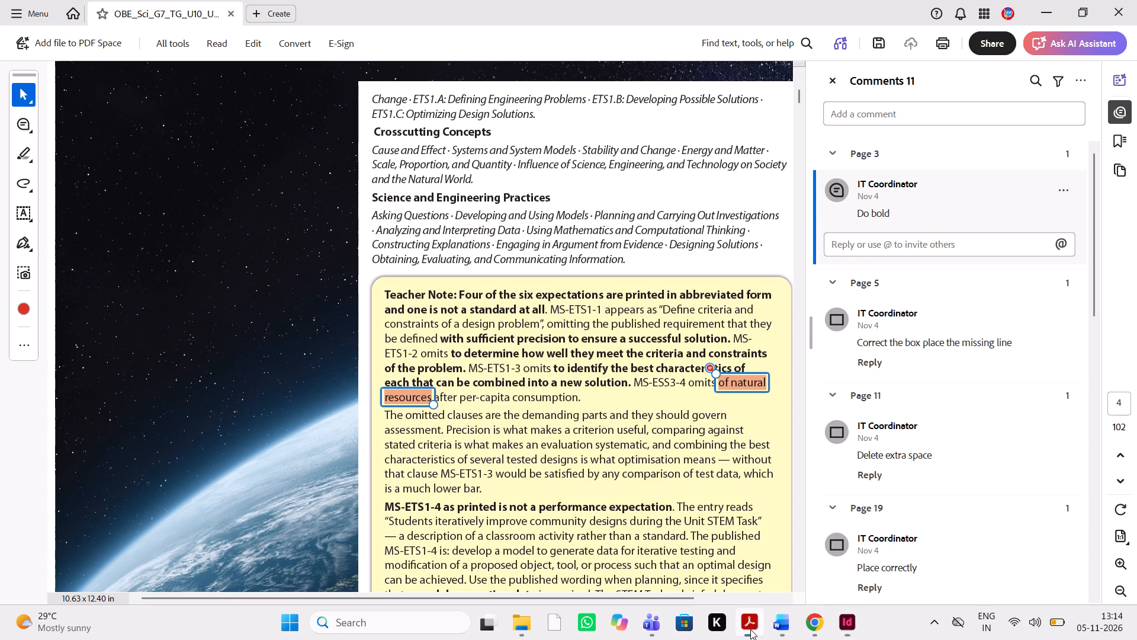
{"action": "left_click", "coordinate": [750, 629]}
{"action": "scroll", "coordinate": [485, 449], "scroll_direction": "left", "scroll_amount": 1}
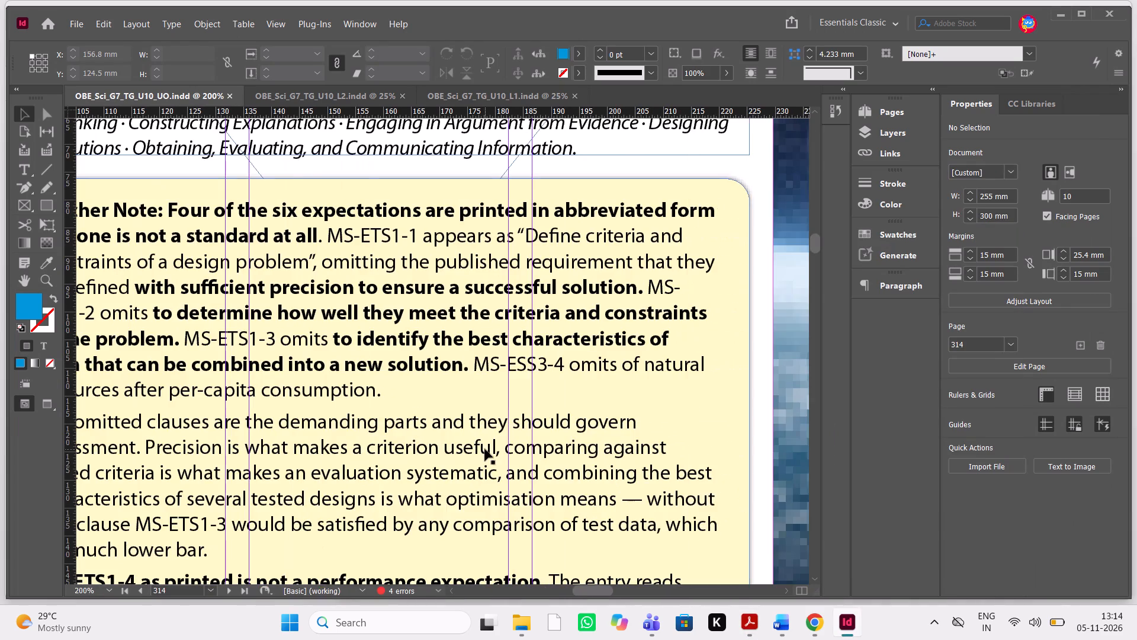
{"action": "scroll", "coordinate": [509, 393], "scroll_direction": "right", "scroll_amount": 1}
{"action": "triple_click", "coordinate": [296, 382]}
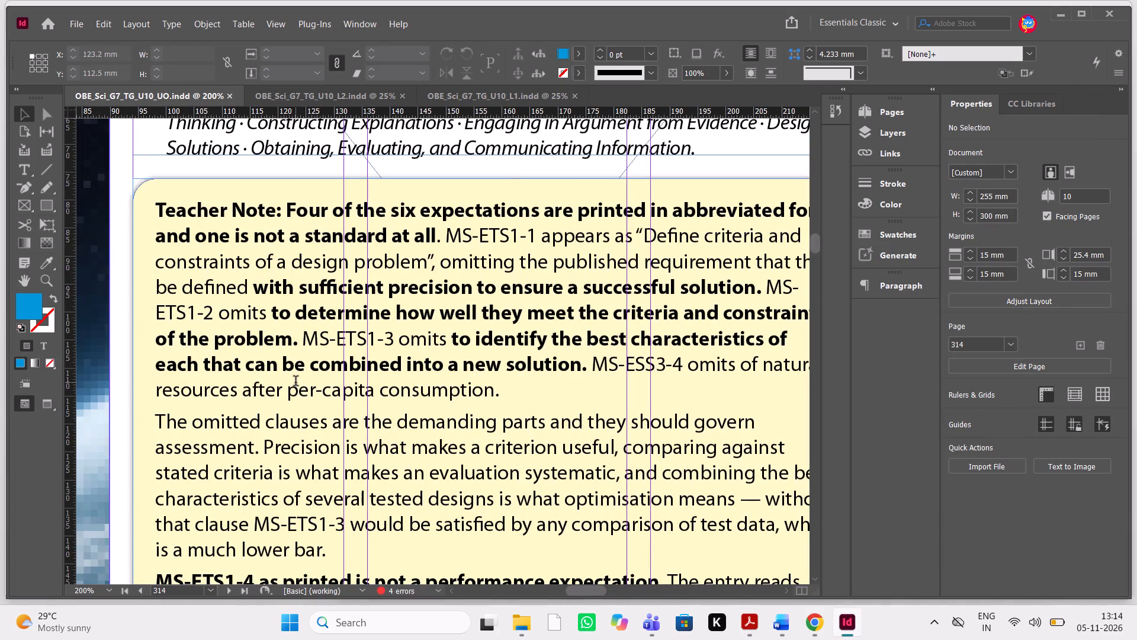
{"action": "left_click_drag", "start_coordinate": [240, 386], "coordinate": [239, 396]}
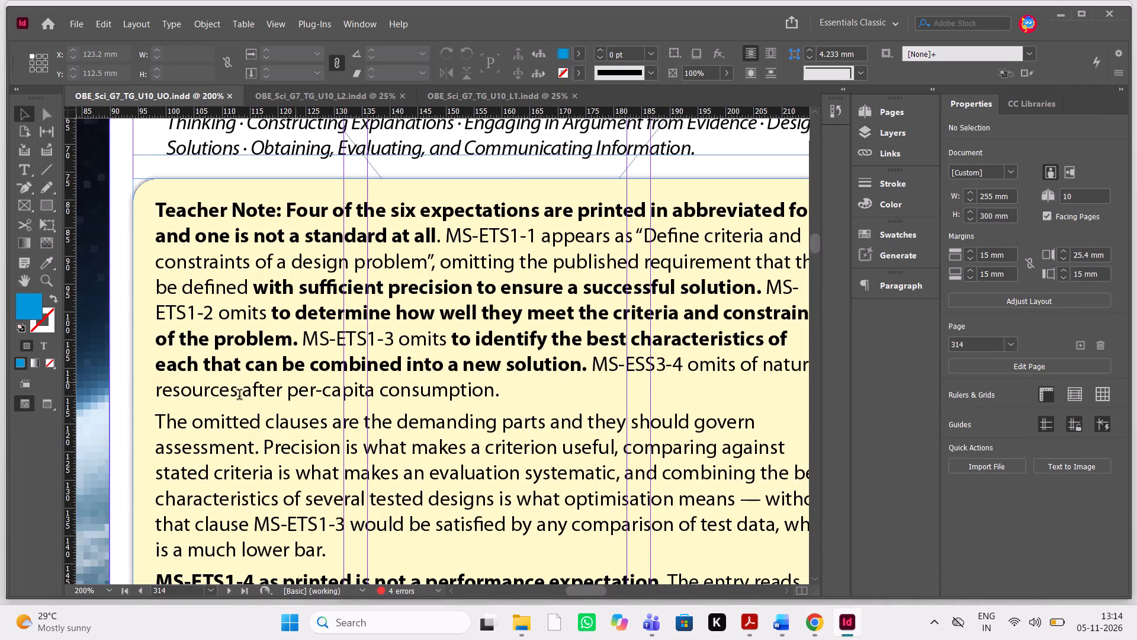
{"action": "left_click_drag", "start_coordinate": [239, 396], "coordinate": [247, 389]}
{"action": "left_click", "coordinate": [247, 389]}
{"action": "left_click_drag", "start_coordinate": [239, 390], "coordinate": [208, 391]}
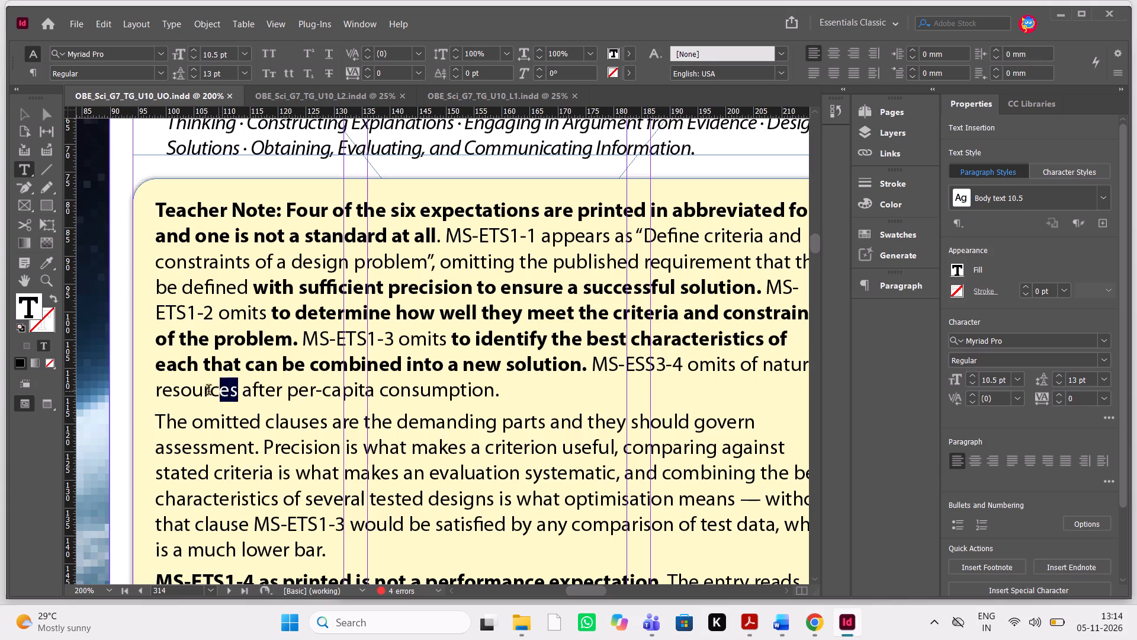
{"action": "left_click_drag", "start_coordinate": [208, 391], "coordinate": [738, 370]}
{"action": "left_click", "coordinate": [738, 370]}
{"action": "left_click_drag", "start_coordinate": [738, 370], "coordinate": [306, 386]}
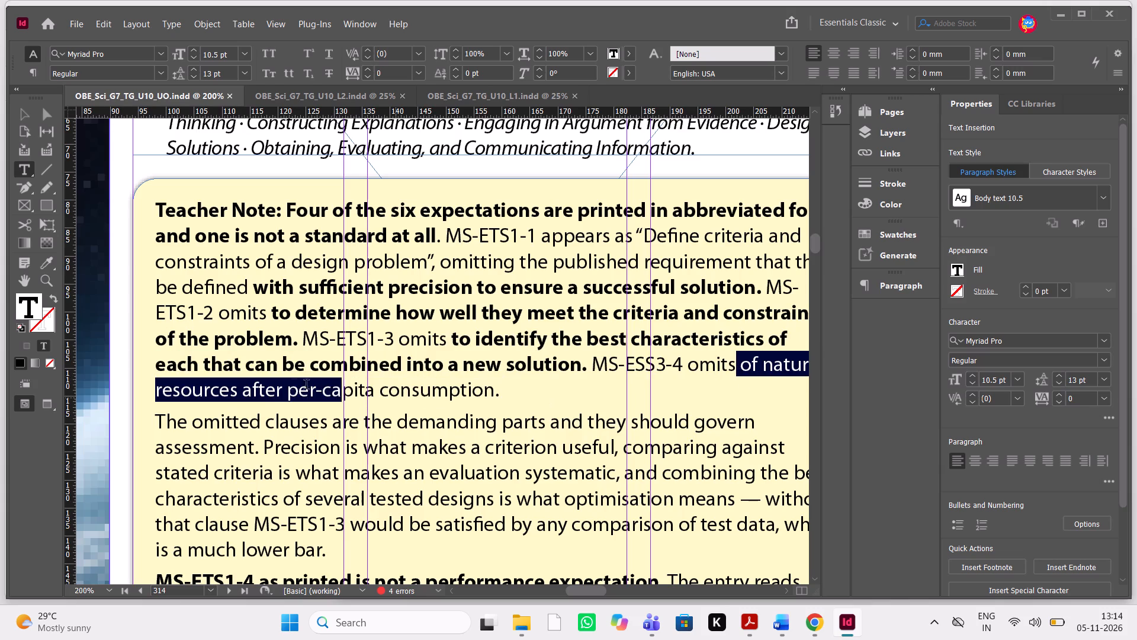
{"action": "left_click_drag", "start_coordinate": [306, 386], "coordinate": [239, 388]}
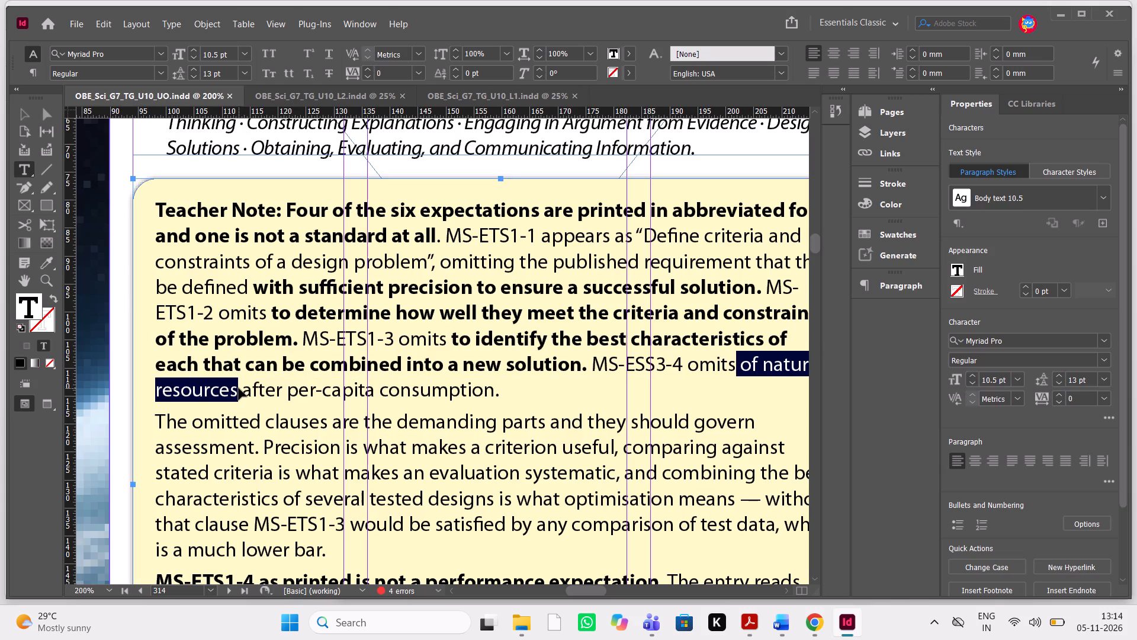
{"action": "key", "text": "ctrl+shift+b"}
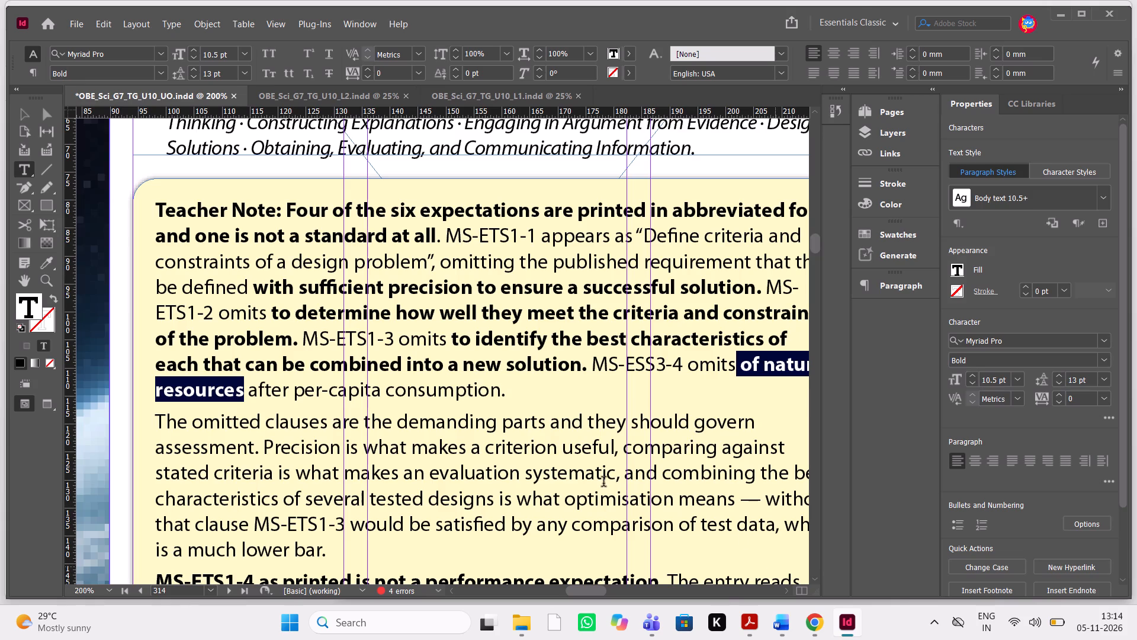
{"action": "left_click", "coordinate": [603, 483]}
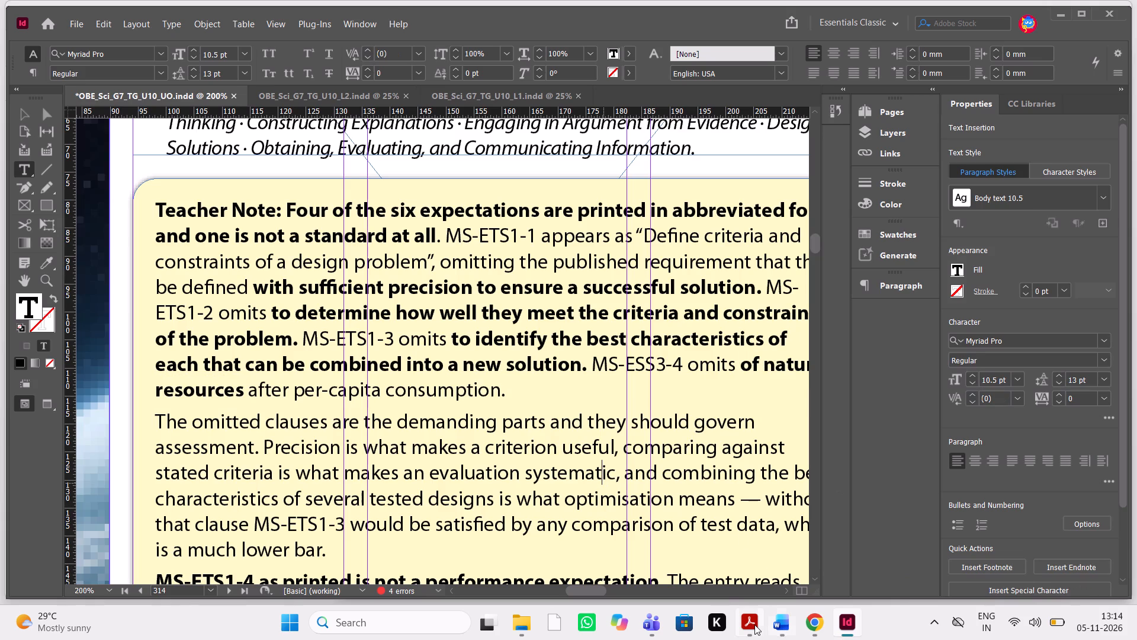
Switch to Acrobat and go to the page 5 comment, "Correct the box place the missing line", to examine the marked table border.
{"action": "left_click", "coordinate": [754, 625]}
{"action": "left_click", "coordinate": [751, 632]}
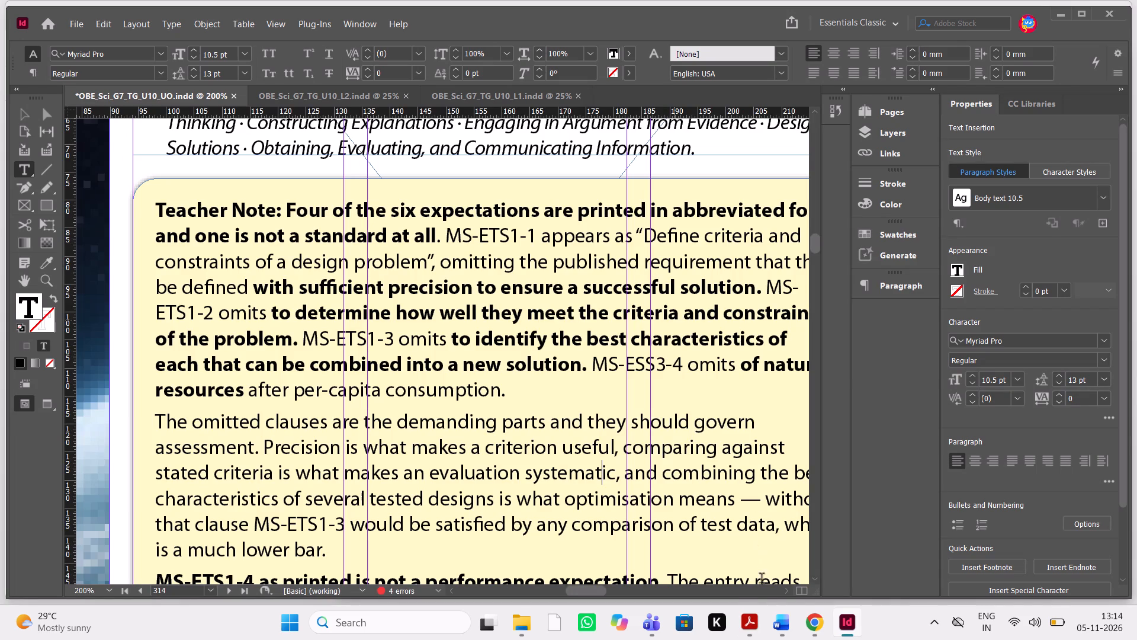
{"action": "left_click", "coordinate": [751, 631]}
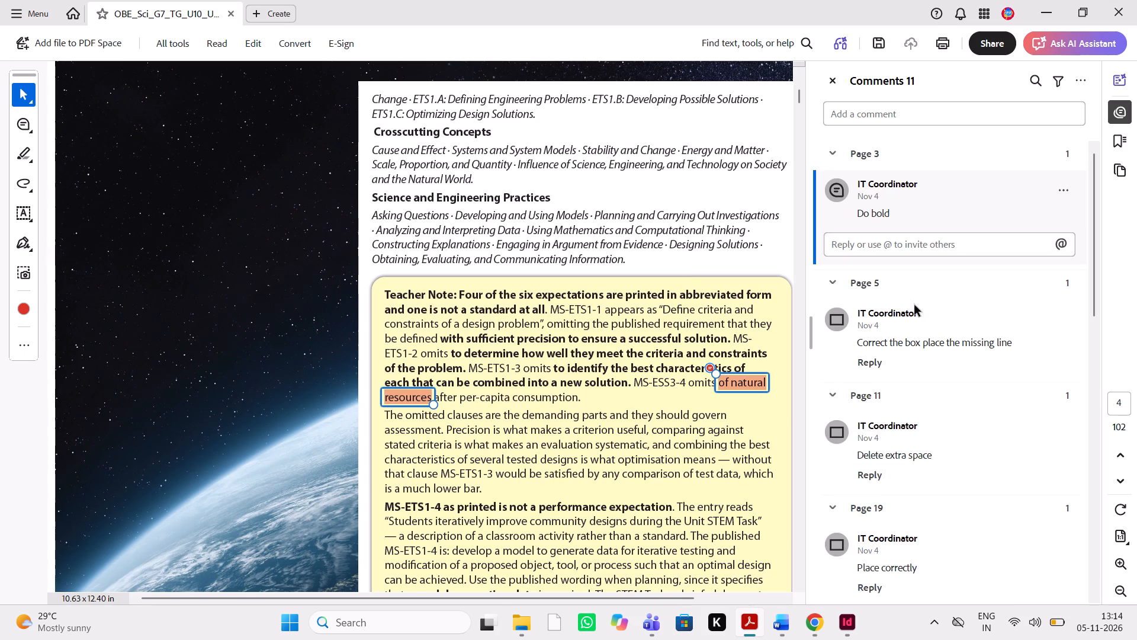
{"action": "left_click", "coordinate": [884, 340]}
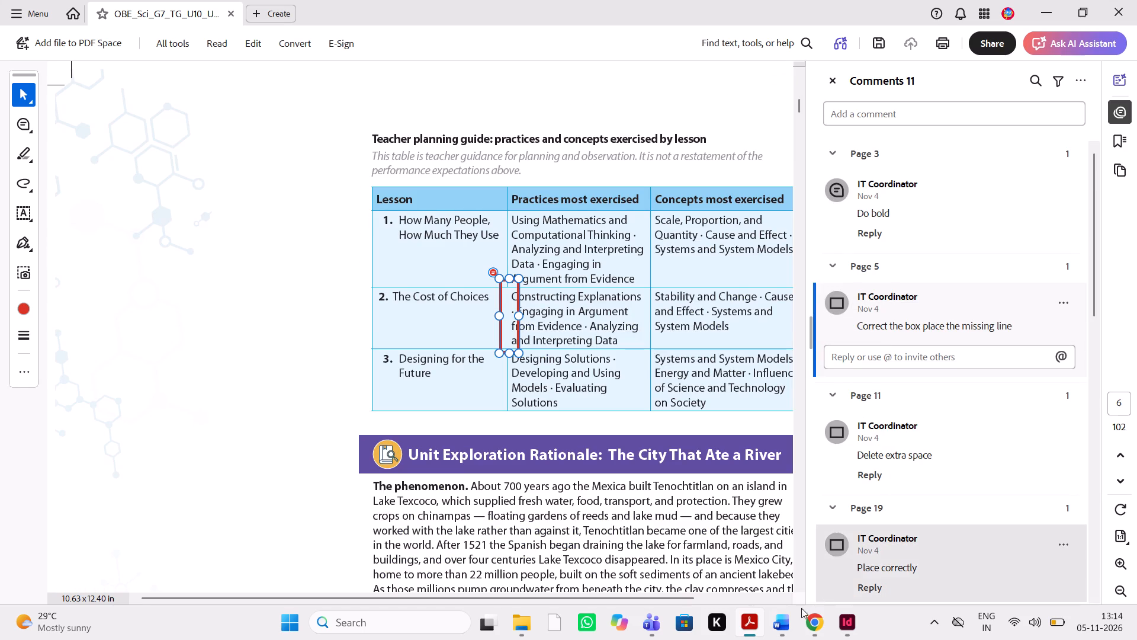
In InDesign, apply blue stroke colour #009fe3 to the "The Cost of Choices" cell in the page 316 planning table, adding it as a CMYK swatch.
{"action": "left_click", "coordinate": [845, 632]}
{"action": "scroll", "coordinate": [573, 395], "scroll_direction": "left", "scroll_amount": 2}
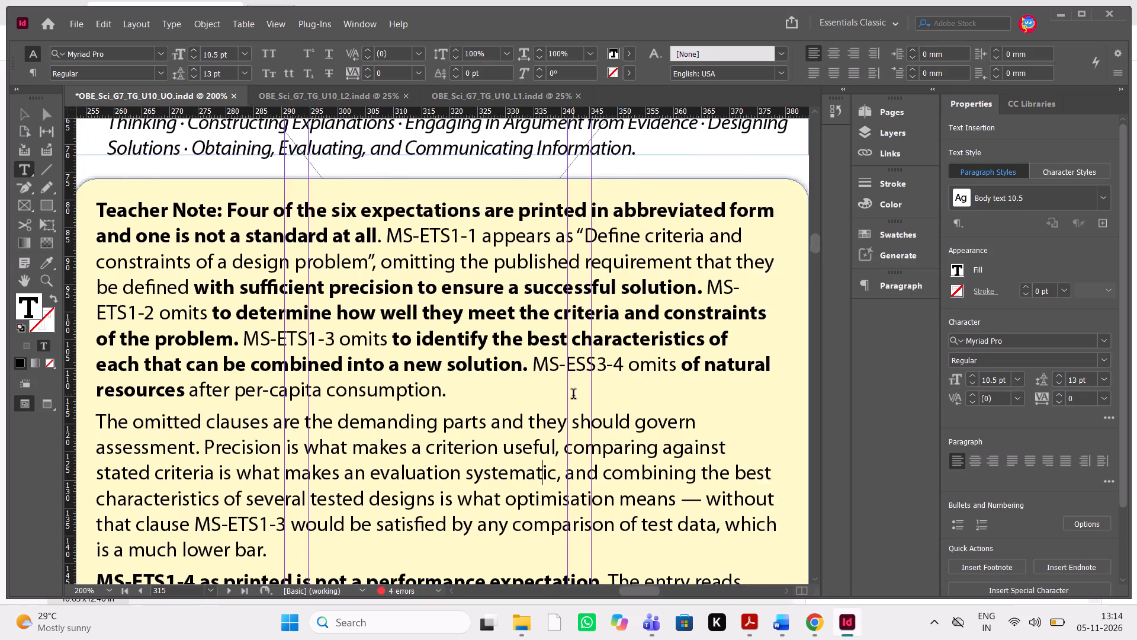
{"action": "scroll", "coordinate": [573, 395], "scroll_direction": "left", "scroll_amount": 1}
{"action": "scroll", "coordinate": [573, 395], "scroll_direction": "up", "scroll_amount": 1}
{"action": "scroll", "coordinate": [573, 395], "scroll_direction": "down", "scroll_amount": 5}
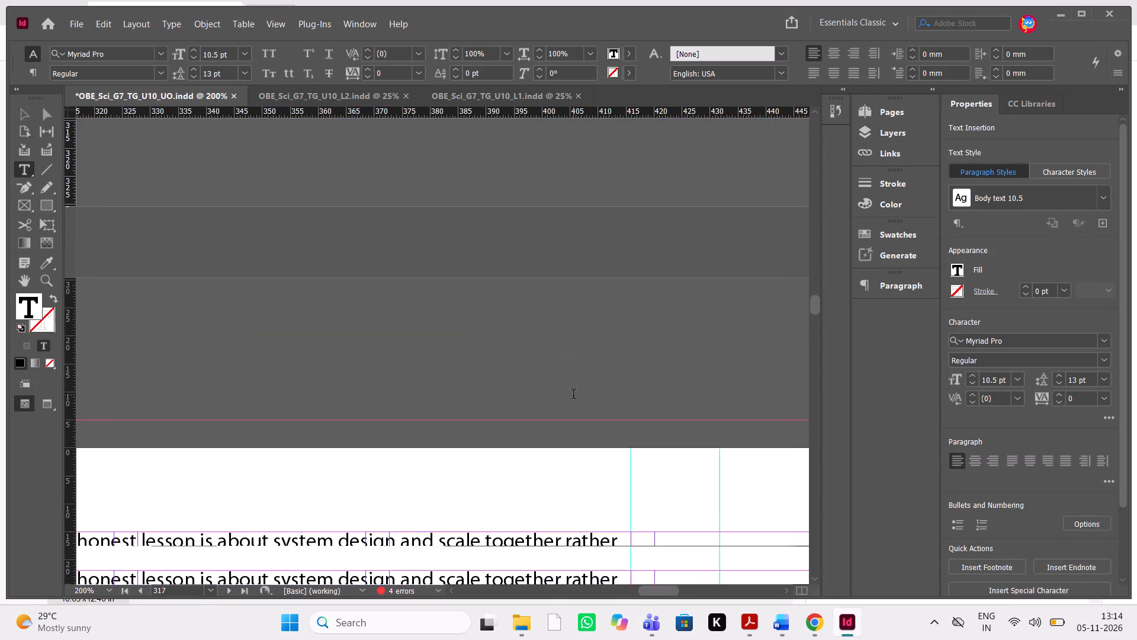
{"action": "scroll", "coordinate": [573, 395], "scroll_direction": "down", "scroll_amount": 10}
{"action": "scroll", "coordinate": [573, 395], "scroll_direction": "up", "scroll_amount": 1}
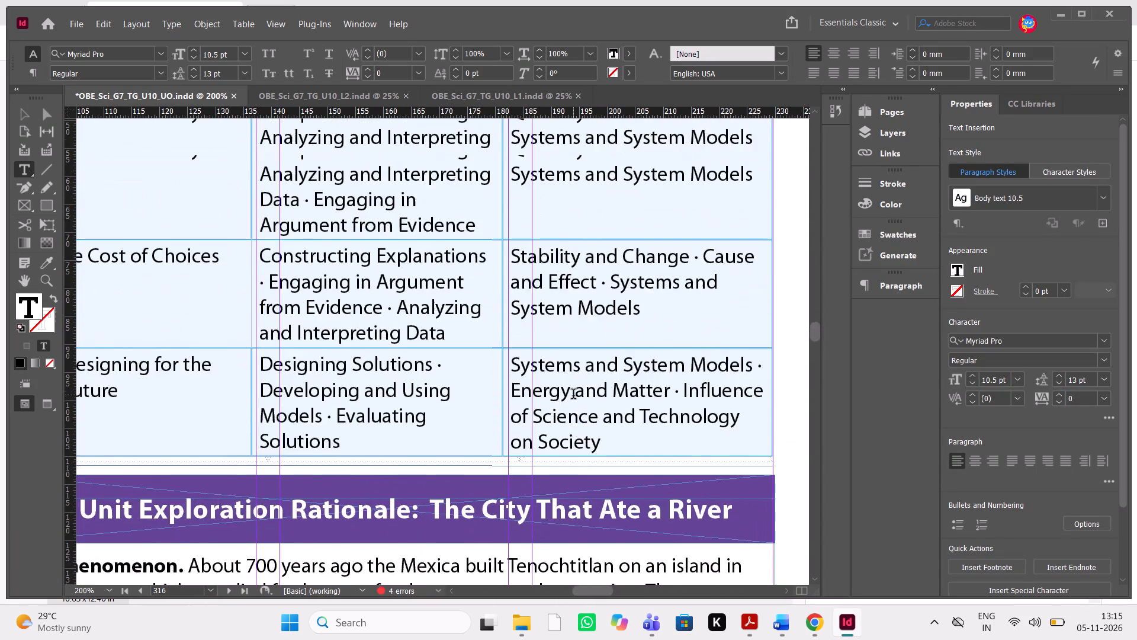
{"action": "scroll", "coordinate": [573, 395], "scroll_direction": "right", "scroll_amount": 1}
{"action": "scroll", "coordinate": [573, 395], "scroll_direction": "up", "scroll_amount": 1}
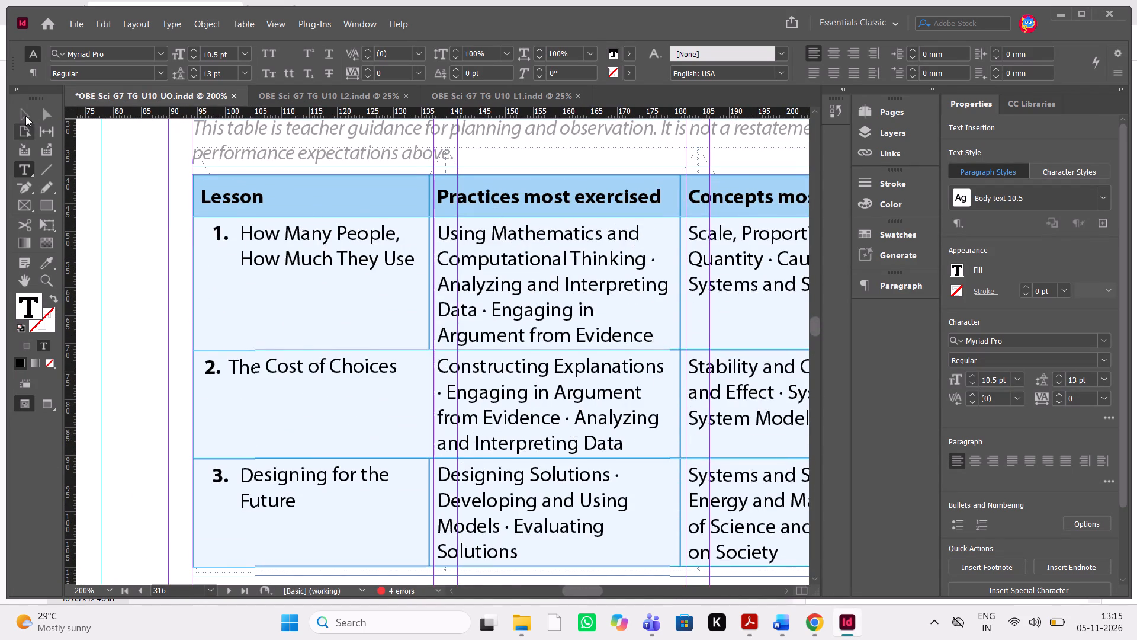
{"action": "left_click", "coordinate": [25, 116]}
{"action": "left_click", "coordinate": [77, 301]}
{"action": "key", "text": "w"}
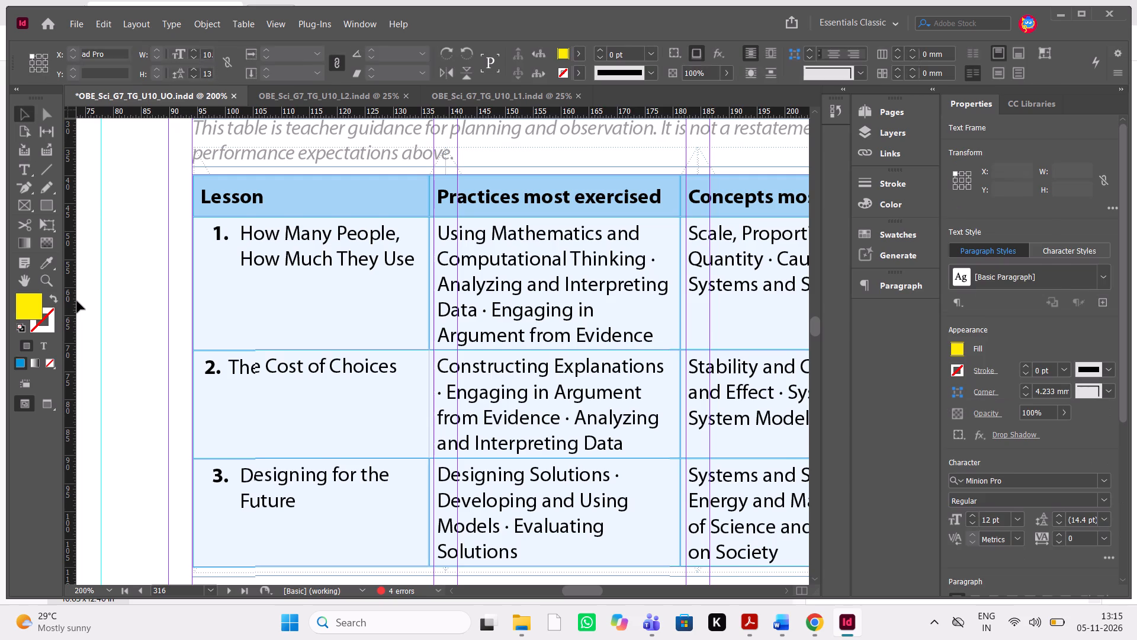
{"action": "triple_click", "coordinate": [275, 448]}
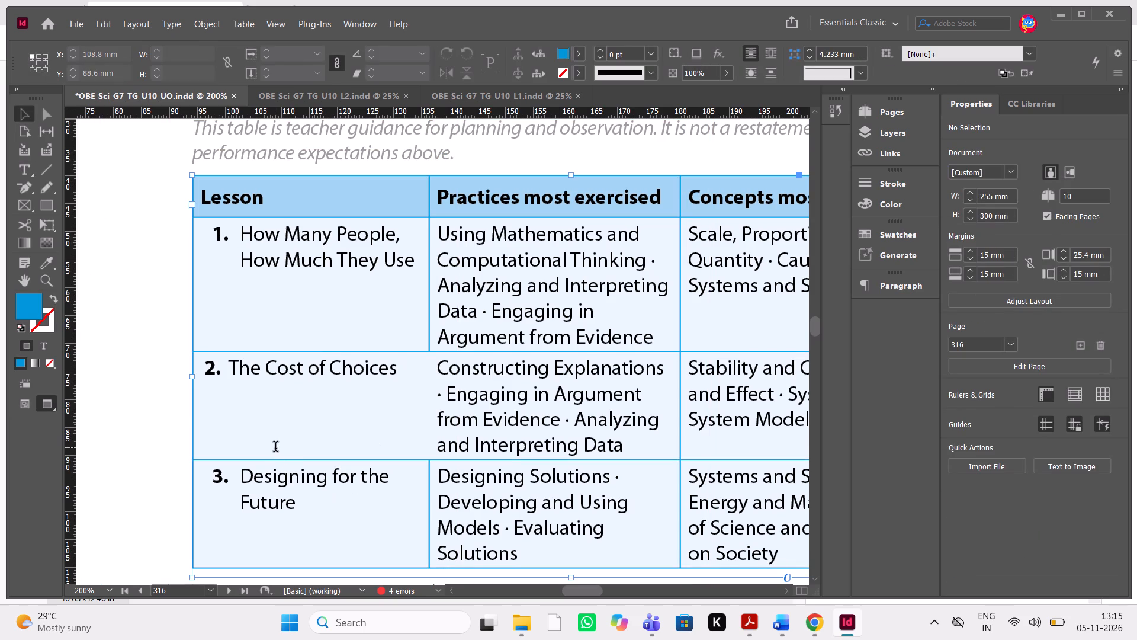
{"action": "left_click", "coordinate": [445, 400]}
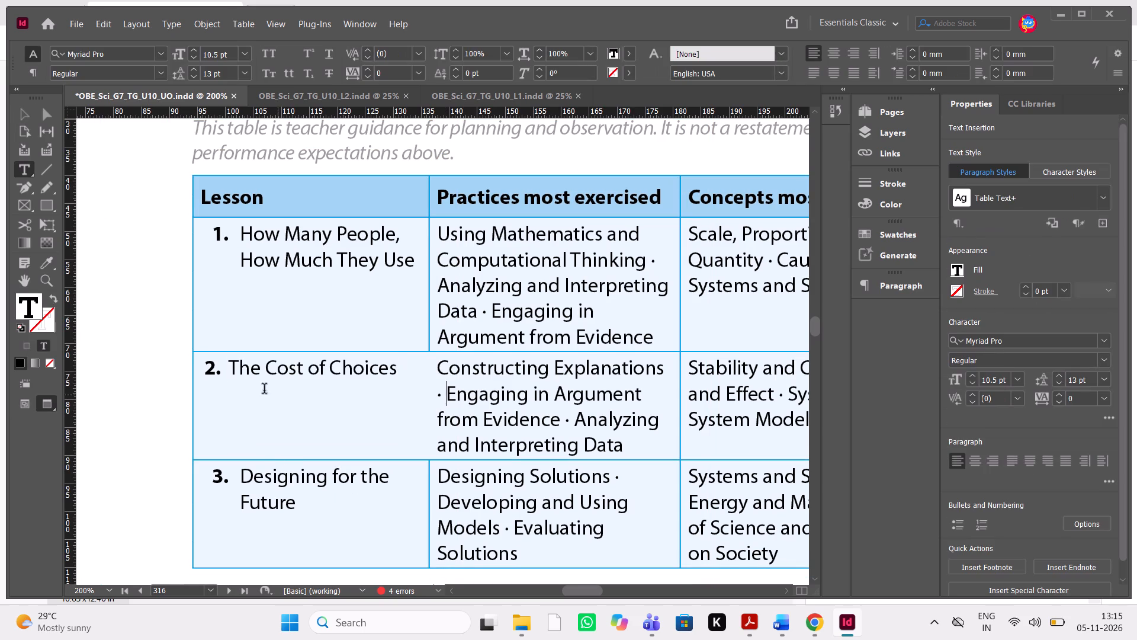
{"action": "left_click_drag", "start_coordinate": [201, 366], "coordinate": [428, 459]}
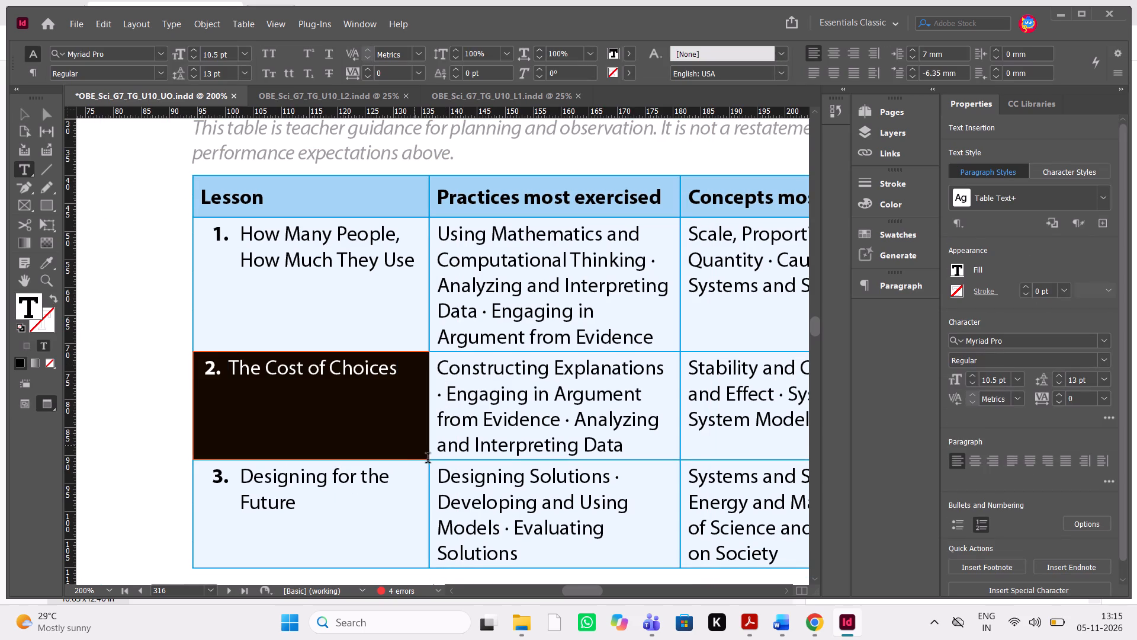
{"action": "left_click_drag", "start_coordinate": [428, 459], "coordinate": [428, 459]}
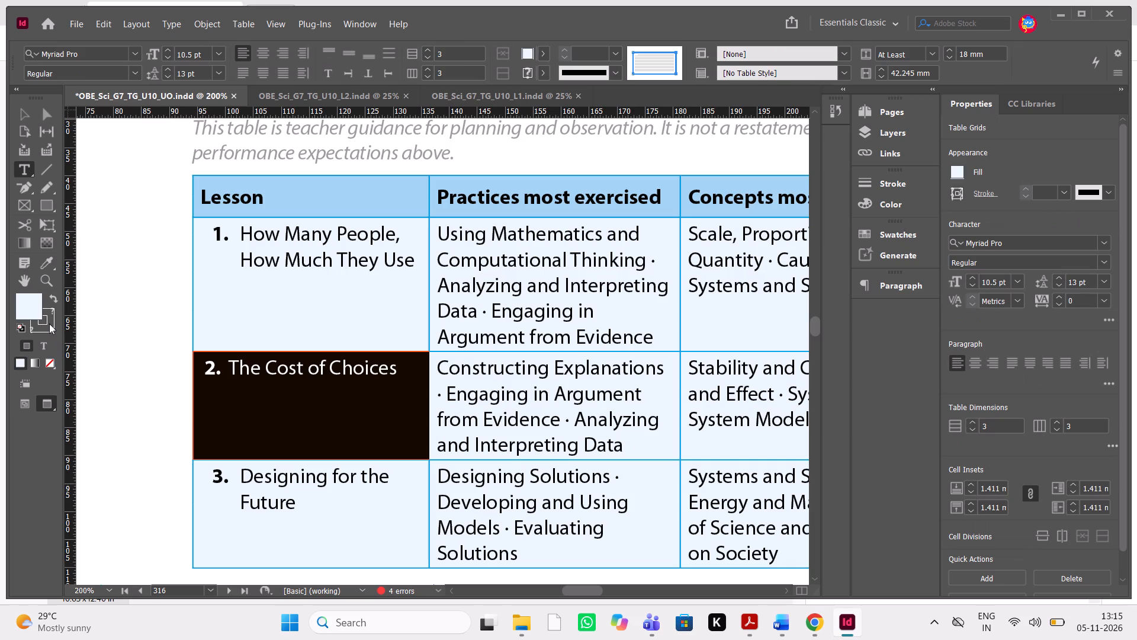
{"action": "left_click", "coordinate": [49, 324]}
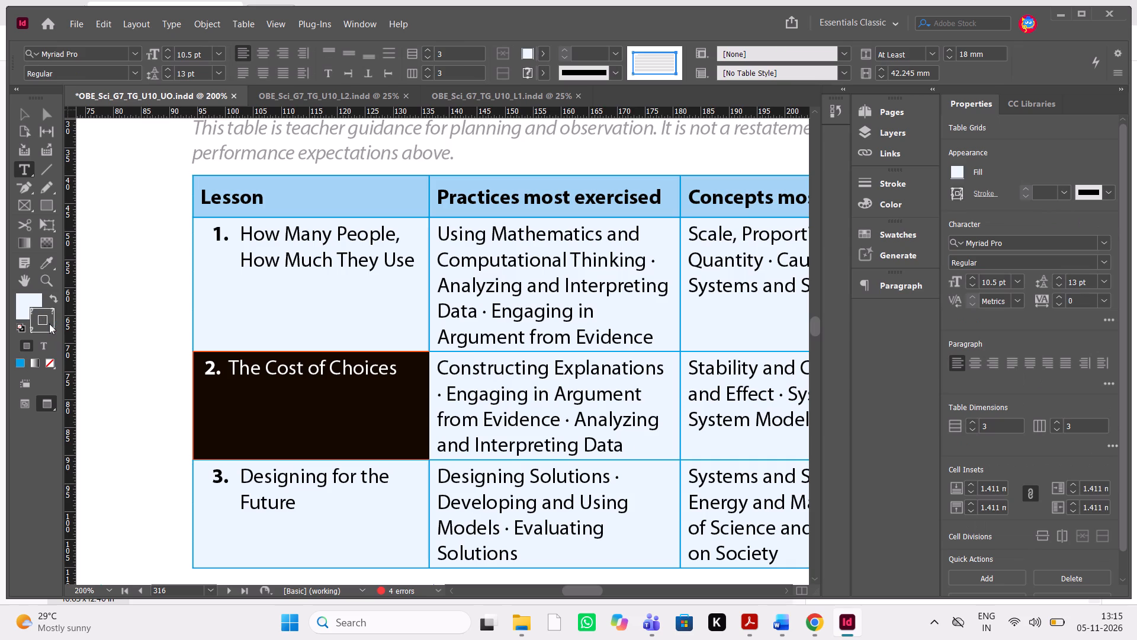
{"action": "double_click", "coordinate": [49, 324]}
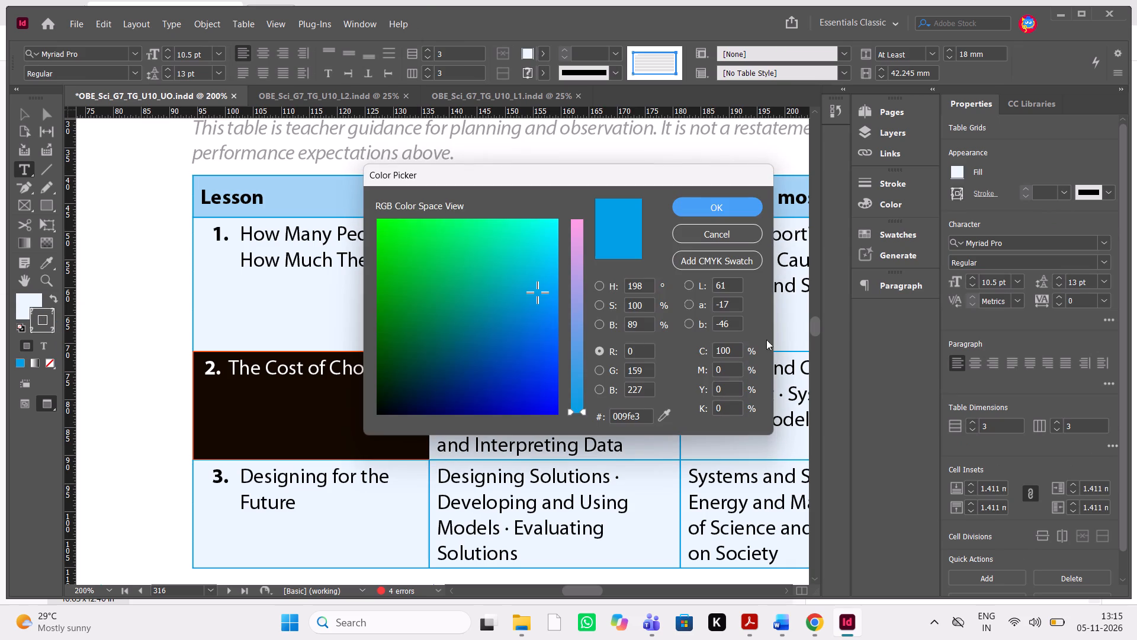
{"action": "left_click", "coordinate": [725, 217]}
{"action": "left_click", "coordinate": [711, 257]}
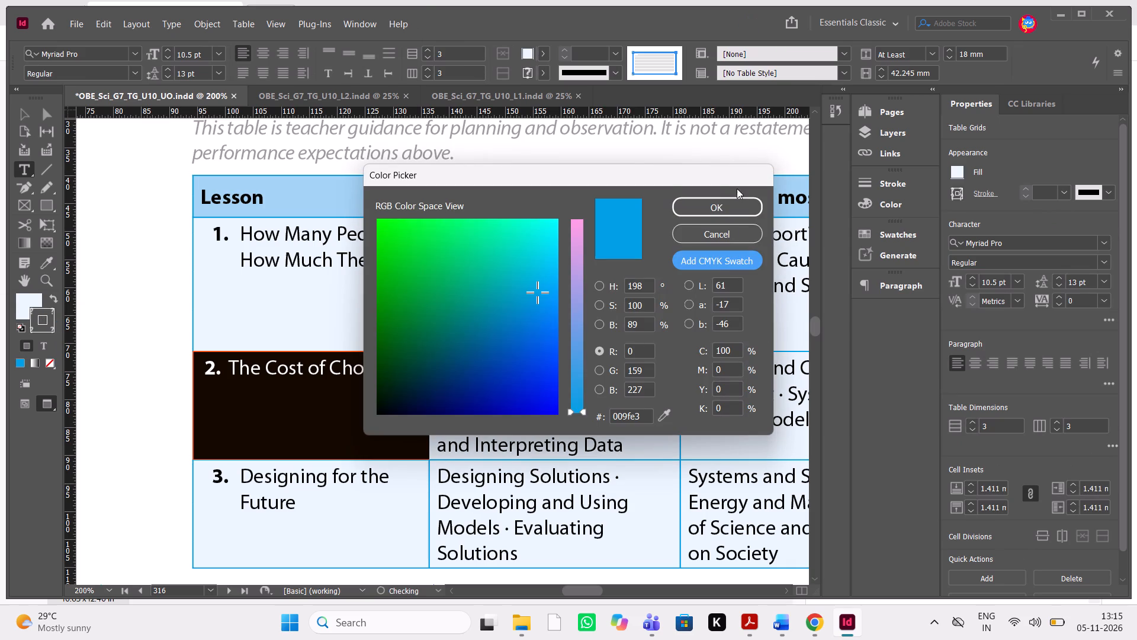
{"action": "left_click", "coordinate": [725, 206]}
{"action": "left_click", "coordinate": [335, 403]}
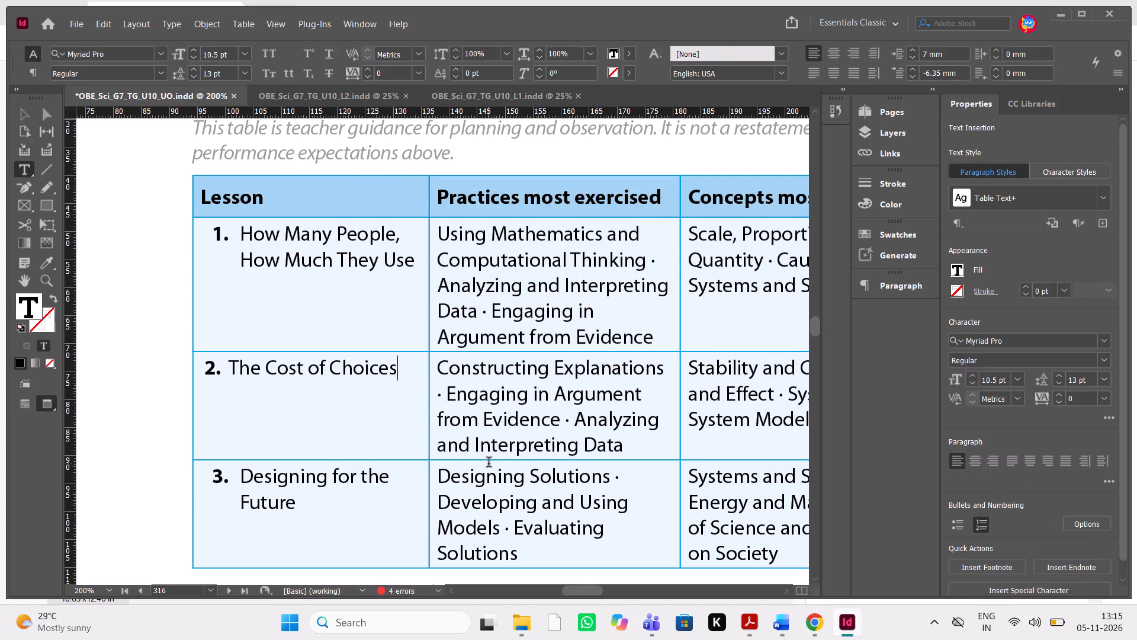
{"action": "scroll", "coordinate": [489, 463], "scroll_direction": "left", "scroll_amount": 1}
Switch to Acrobat and go to the page 11 comment, "Delete extra space", to examine the marked area.
{"action": "left_click", "coordinate": [749, 631]}
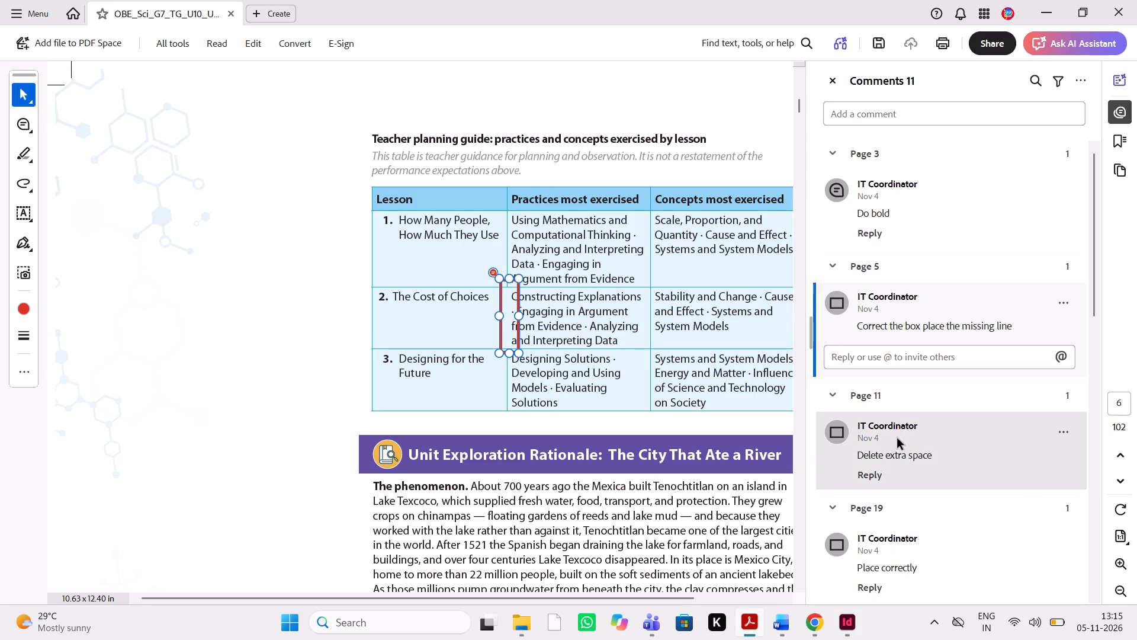
{"action": "left_click", "coordinate": [897, 439]}
In InDesign, open OBE_Sci_G7_TG_U10_L1 and raise the bottom edge of the Lesson Overview box on page 322, making it about 112.8 mm high.
{"action": "left_click", "coordinate": [843, 624]}
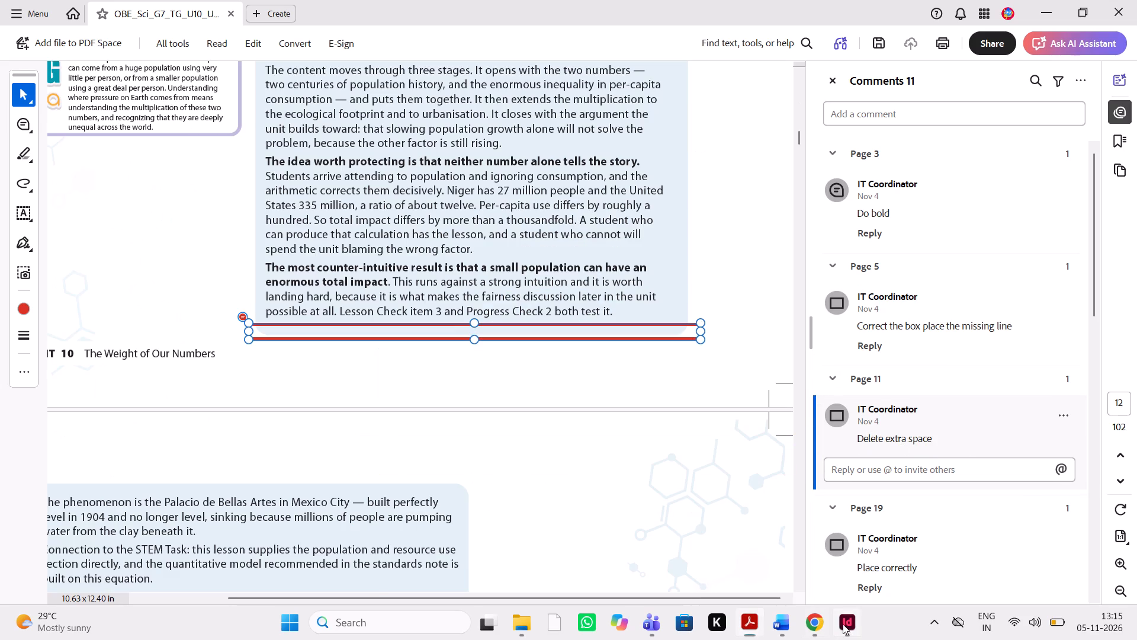
{"action": "left_click", "coordinate": [523, 98]}
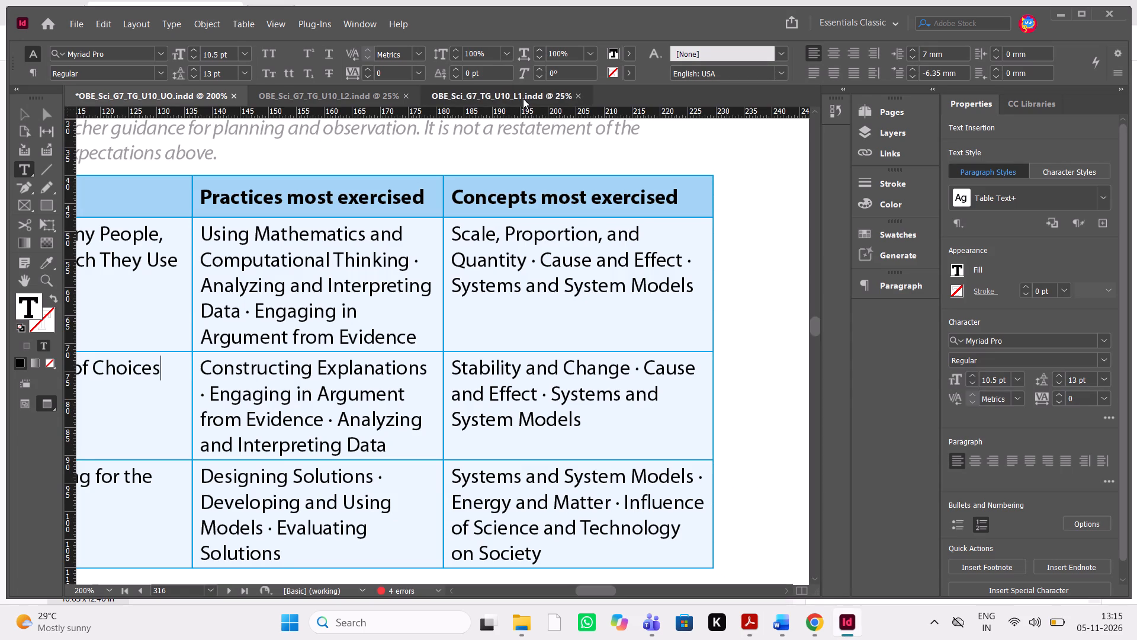
{"action": "scroll", "coordinate": [583, 226], "scroll_direction": "up", "scroll_amount": 1}
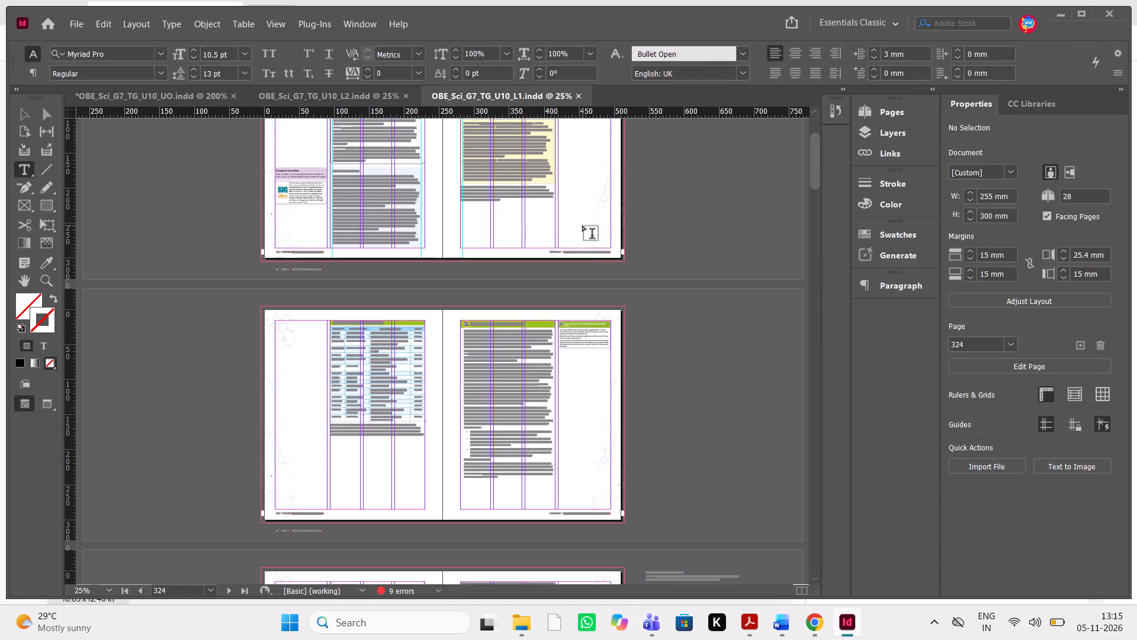
{"action": "scroll", "coordinate": [583, 226], "scroll_direction": "up", "scroll_amount": 1}
{"action": "key", "text": "ctrl+equal"}
{"action": "key", "text": "ctrl+equal"}
{"action": "key", "text": "ctrl+equal"}
{"action": "key", "text": "ctrl+equal"}
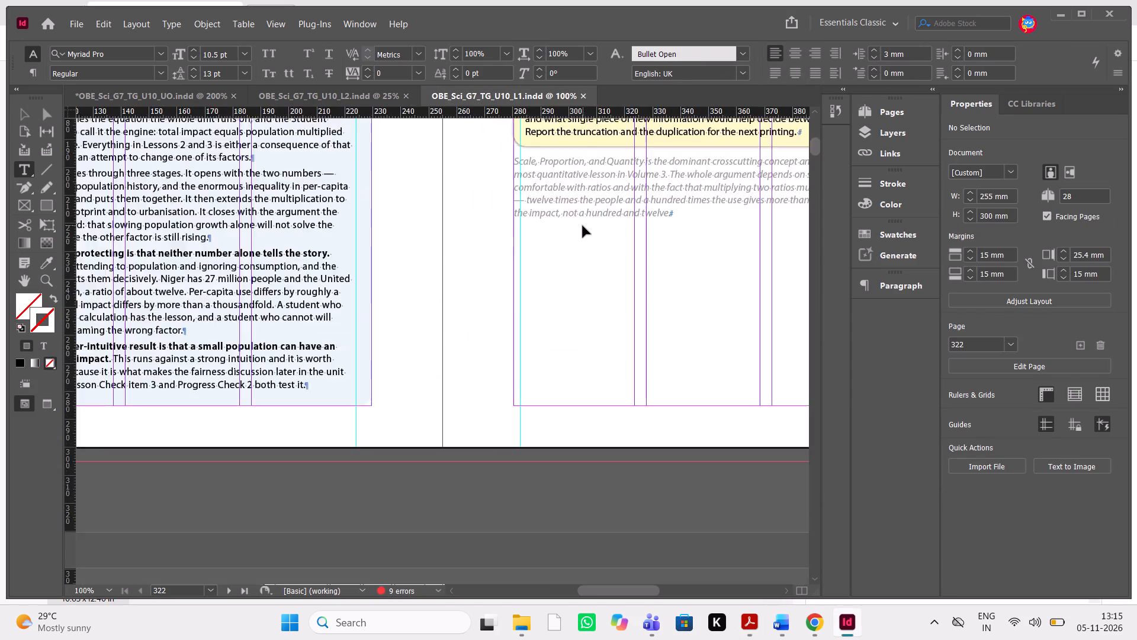
{"action": "key", "text": "ctrl+equal"}
{"action": "scroll", "coordinate": [583, 226], "scroll_direction": "down", "scroll_amount": 1}
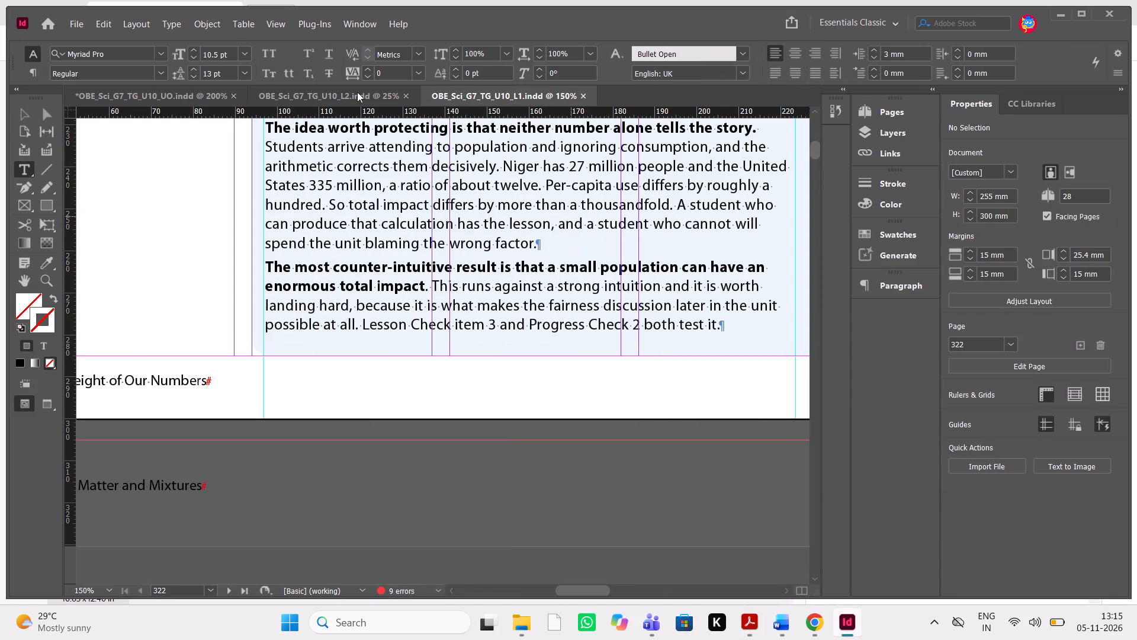
{"action": "left_click", "coordinate": [34, 113]}
{"action": "scroll", "coordinate": [520, 370], "scroll_direction": "left", "scroll_amount": 1}
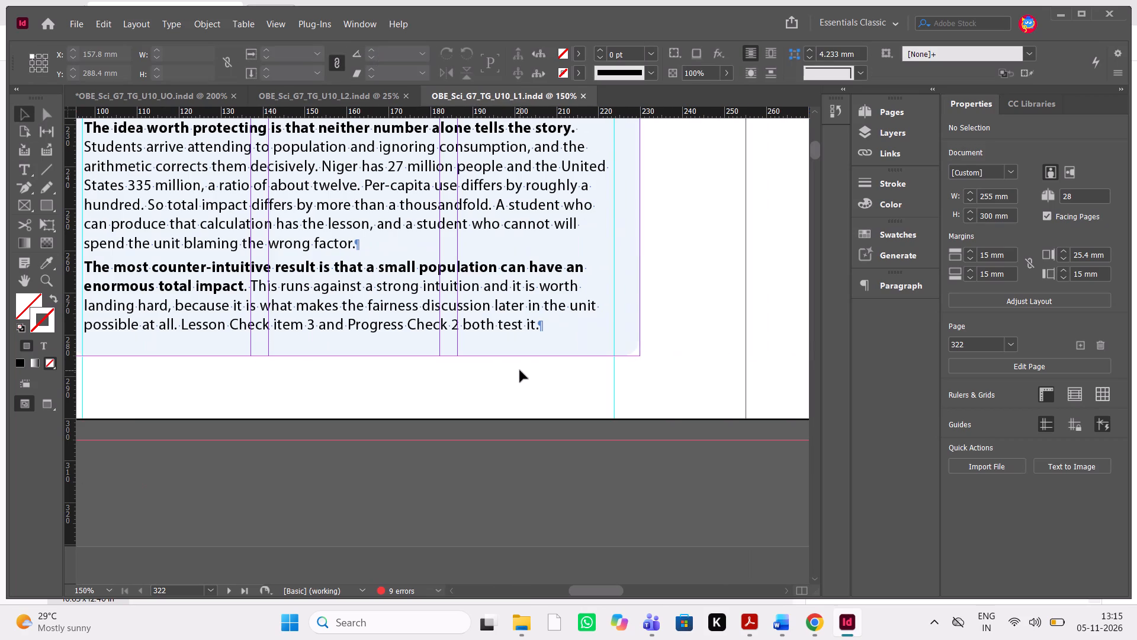
{"action": "left_click", "coordinate": [567, 339]}
{"action": "scroll", "coordinate": [567, 339], "scroll_direction": "right", "scroll_amount": 2}
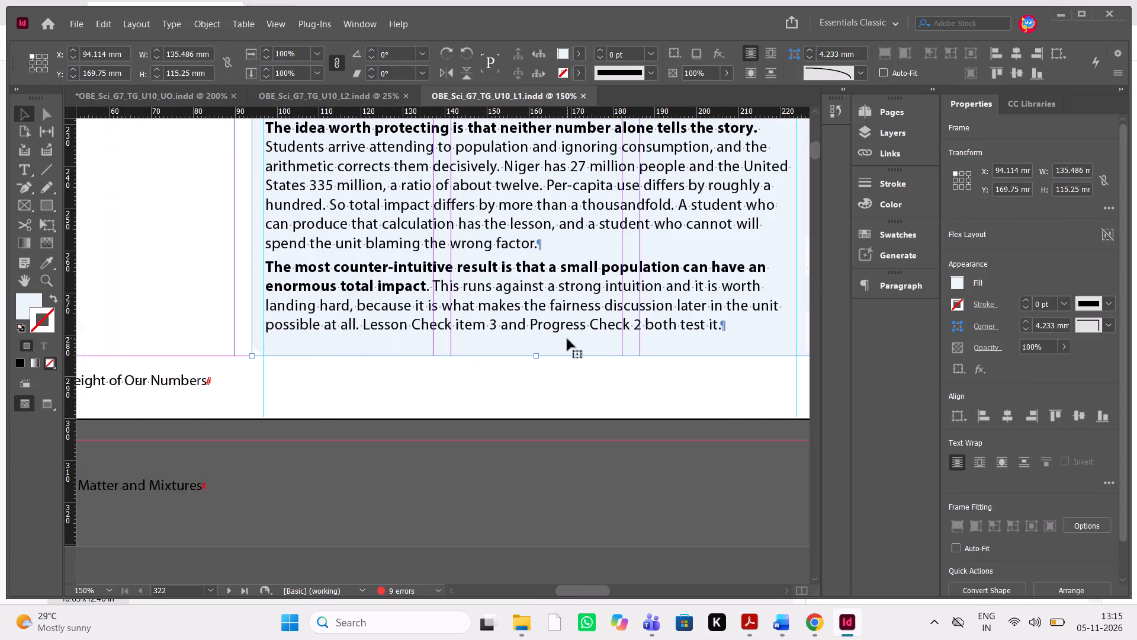
{"action": "scroll", "coordinate": [567, 339], "scroll_direction": "right", "scroll_amount": 1}
{"action": "left_click_drag", "start_coordinate": [597, 354], "coordinate": [596, 338]}
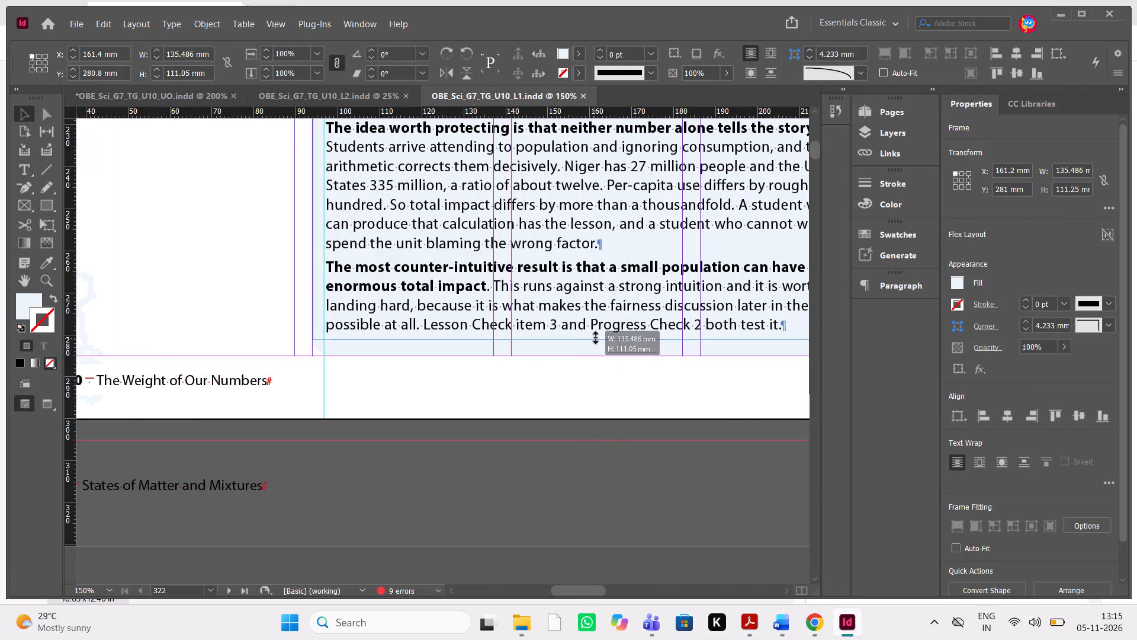
{"action": "left_click_drag", "start_coordinate": [596, 338], "coordinate": [593, 343]}
{"action": "left_click", "coordinate": [594, 388]}
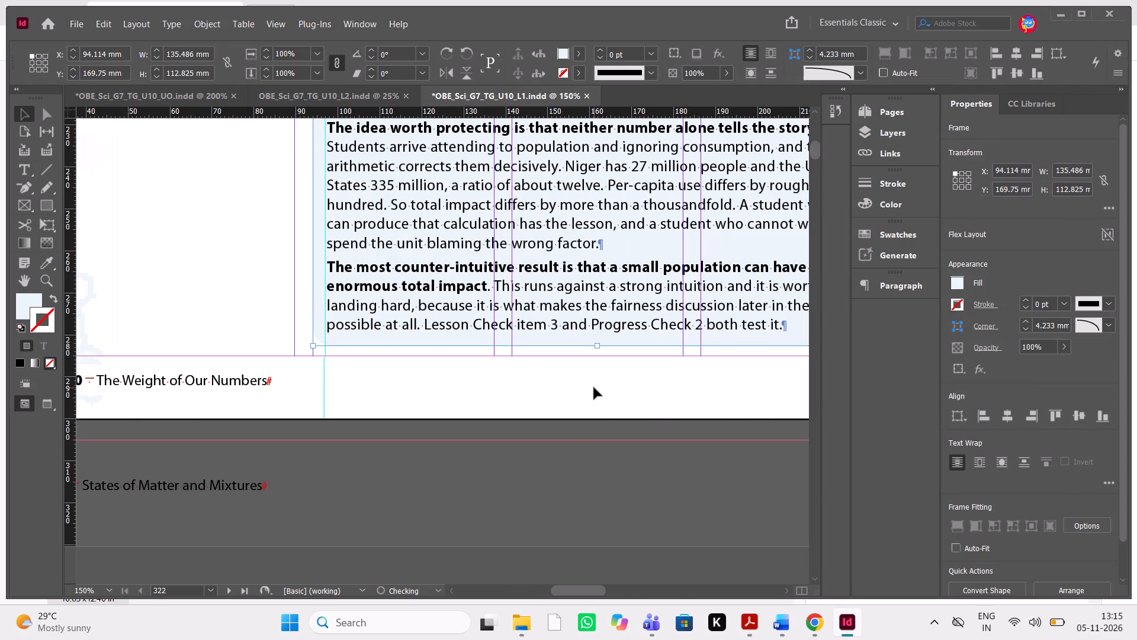
Preview page 322 without guides and shorten the Lesson Overview box further from its bottom edge, to a height of about 111.65 mm.
{"action": "key", "text": "w"}
{"action": "scroll", "coordinate": [594, 388], "scroll_direction": "up", "scroll_amount": 3}
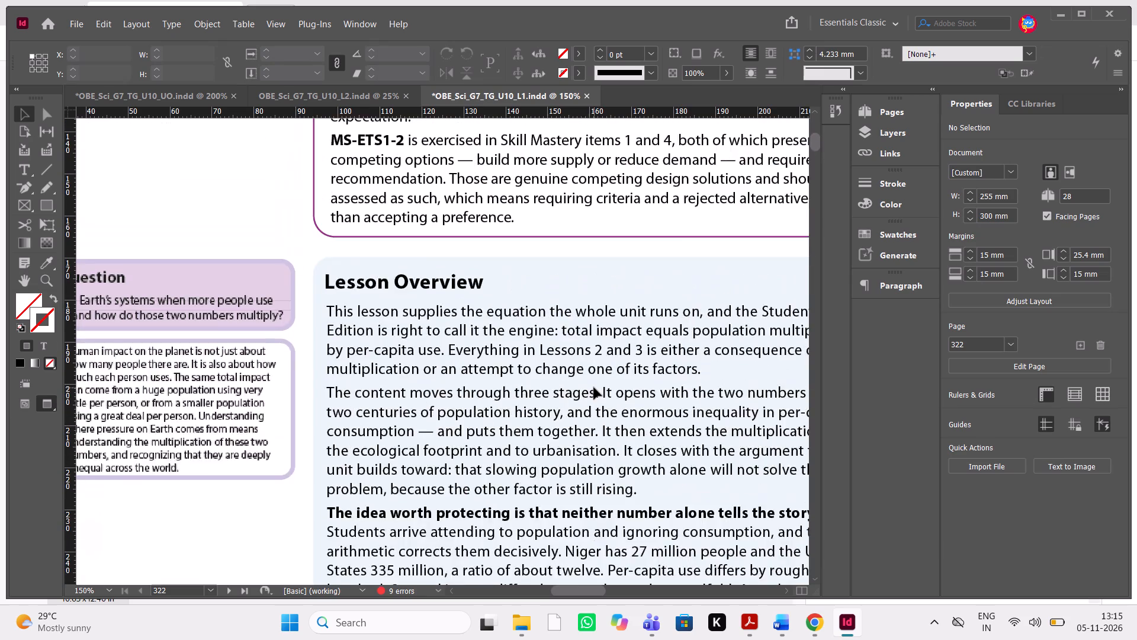
{"action": "scroll", "coordinate": [594, 388], "scroll_direction": "left", "scroll_amount": 1}
{"action": "scroll", "coordinate": [594, 388], "scroll_direction": "down", "scroll_amount": 1}
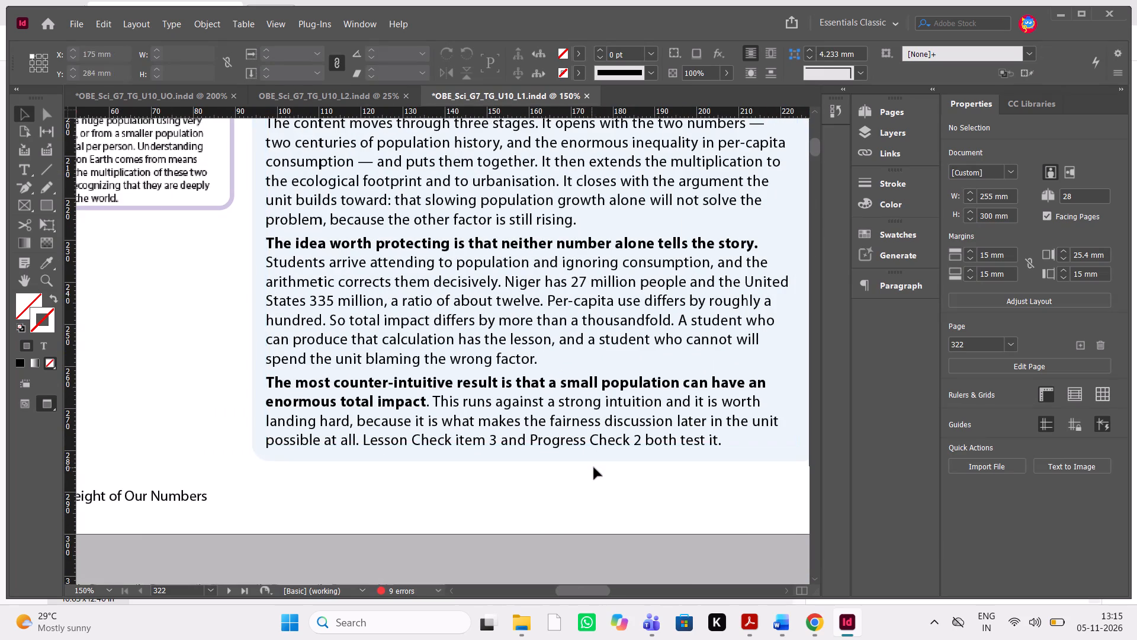
{"action": "left_click", "coordinate": [629, 458]}
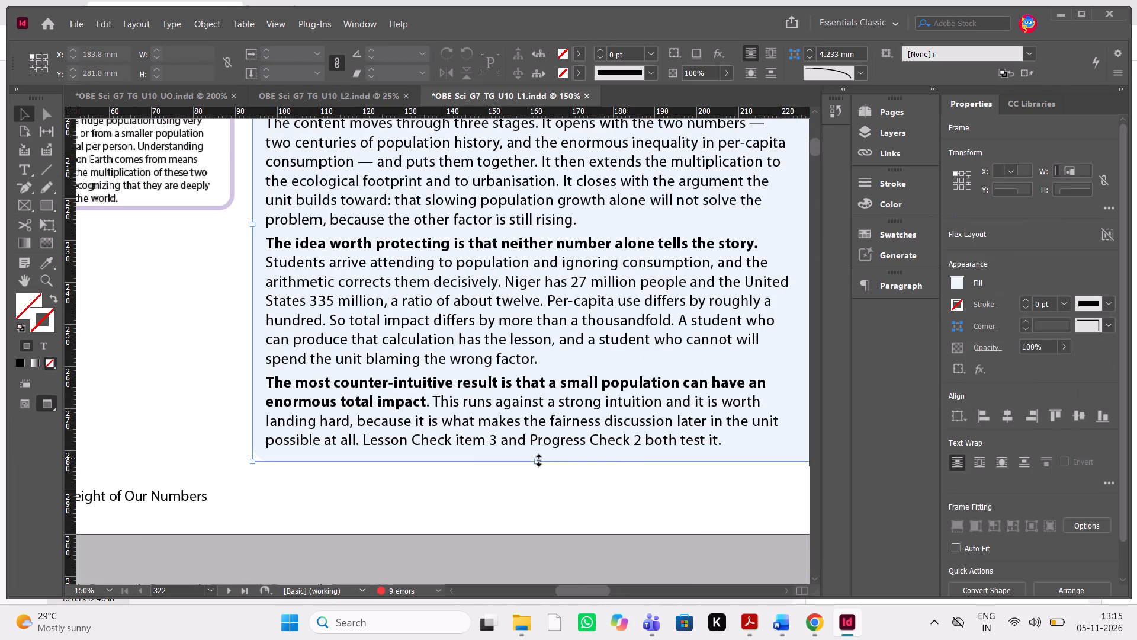
{"action": "left_click", "coordinate": [539, 460]}
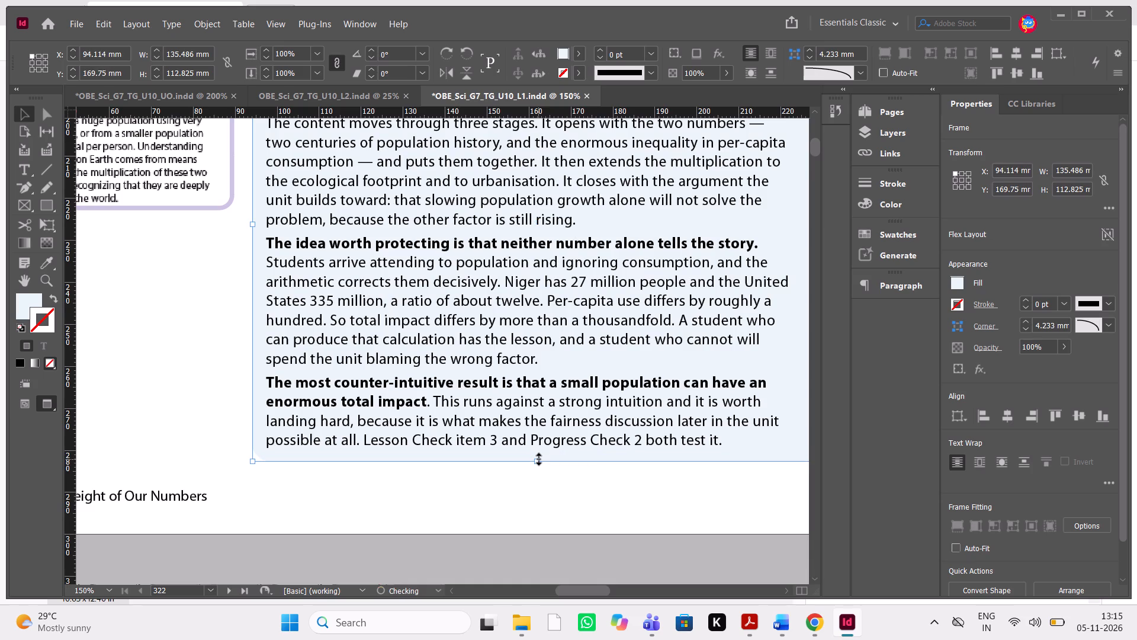
{"action": "left_click", "coordinate": [539, 459]}
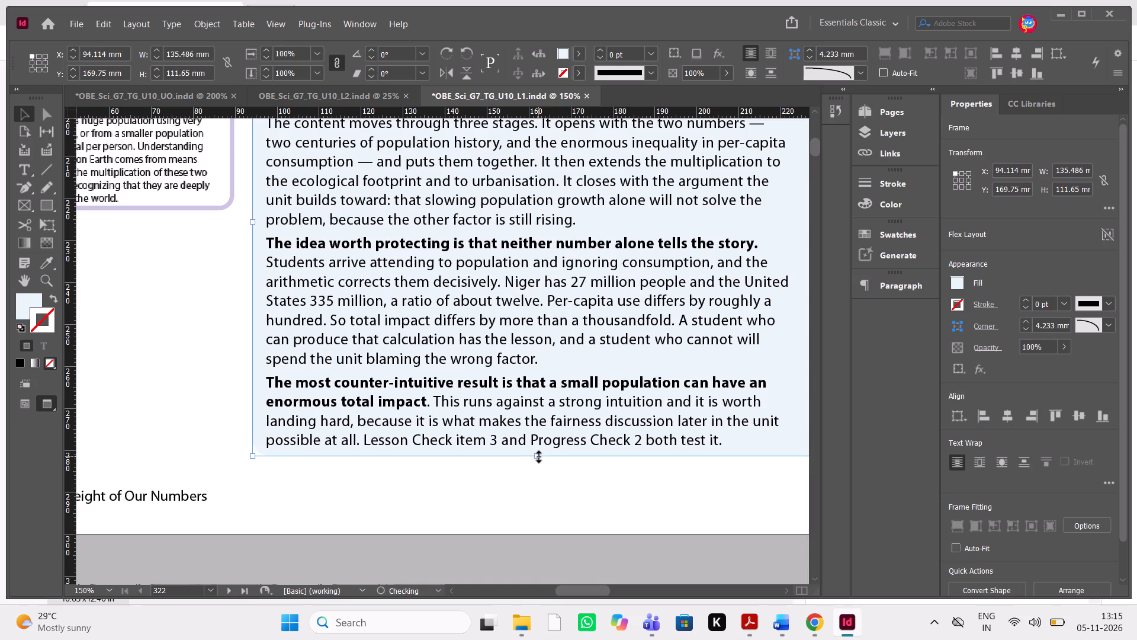
{"action": "left_click", "coordinate": [531, 489]}
{"action": "type", "text": "ww"}
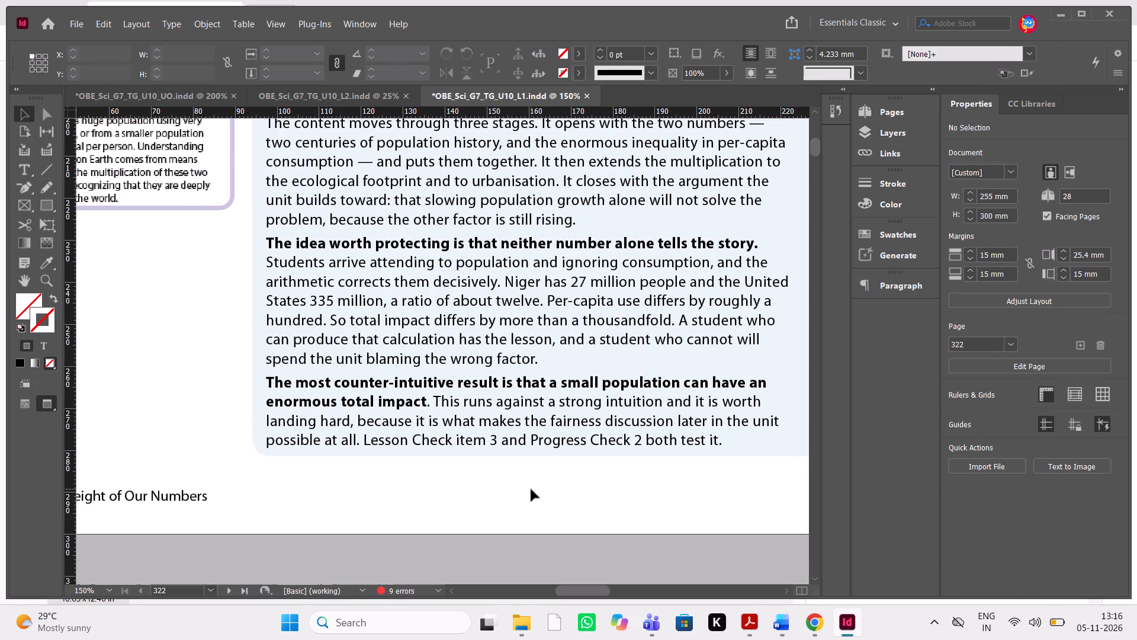
{"action": "scroll", "coordinate": [531, 489], "scroll_direction": "up", "scroll_amount": 1}
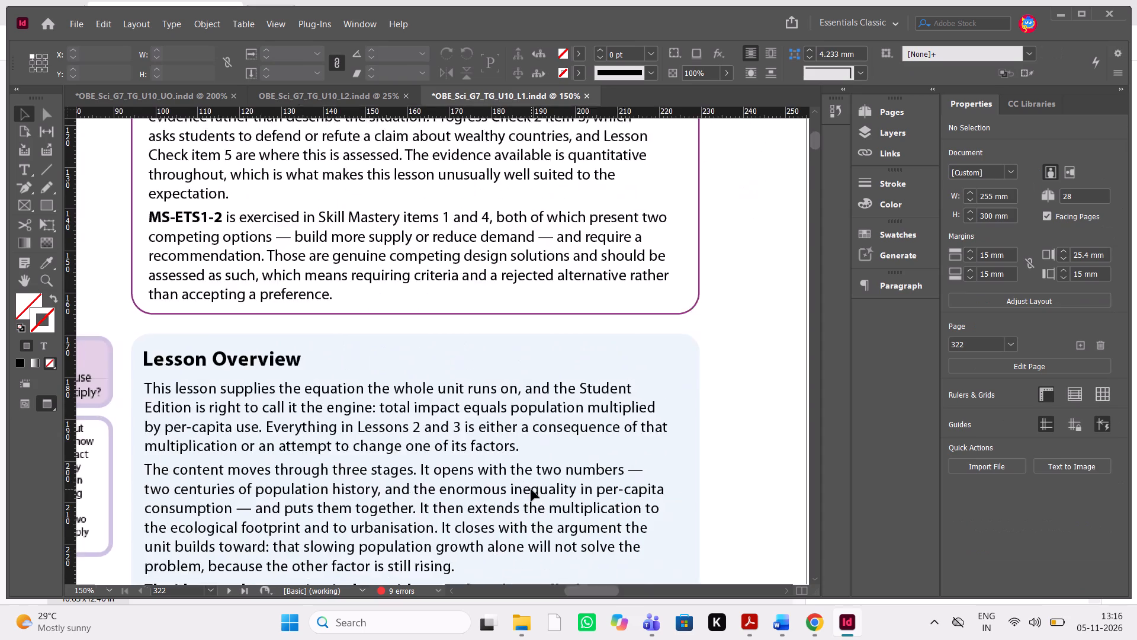
{"action": "scroll", "coordinate": [531, 489], "scroll_direction": "up", "scroll_amount": 1}
Switch to Acrobat, recheck the earlier comments and go to the page 19 comment, "Place correctly", to examine the marked Quick Lab label.
{"action": "left_click", "coordinate": [750, 620]}
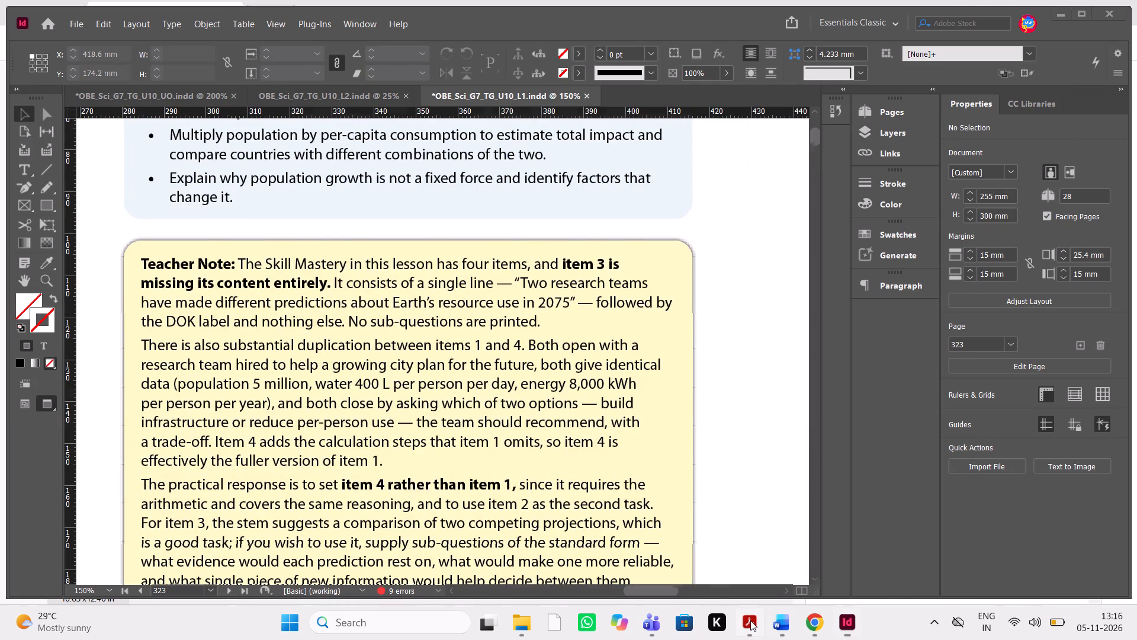
{"action": "left_click", "coordinate": [898, 540]}
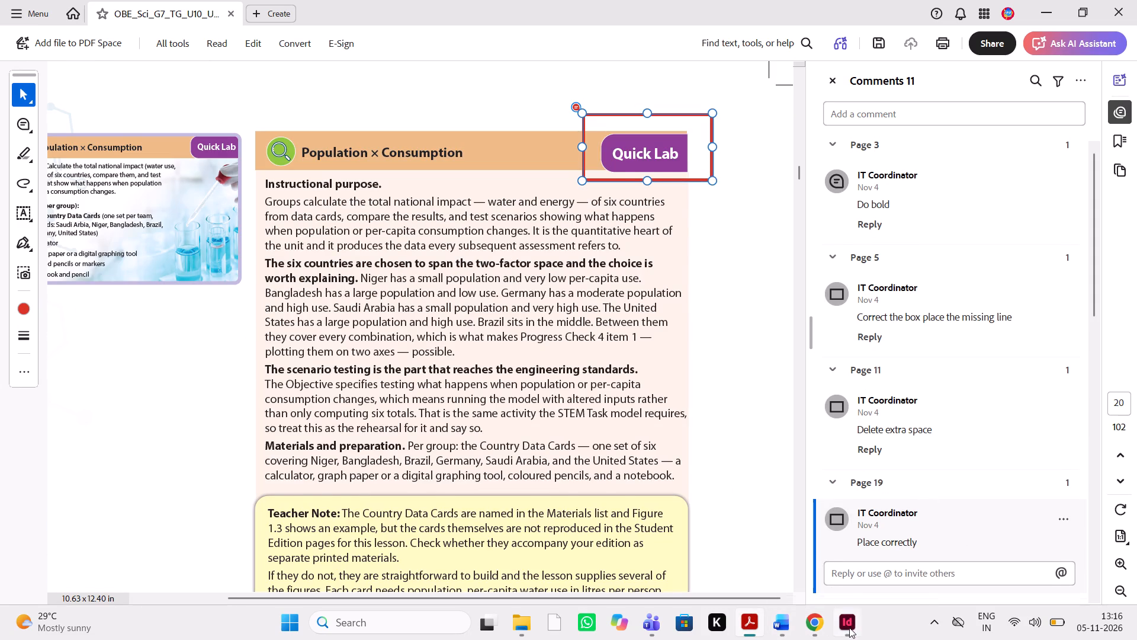
{"action": "left_click", "coordinate": [849, 628]}
{"action": "left_click", "coordinate": [849, 628]}
{"action": "left_click", "coordinate": [928, 317]}
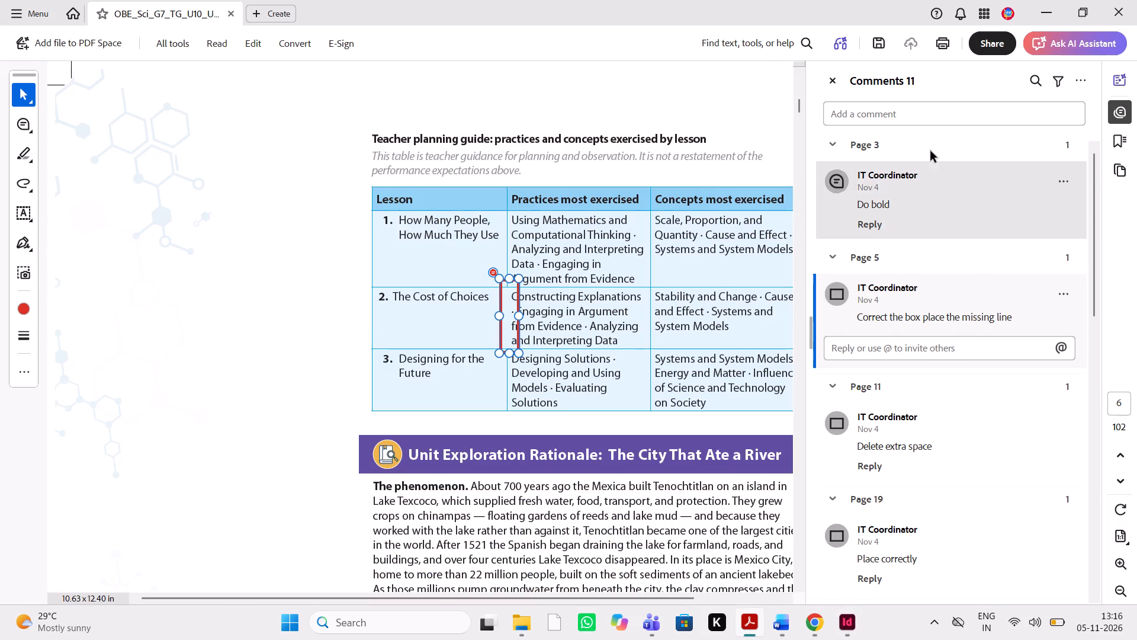
{"action": "left_click", "coordinate": [909, 178]}
{"action": "left_click", "coordinate": [936, 344]}
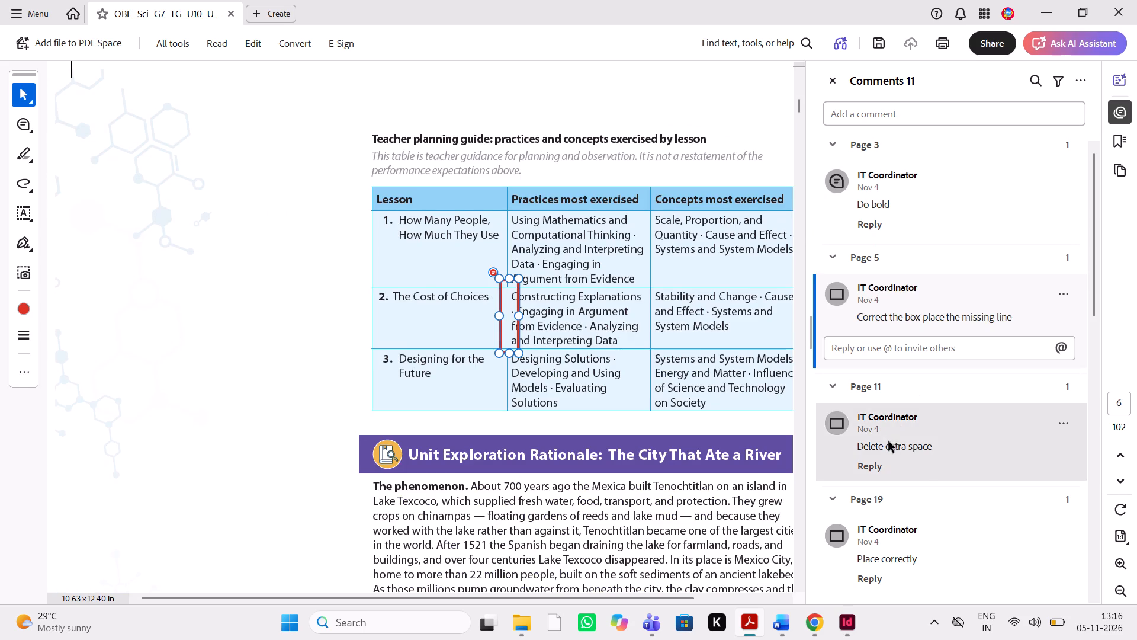
{"action": "left_click", "coordinate": [888, 441]}
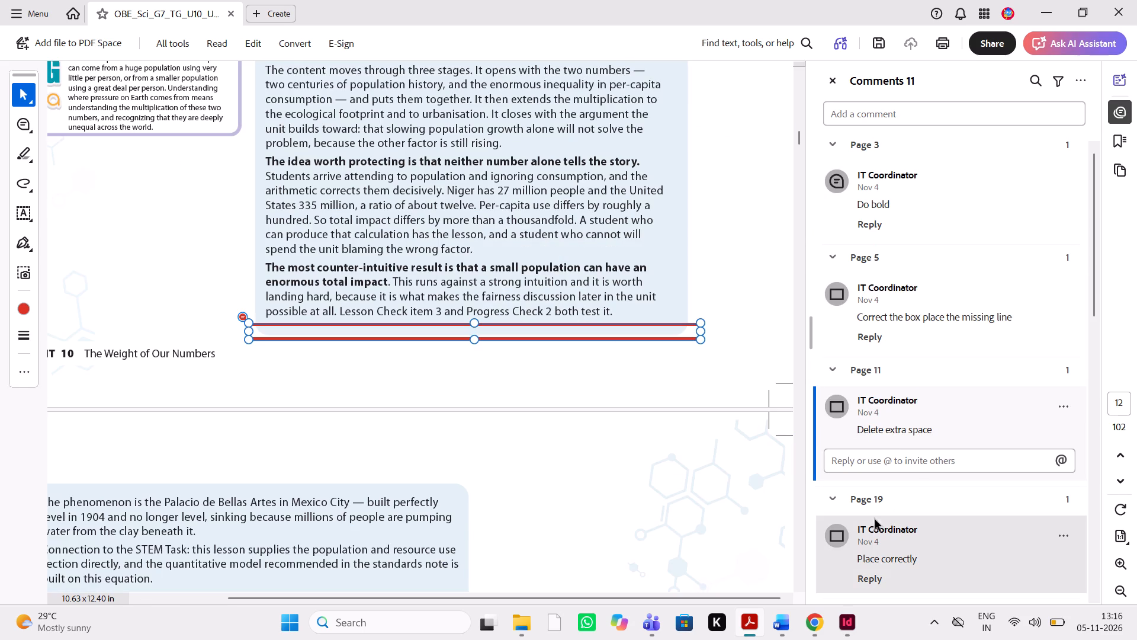
{"action": "left_click", "coordinate": [872, 555]}
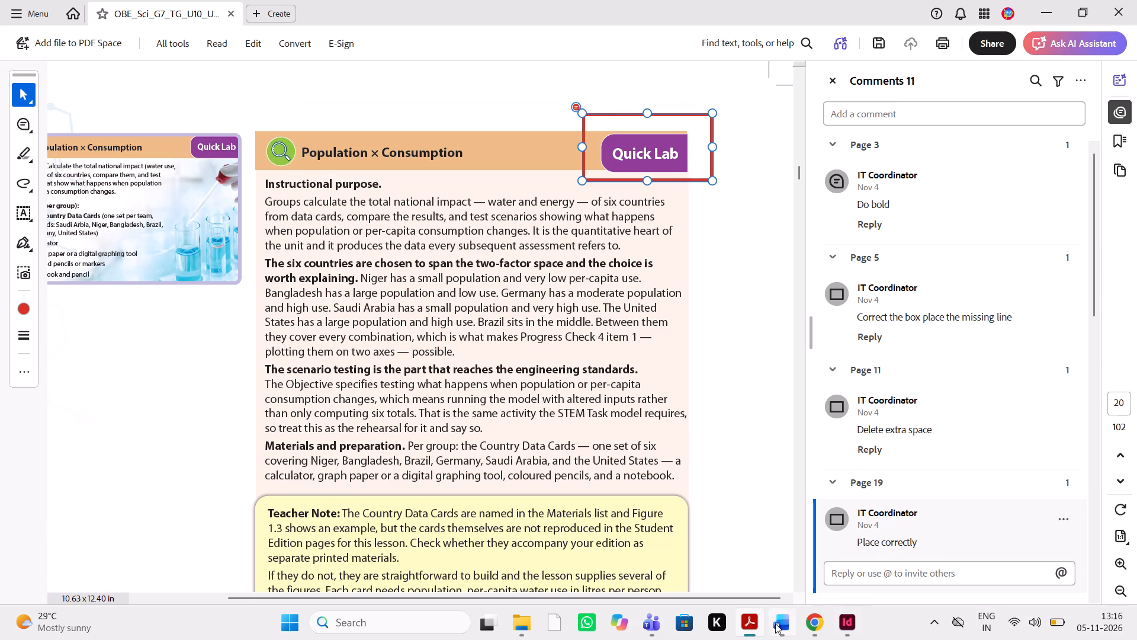
In InDesign, nudge the Quick Lab label on page 330 up to Y 14.244 mm, against the orange "Population × Consumption" header bar.
{"action": "left_click", "coordinate": [845, 630]}
{"action": "scroll", "coordinate": [751, 470], "scroll_direction": "down", "scroll_amount": 2}
{"action": "scroll", "coordinate": [751, 470], "scroll_direction": "up", "scroll_amount": 2}
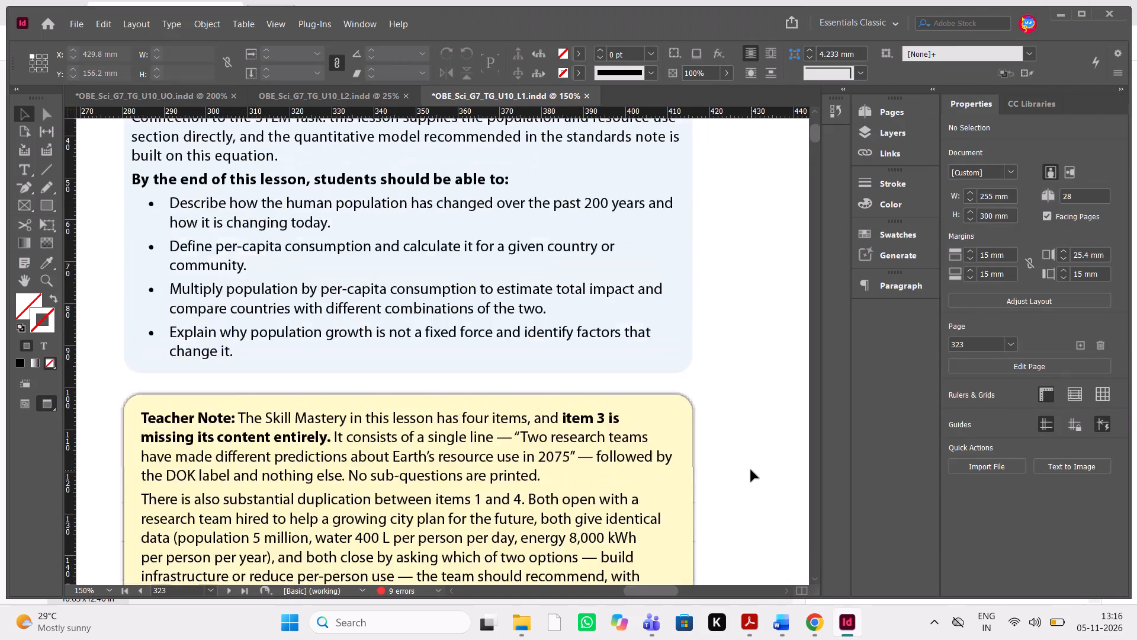
{"action": "scroll", "coordinate": [751, 470], "scroll_direction": "up", "scroll_amount": 1}
{"action": "scroll", "coordinate": [751, 470], "scroll_direction": "down", "scroll_amount": 7}
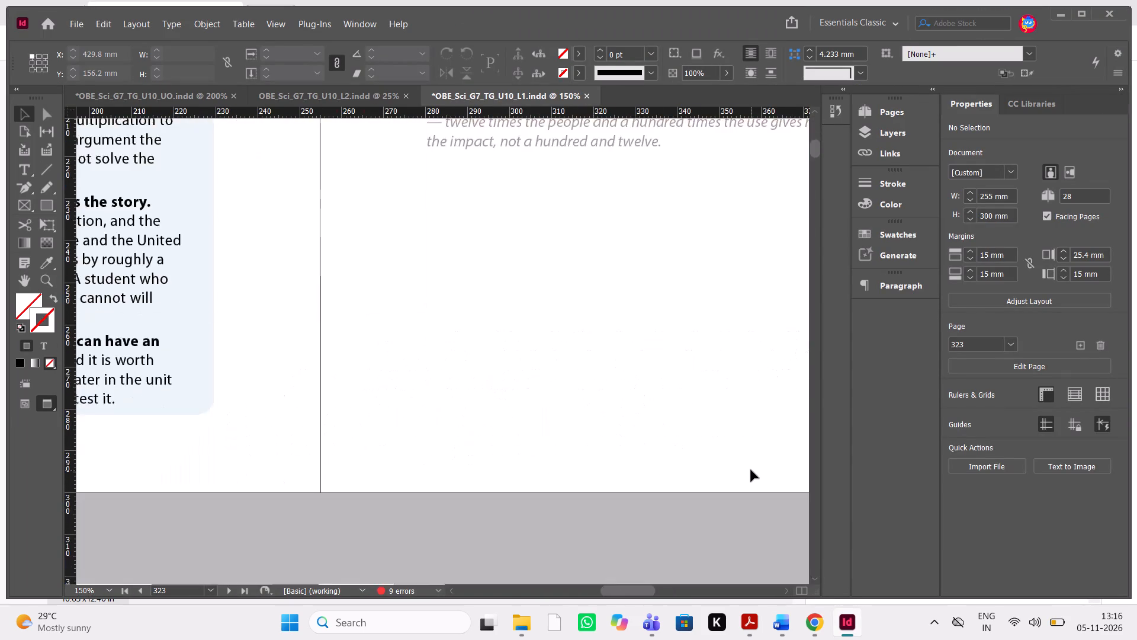
{"action": "scroll", "coordinate": [751, 470], "scroll_direction": "down", "scroll_amount": 9}
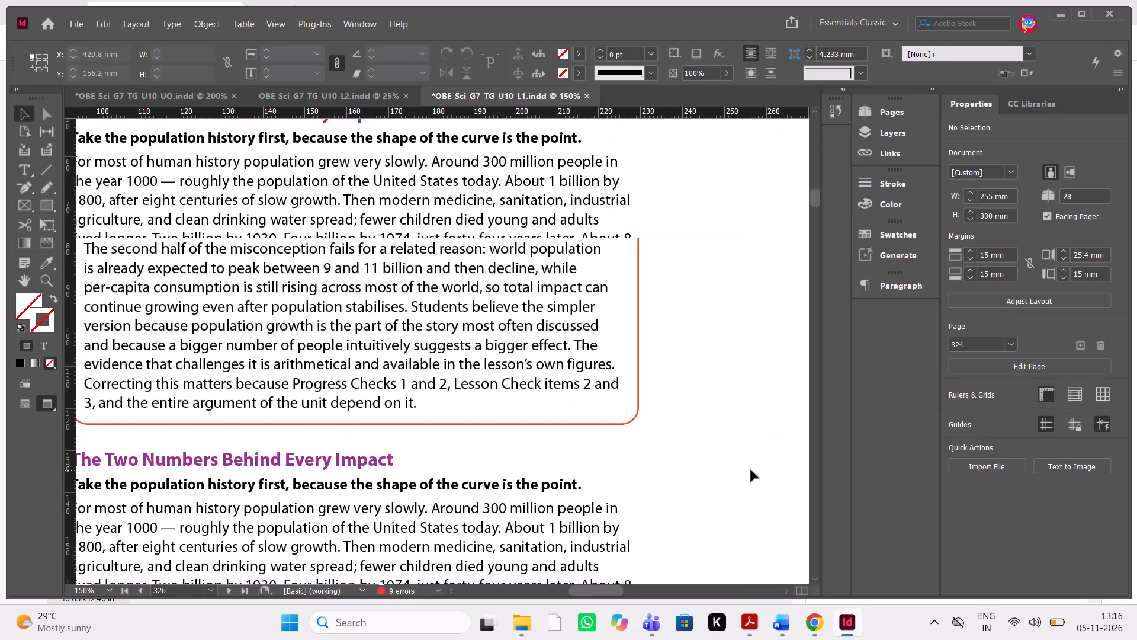
{"action": "scroll", "coordinate": [751, 470], "scroll_direction": "down", "scroll_amount": 12}
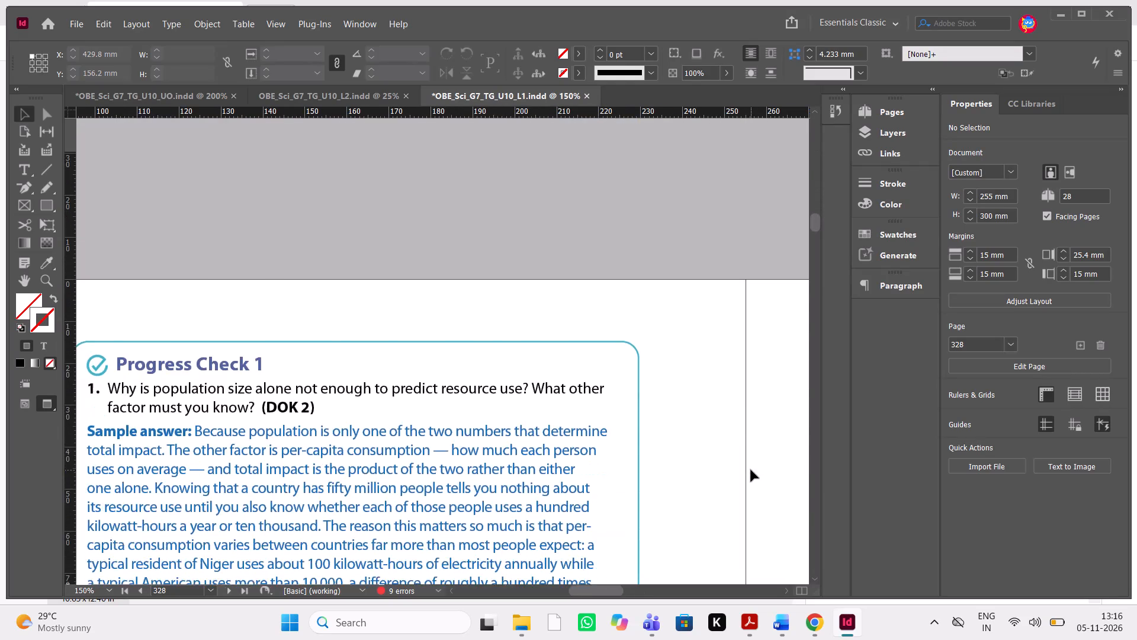
{"action": "scroll", "coordinate": [751, 470], "scroll_direction": "down", "scroll_amount": 2}
{"action": "scroll", "coordinate": [751, 470], "scroll_direction": "left", "scroll_amount": 1}
{"action": "scroll", "coordinate": [751, 470], "scroll_direction": "down", "scroll_amount": 6}
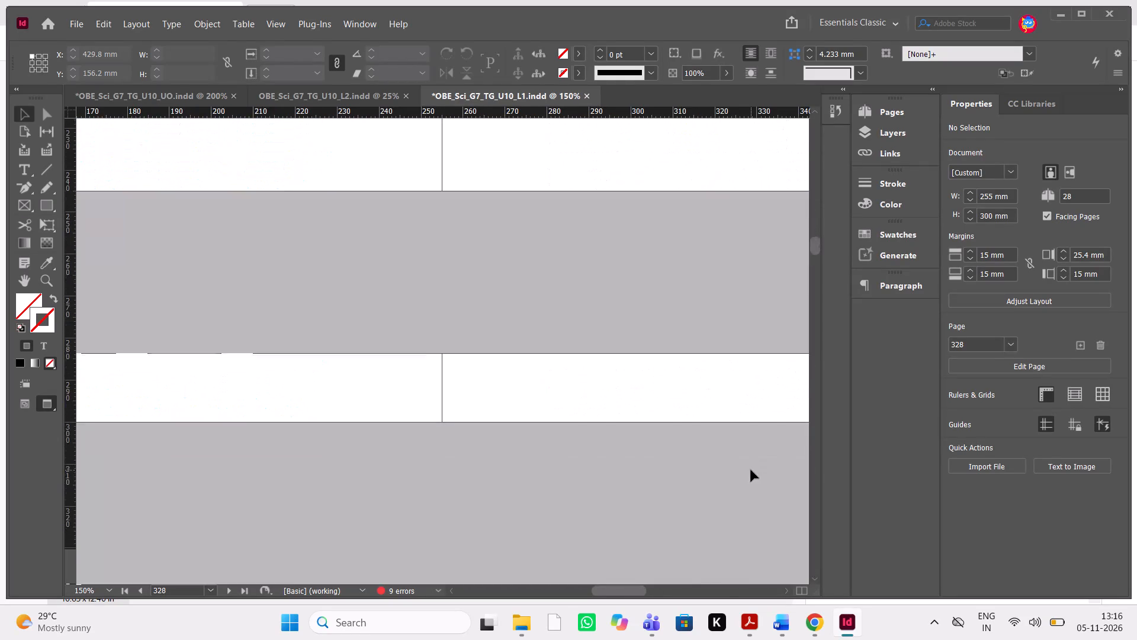
{"action": "scroll", "coordinate": [751, 470], "scroll_direction": "down", "scroll_amount": 5}
{"action": "scroll", "coordinate": [751, 470], "scroll_direction": "up", "scroll_amount": 1}
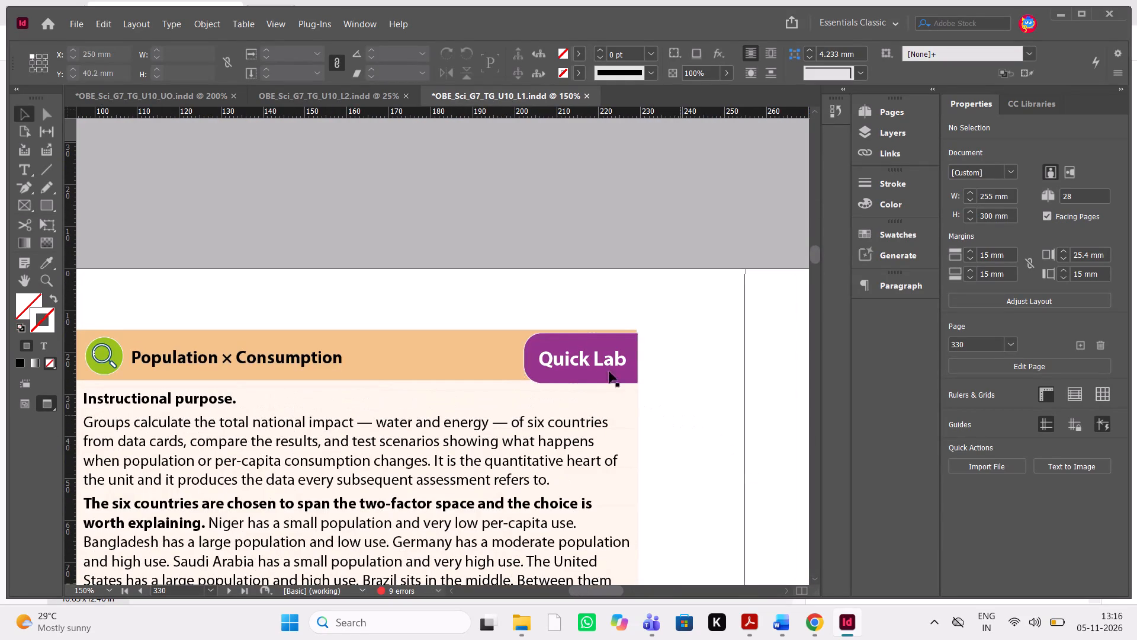
{"action": "left_click", "coordinate": [597, 356]}
{"action": "key", "text": "Up"}
{"action": "key", "text": "Up"}
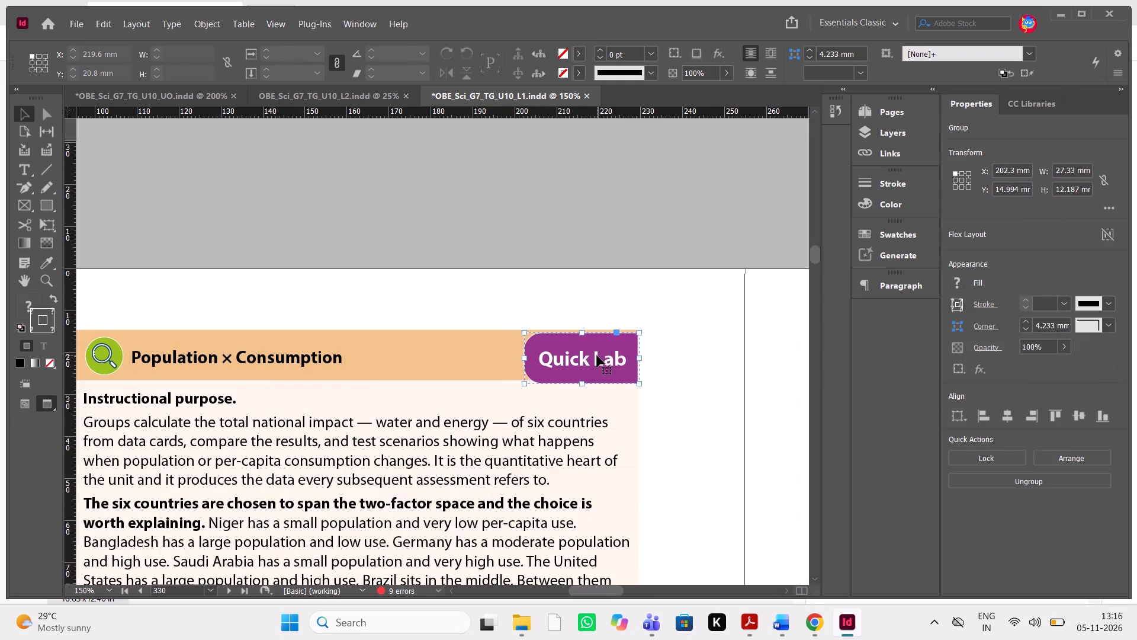
{"action": "key", "text": "Up"}
{"action": "key", "text": "Up"}
{"action": "key", "text": "Up"}
{"action": "key", "text": "Down"}
{"action": "key", "text": "Down"}
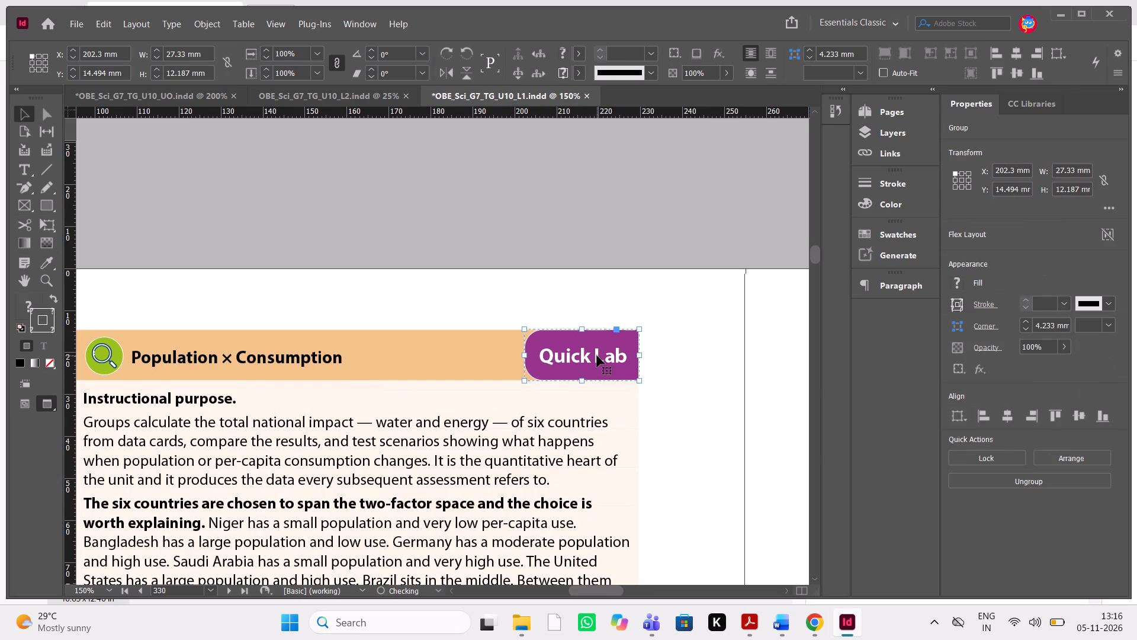
{"action": "key", "text": "Up"}
{"action": "key", "text": "Down"}
{"action": "key", "text": "Up"}
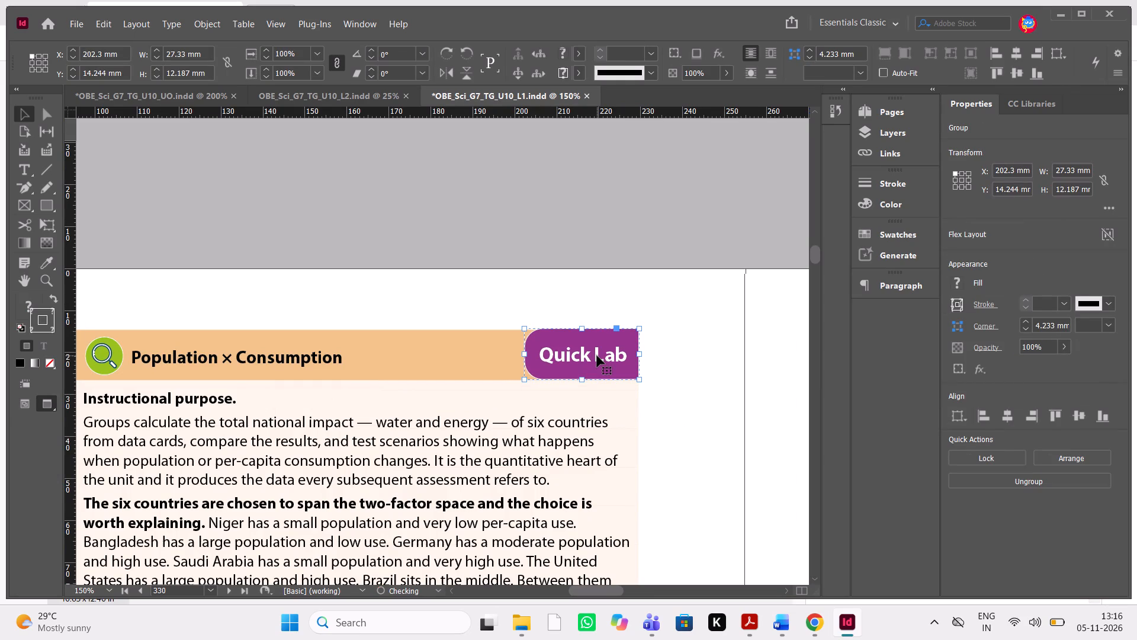
{"action": "left_click", "coordinate": [664, 402]}
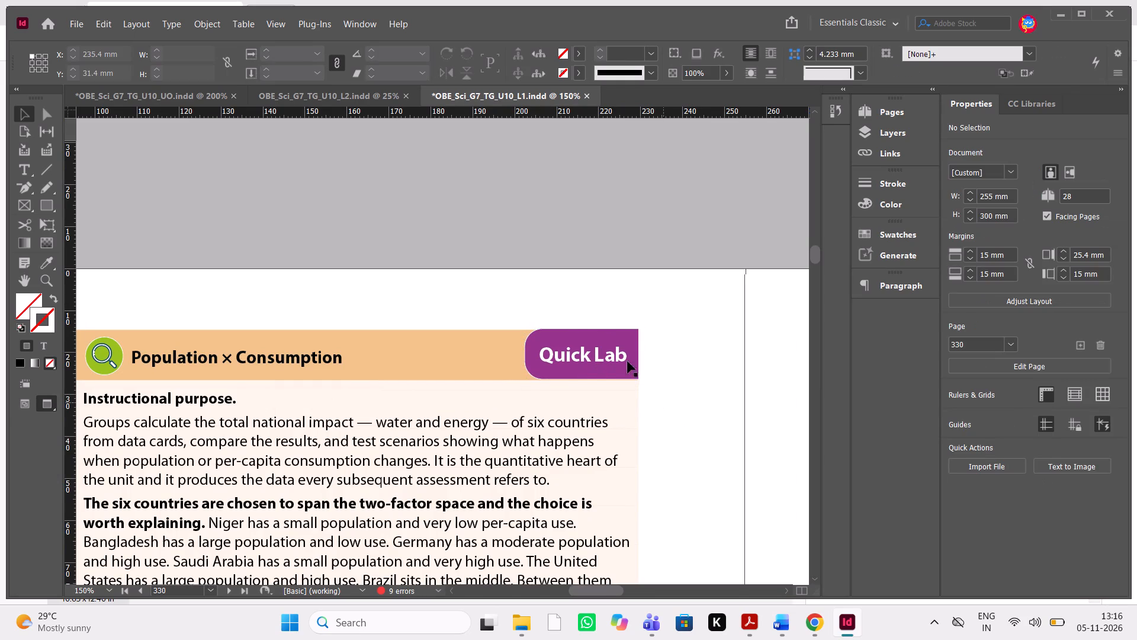
Nudge the Quick Lab label on page 330 horizontally to X 202.05 mm, aligning it with the end of the orange header bar.
{"action": "left_click", "coordinate": [614, 353]}
{"action": "key", "text": "Left"}
{"action": "key", "text": "Left"}
{"action": "key", "text": "Left"}
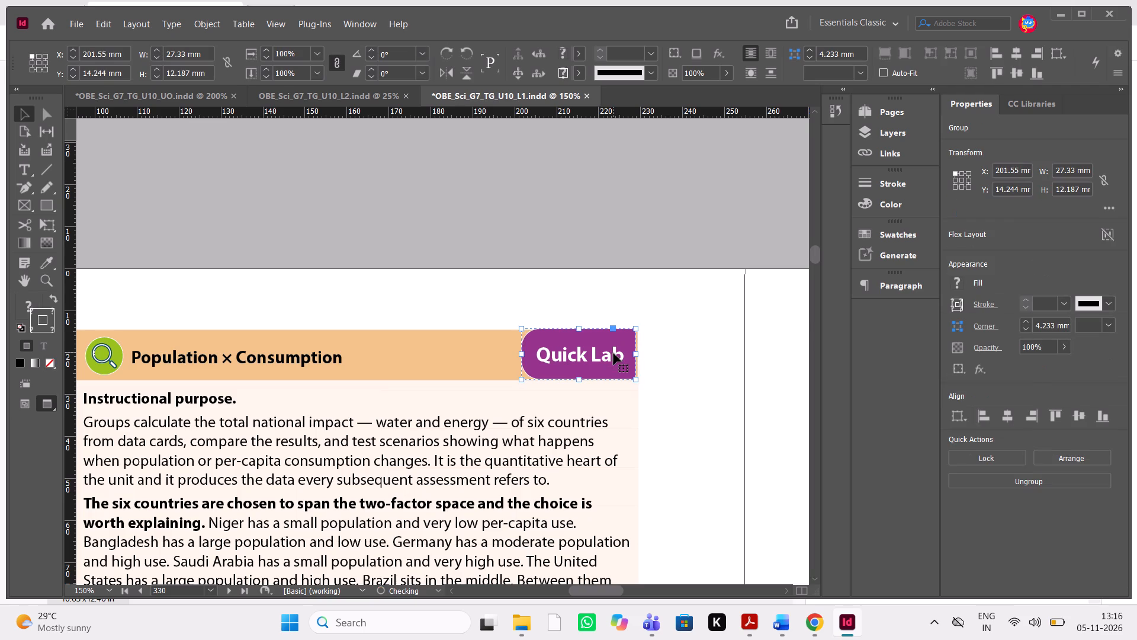
{"action": "key", "text": "Left"}
{"action": "key", "text": "Right"}
{"action": "key", "text": "Right"}
{"action": "key", "text": "Right"}
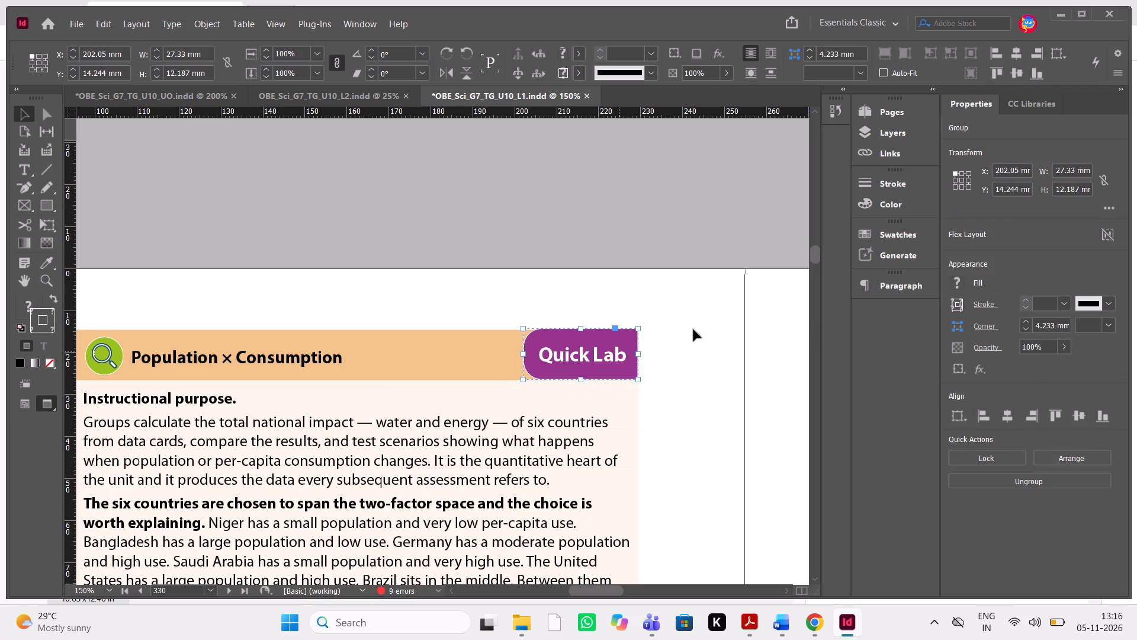
{"action": "left_click", "coordinate": [695, 334]}
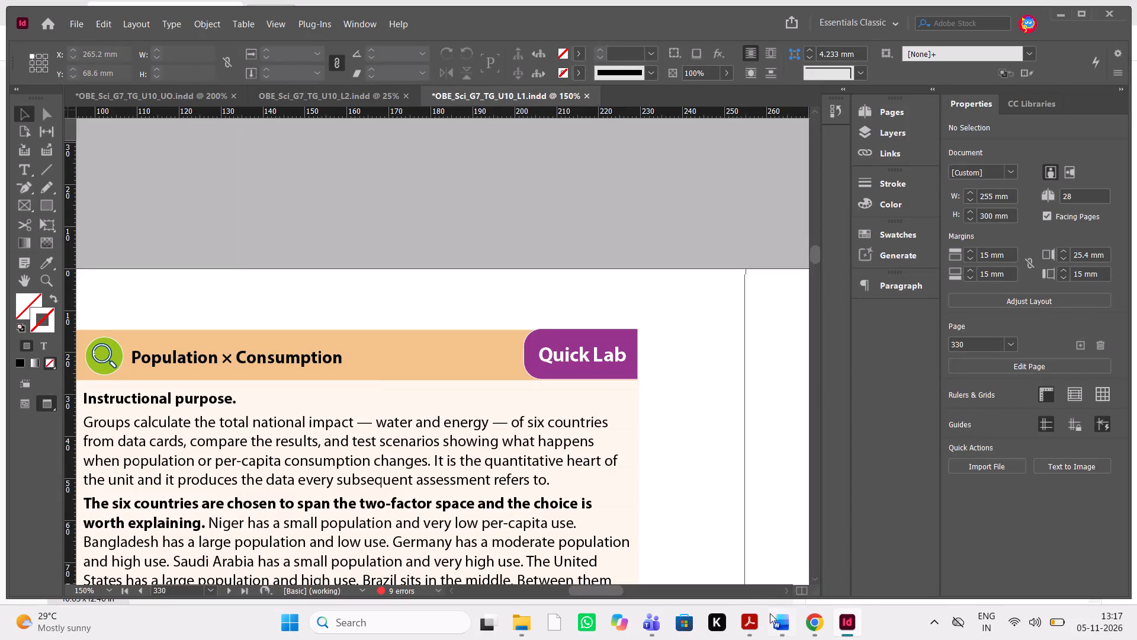
Switch to Acrobat, recheck the earlier comments and go to the page 30 comment, "Check space", to examine the marked English Language Learners heading.
{"action": "left_click", "coordinate": [750, 633]}
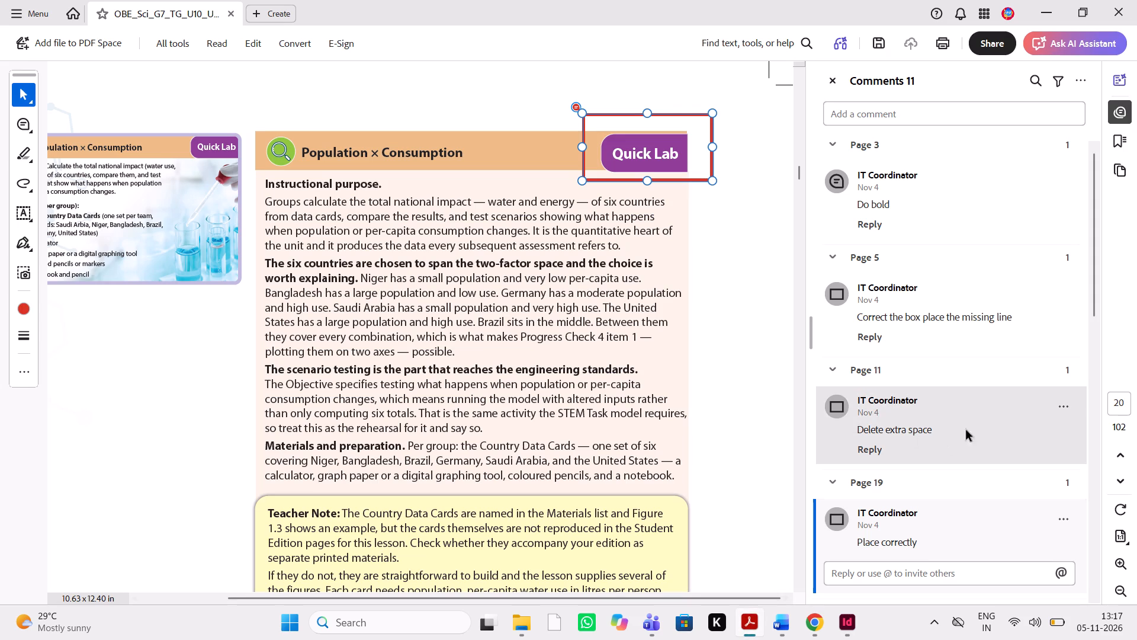
{"action": "left_click", "coordinate": [963, 317]}
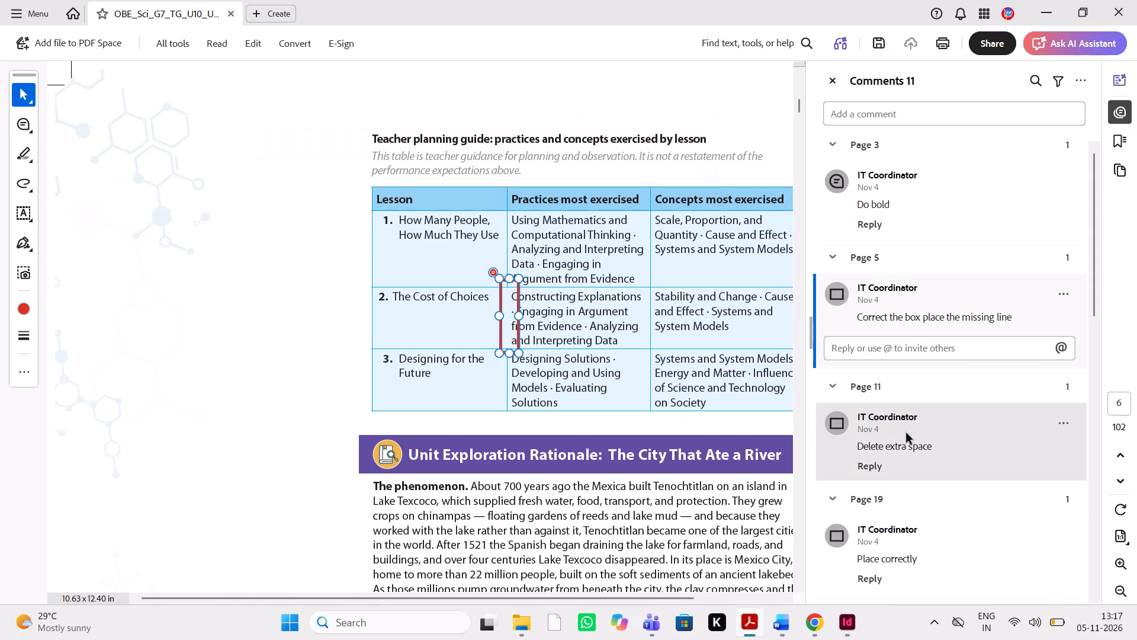
{"action": "left_click", "coordinate": [902, 436]}
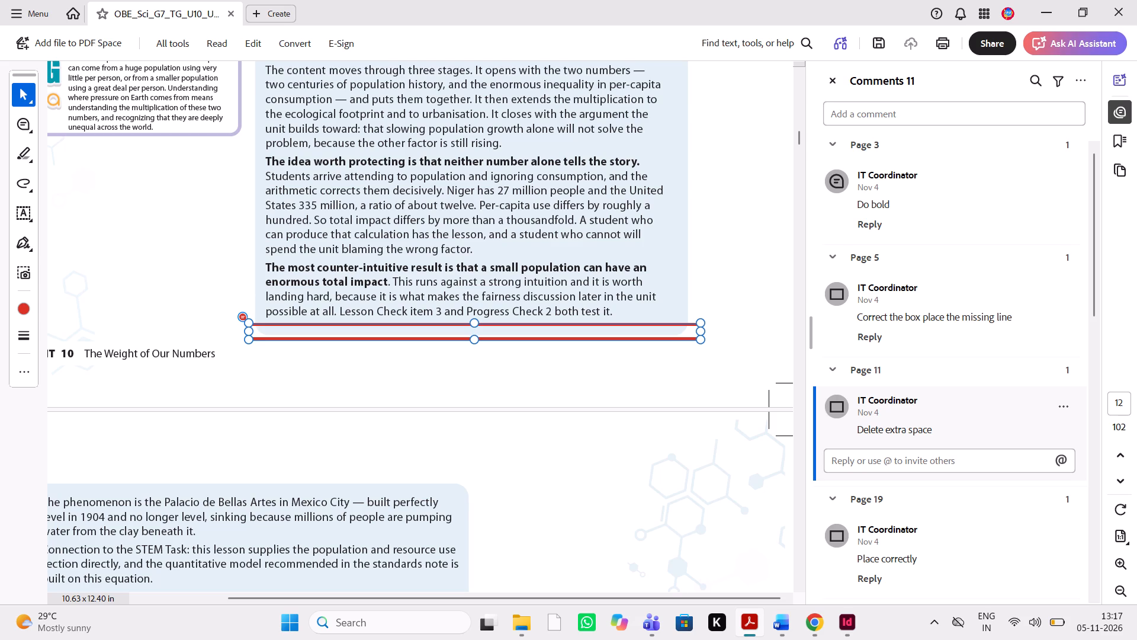
{"action": "left_click", "coordinate": [876, 546]}
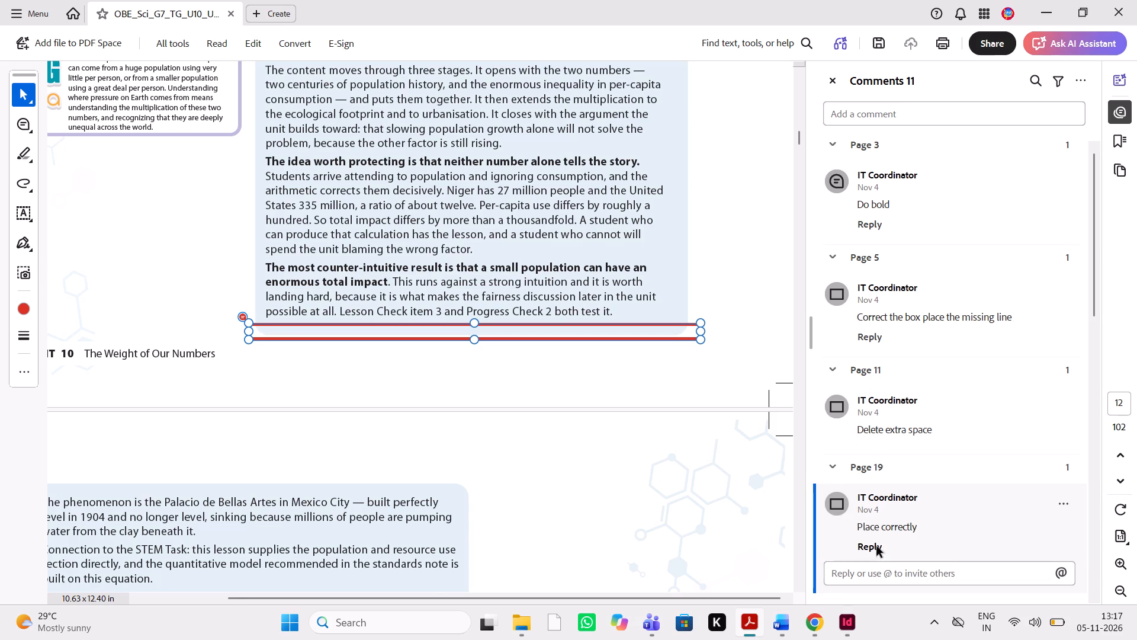
{"action": "scroll", "coordinate": [963, 494], "scroll_direction": "down", "scroll_amount": 2}
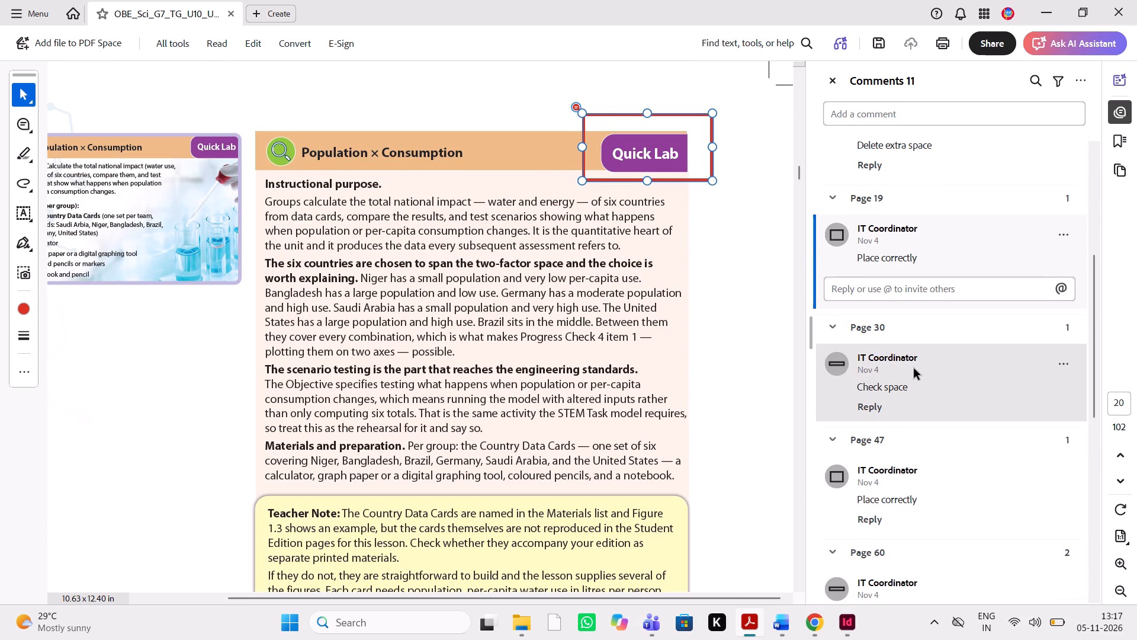
{"action": "left_click", "coordinate": [910, 379]}
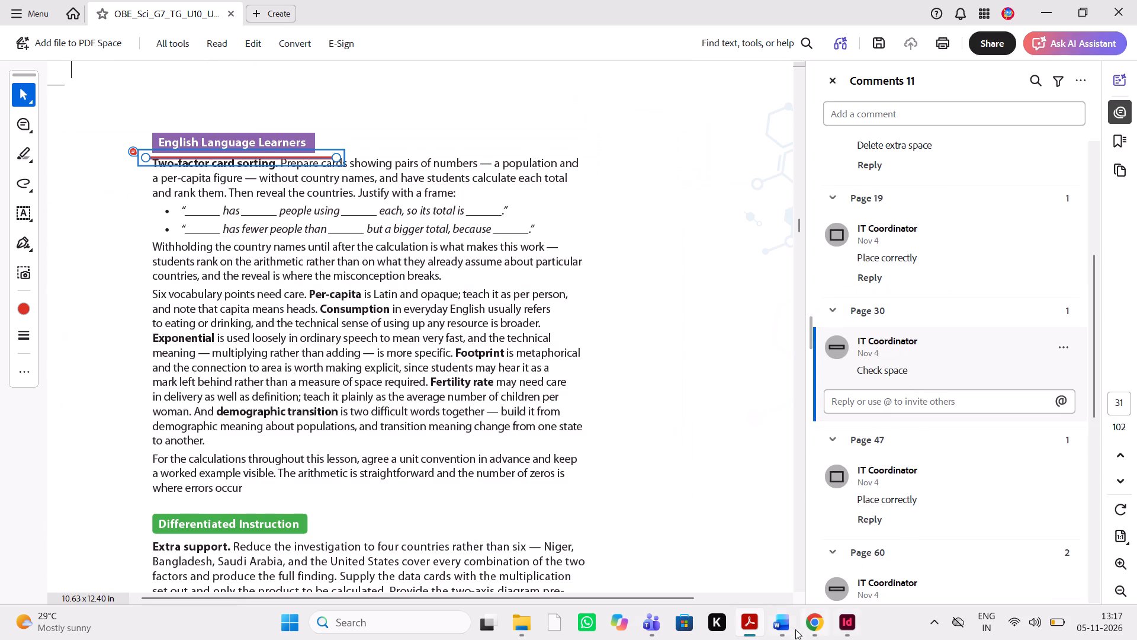
In InDesign, find the English Language Learners heading on page 341 of the Lesson 1 file and show the page with guides and hidden characters.
{"action": "left_click", "coordinate": [851, 616]}
{"action": "scroll", "coordinate": [635, 362], "scroll_direction": "down", "scroll_amount": 3}
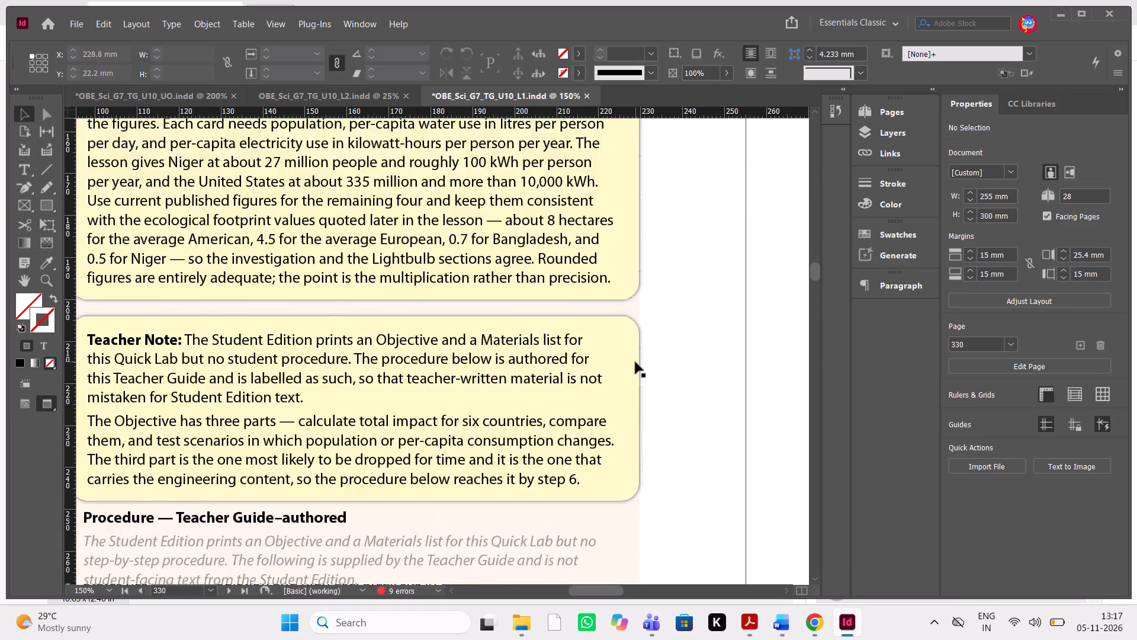
{"action": "scroll", "coordinate": [635, 362], "scroll_direction": "down", "scroll_amount": 15}
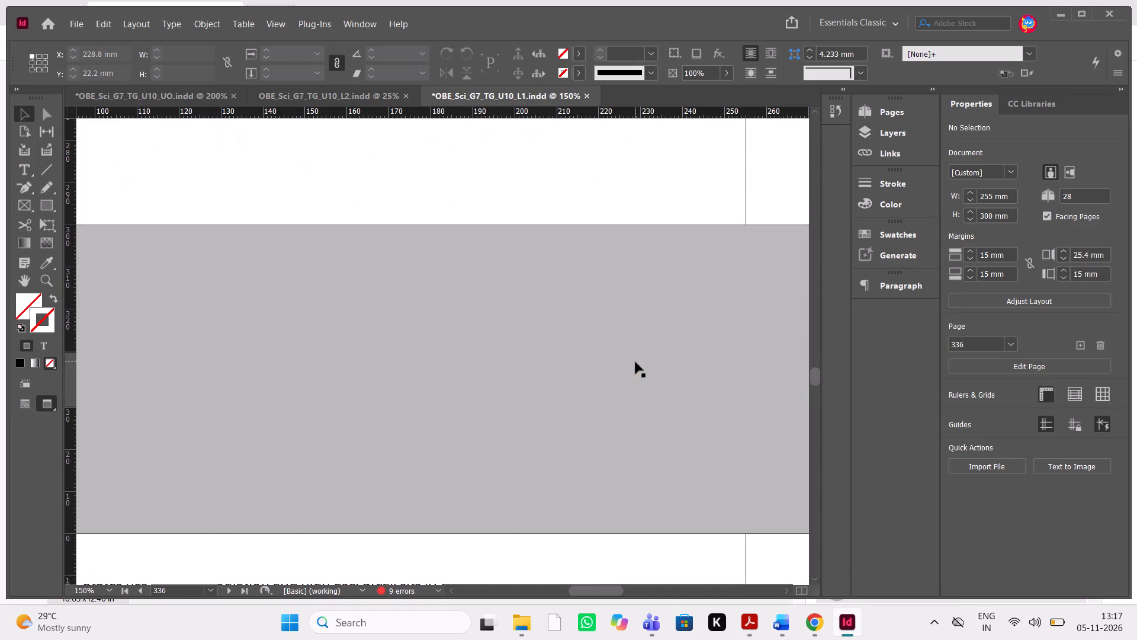
{"action": "scroll", "coordinate": [635, 362], "scroll_direction": "down", "scroll_amount": 15}
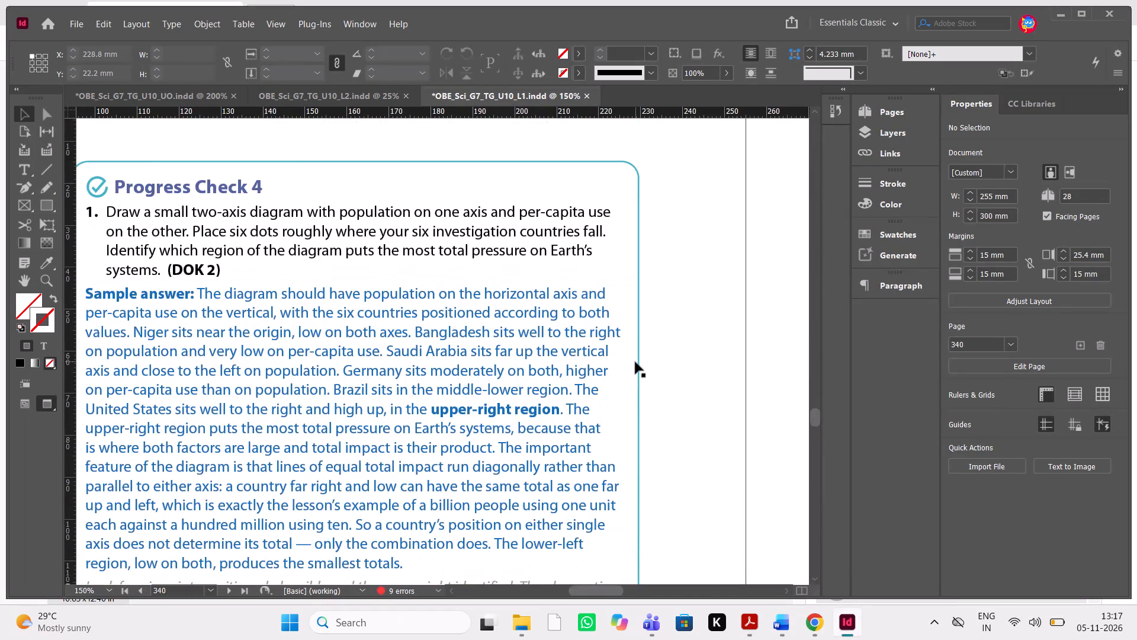
{"action": "scroll", "coordinate": [635, 362], "scroll_direction": "down", "scroll_amount": 15}
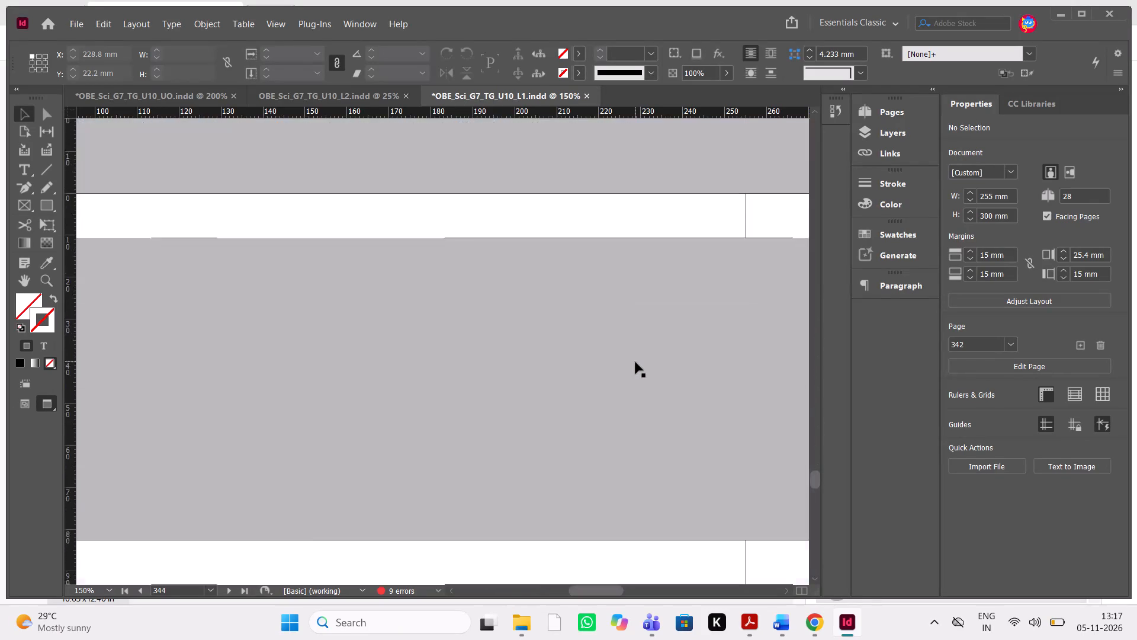
{"action": "scroll", "coordinate": [635, 362], "scroll_direction": "down", "scroll_amount": 14}
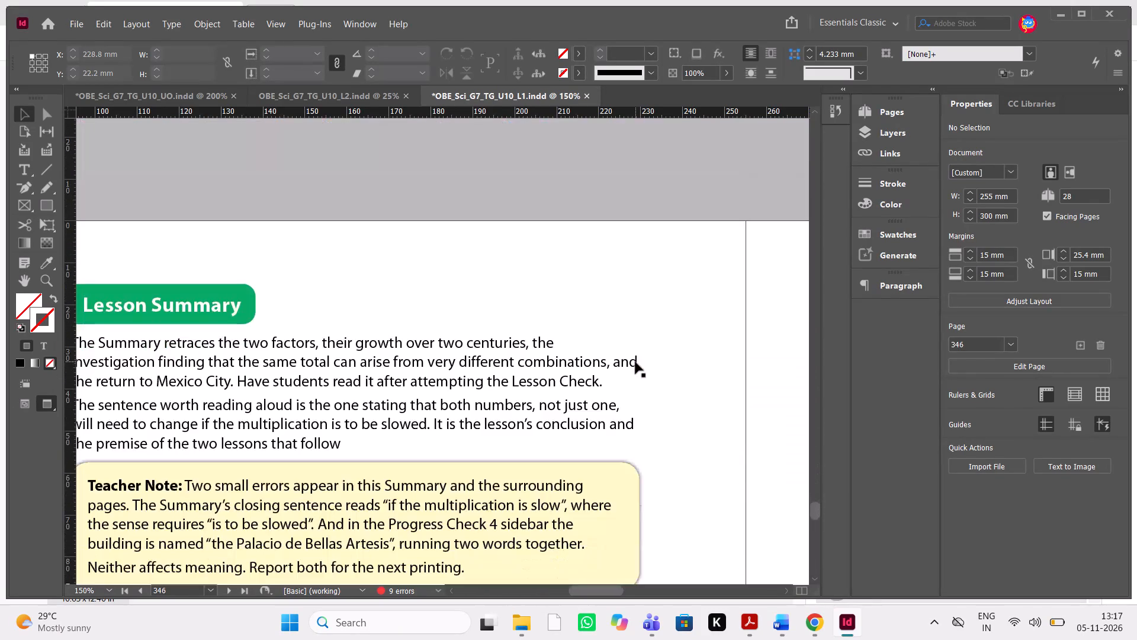
{"action": "scroll", "coordinate": [635, 362], "scroll_direction": "up", "scroll_amount": 5}
{"action": "scroll", "coordinate": [635, 362], "scroll_direction": "down", "scroll_amount": 3}
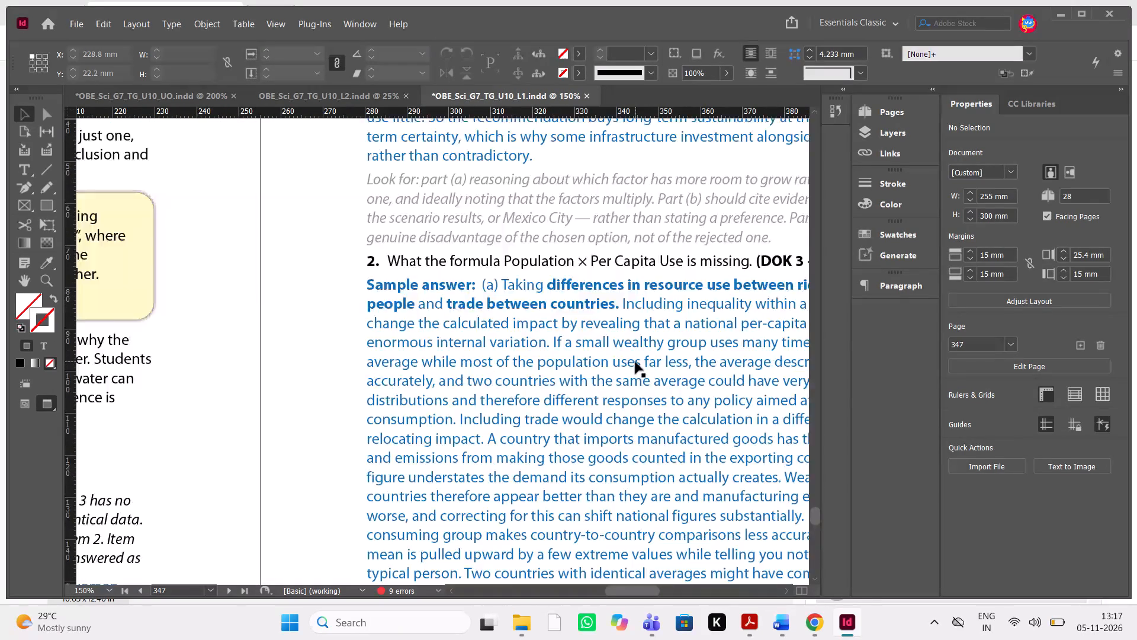
{"action": "scroll", "coordinate": [635, 362], "scroll_direction": "down", "scroll_amount": 9}
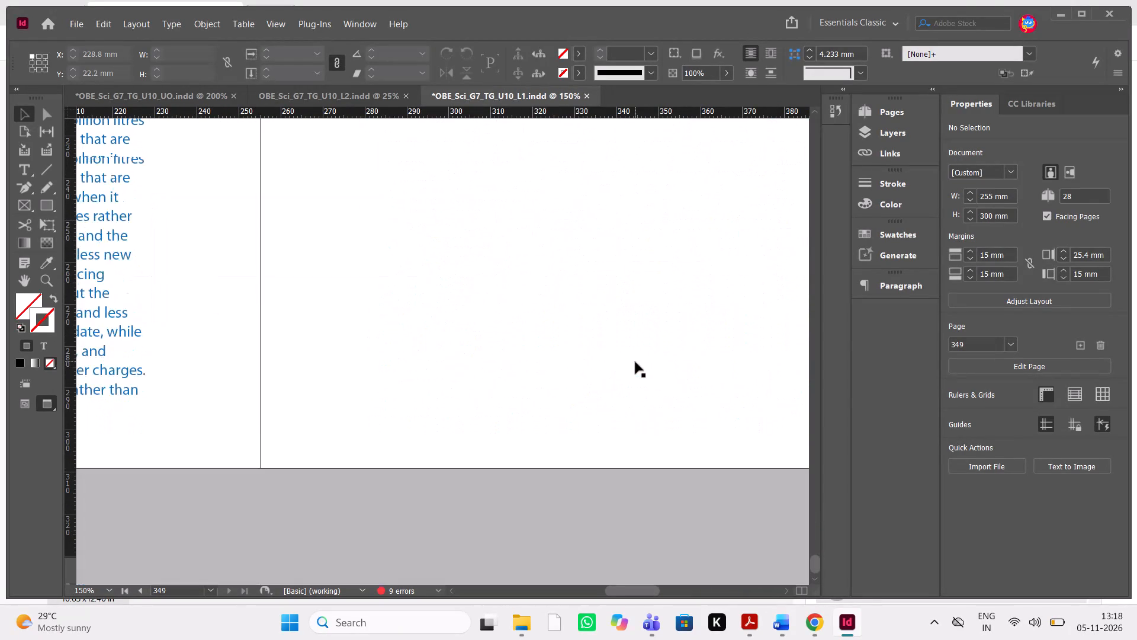
{"action": "scroll", "coordinate": [635, 362], "scroll_direction": "down", "scroll_amount": 1}
{"action": "scroll", "coordinate": [448, 427], "scroll_direction": "down", "scroll_amount": 8}
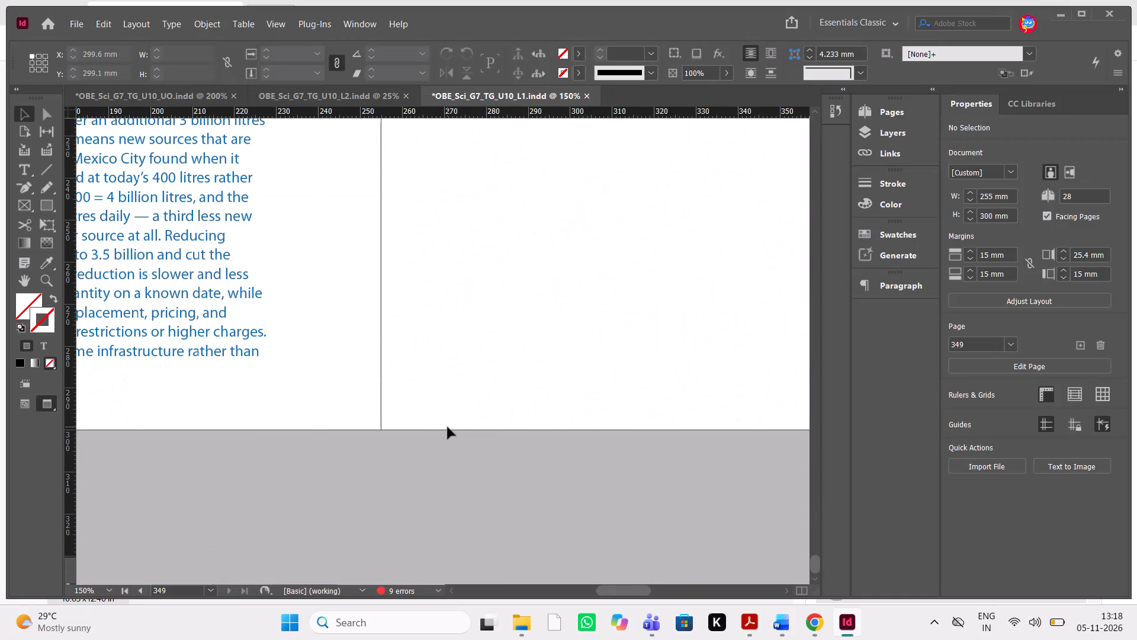
{"action": "scroll", "coordinate": [448, 427], "scroll_direction": "down", "scroll_amount": 8, "text": "ctrl"}
{"action": "scroll", "coordinate": [448, 427], "scroll_direction": "up", "scroll_amount": 2}
{"action": "scroll", "coordinate": [448, 427], "scroll_direction": "down", "scroll_amount": 1, "text": "ctrl"}
{"action": "scroll", "coordinate": [448, 427], "scroll_direction": "up", "scroll_amount": 2, "text": "ctrl"}
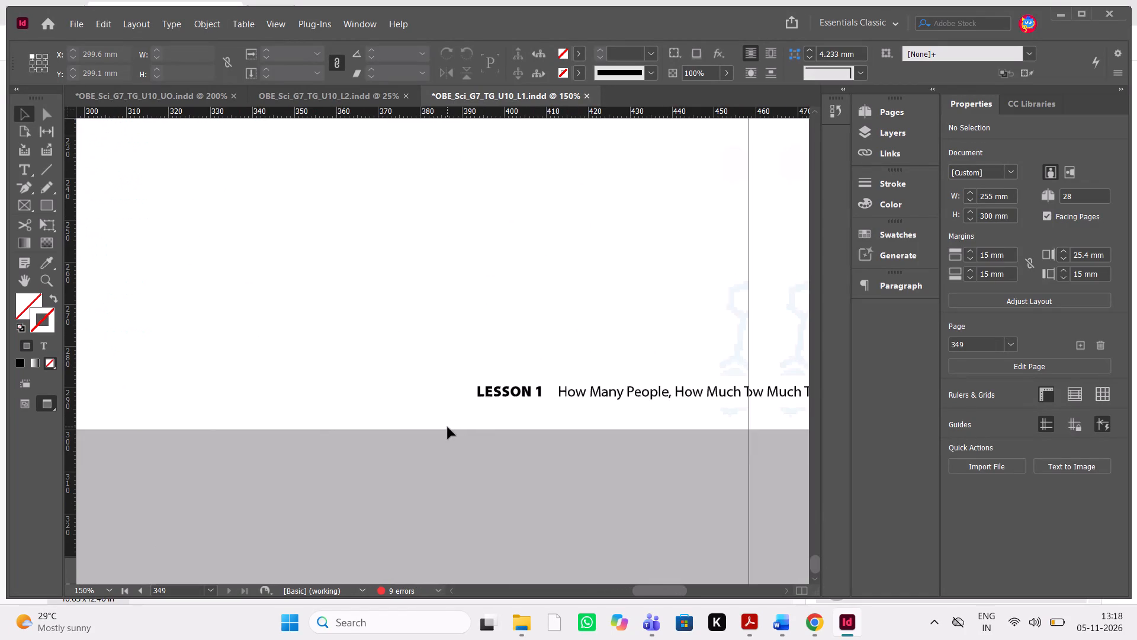
{"action": "scroll", "coordinate": [448, 427], "scroll_direction": "up", "scroll_amount": 9, "text": "ctrl"}
{"action": "scroll", "coordinate": [448, 427], "scroll_direction": "down", "scroll_amount": 4}
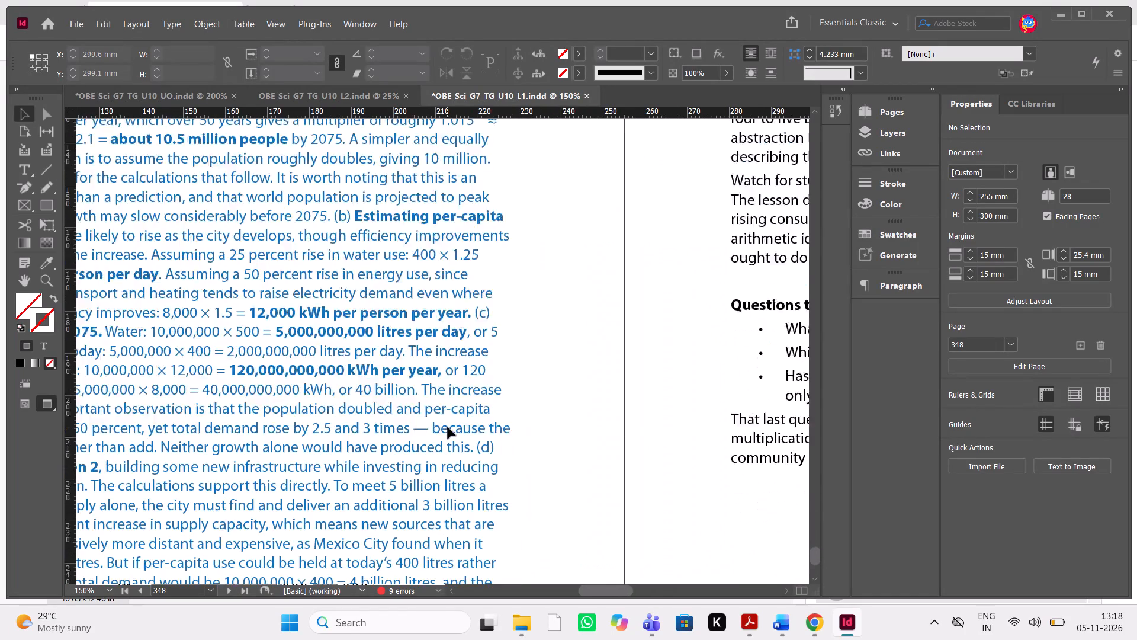
{"action": "scroll", "coordinate": [448, 427], "scroll_direction": "down", "scroll_amount": 1}
{"action": "scroll", "coordinate": [448, 427], "scroll_direction": "right", "scroll_amount": 3}
{"action": "scroll", "coordinate": [448, 427], "scroll_direction": "up", "scroll_amount": 7}
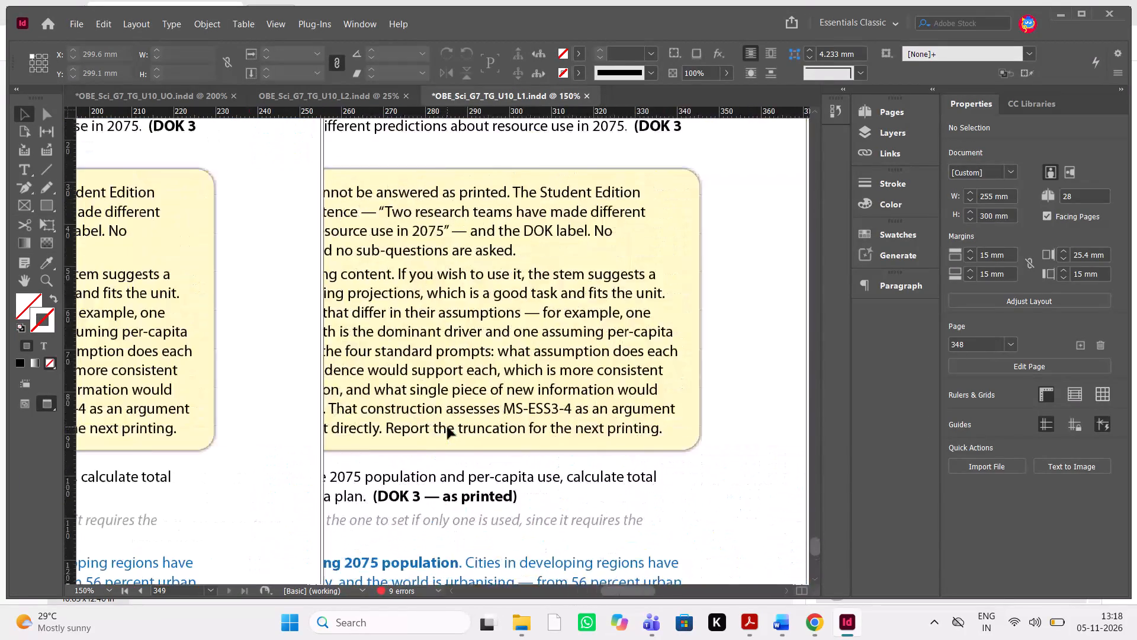
{"action": "scroll", "coordinate": [448, 427], "scroll_direction": "up", "scroll_amount": 12}
{"action": "scroll", "coordinate": [448, 427], "scroll_direction": "down", "scroll_amount": 1}
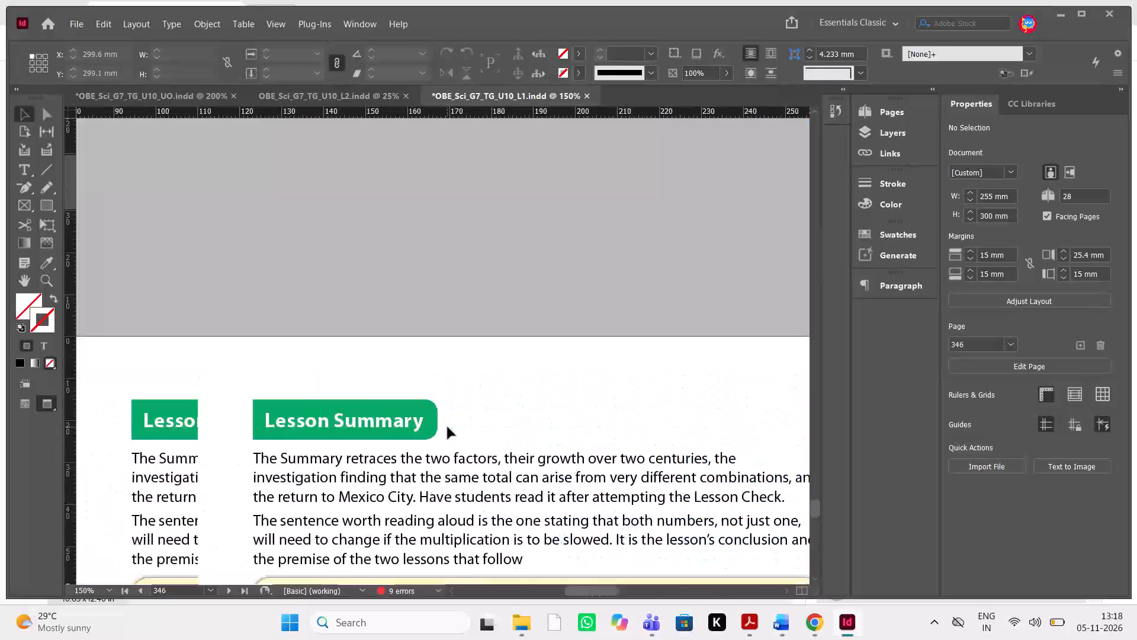
{"action": "scroll", "coordinate": [448, 427], "scroll_direction": "down", "scroll_amount": 1}
{"action": "scroll", "coordinate": [448, 427], "scroll_direction": "up", "scroll_amount": 5}
{"action": "scroll", "coordinate": [448, 427], "scroll_direction": "down", "scroll_amount": 2}
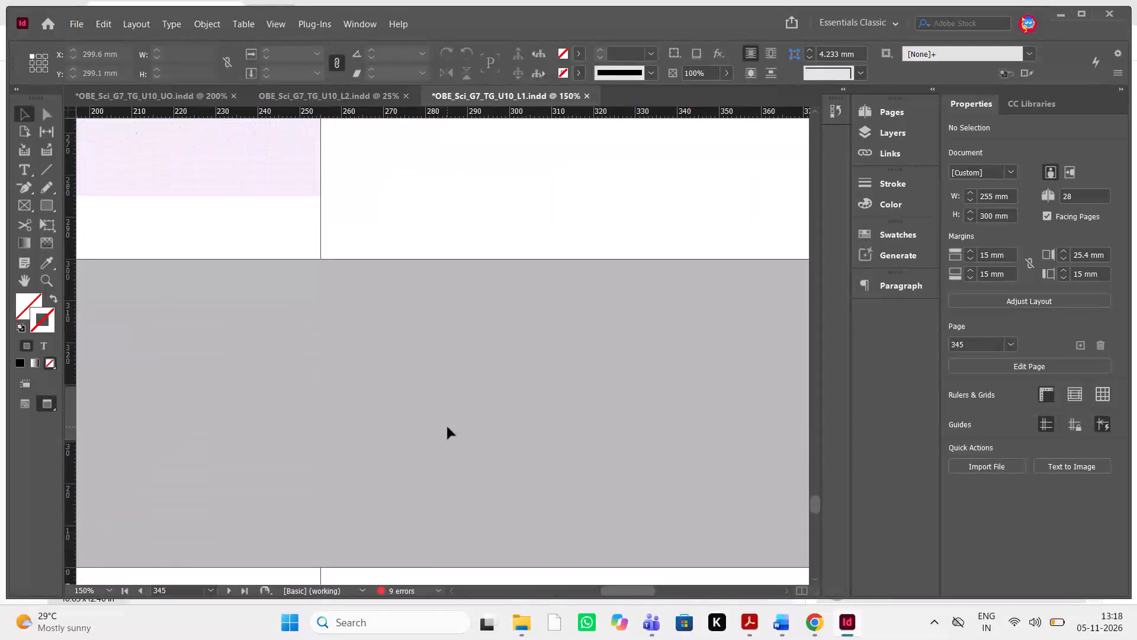
{"action": "scroll", "coordinate": [448, 427], "scroll_direction": "down", "scroll_amount": 4}
{"action": "scroll", "coordinate": [448, 427], "scroll_direction": "up", "scroll_amount": 14}
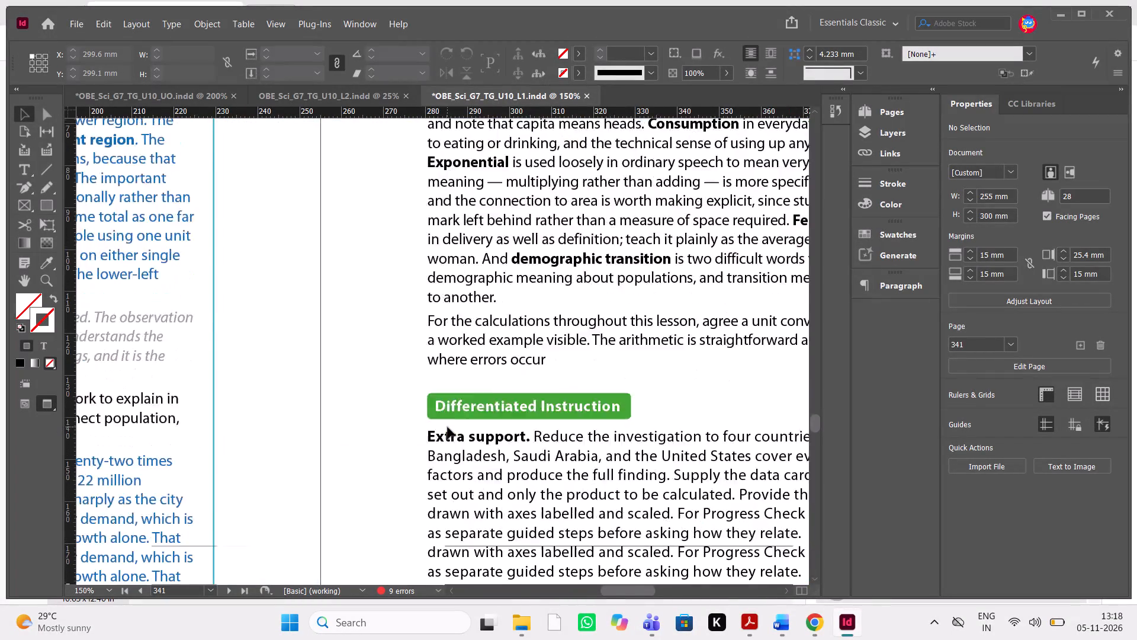
{"action": "scroll", "coordinate": [448, 427], "scroll_direction": "right", "scroll_amount": 1}
{"action": "scroll", "coordinate": [448, 427], "scroll_direction": "up", "scroll_amount": 1}
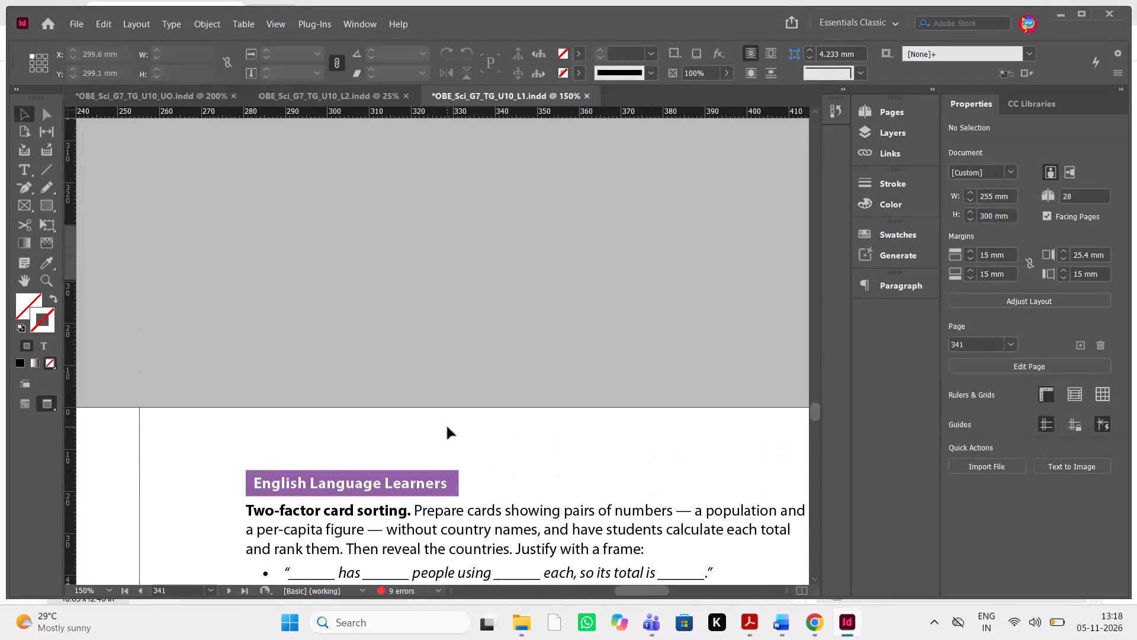
{"action": "left_click", "coordinate": [390, 480]}
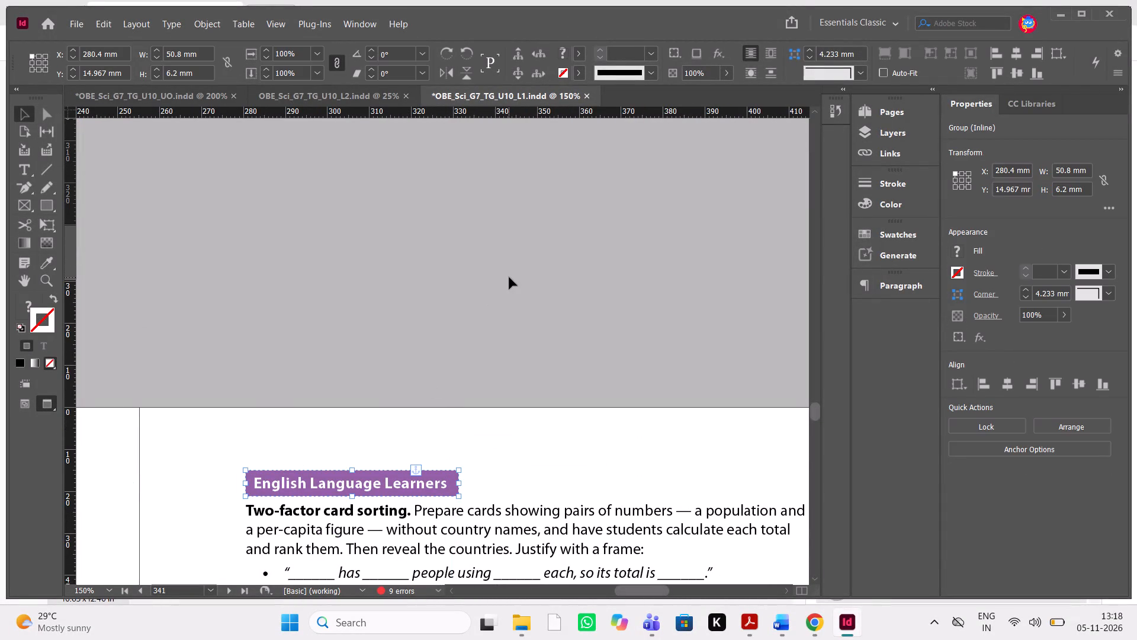
{"action": "left_click", "coordinate": [509, 277]}
{"action": "key", "text": "w"}
{"action": "scroll", "coordinate": [509, 277], "scroll_direction": "down", "scroll_amount": 4}
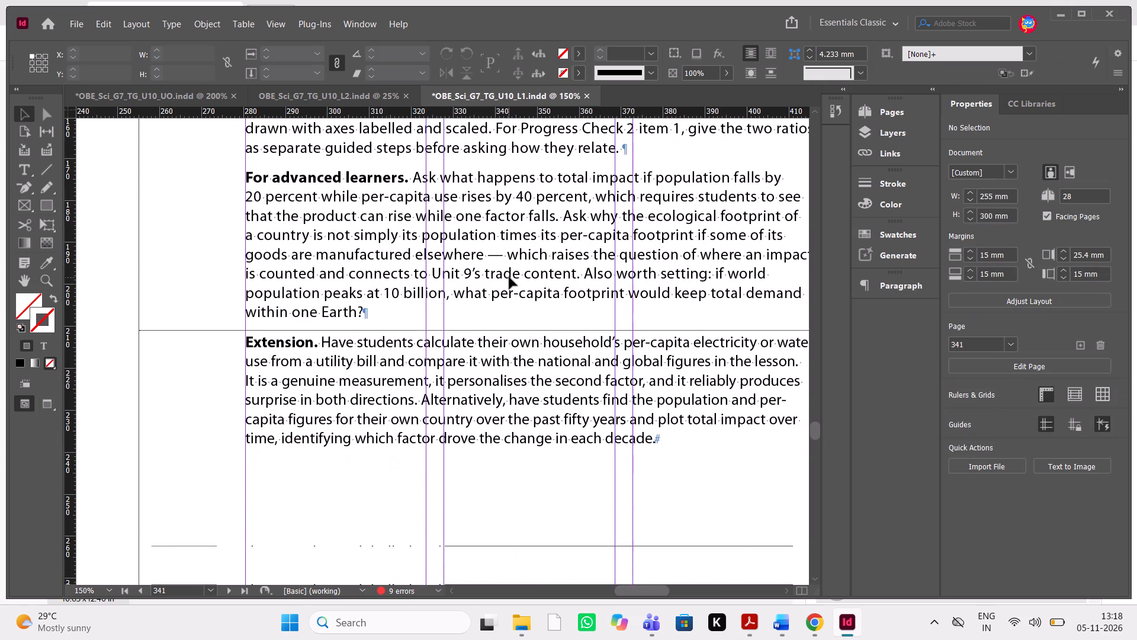
{"action": "scroll", "coordinate": [596, 505], "scroll_direction": "up", "scroll_amount": 3}
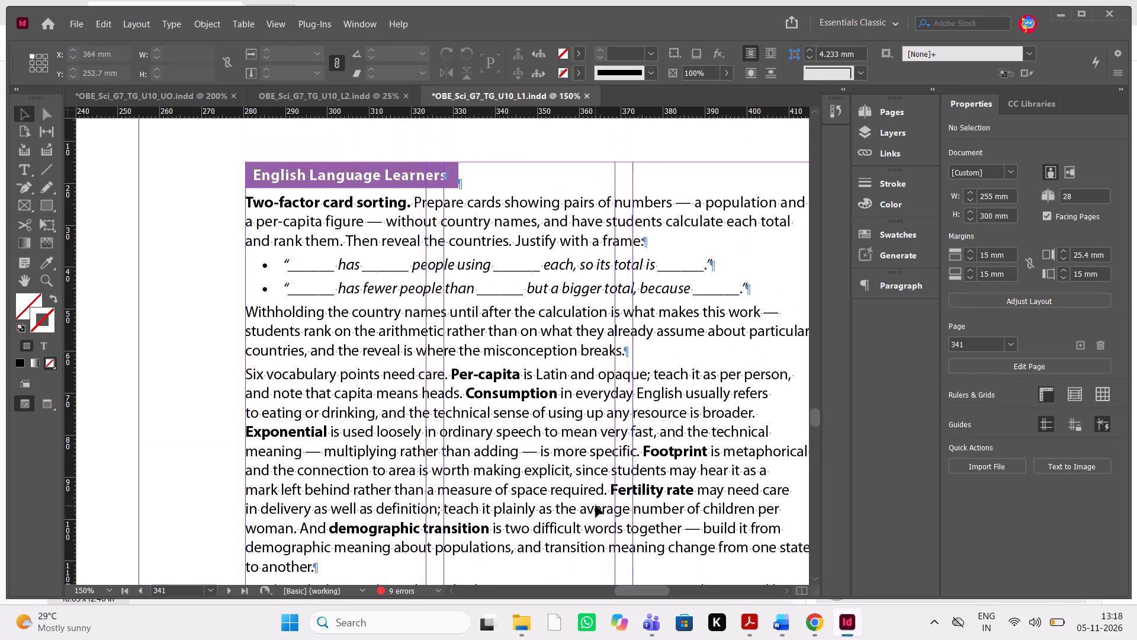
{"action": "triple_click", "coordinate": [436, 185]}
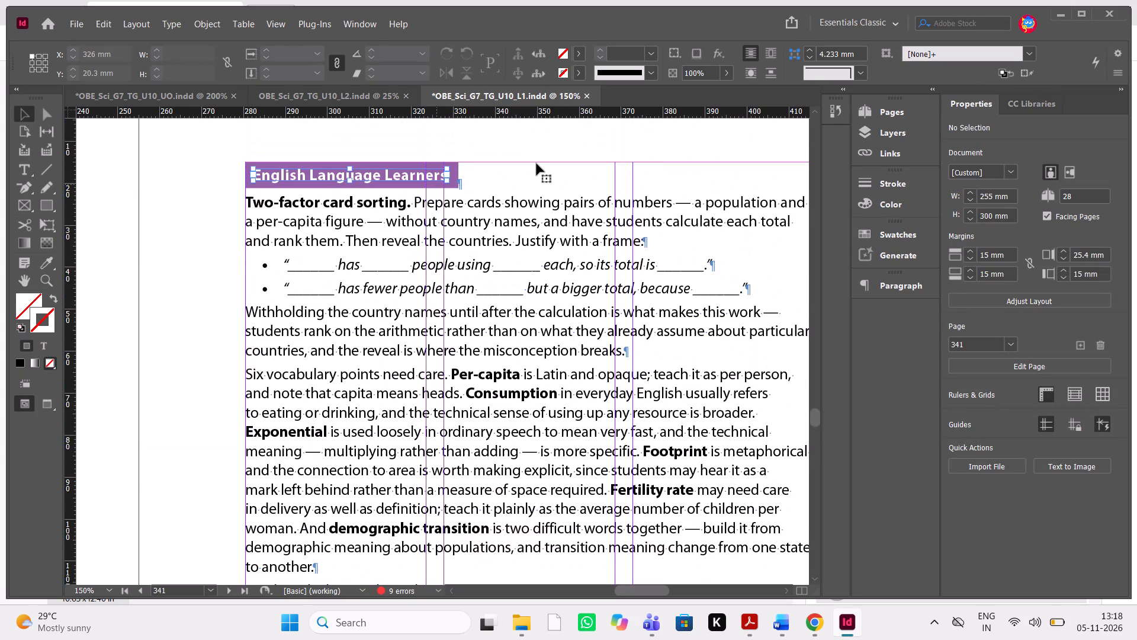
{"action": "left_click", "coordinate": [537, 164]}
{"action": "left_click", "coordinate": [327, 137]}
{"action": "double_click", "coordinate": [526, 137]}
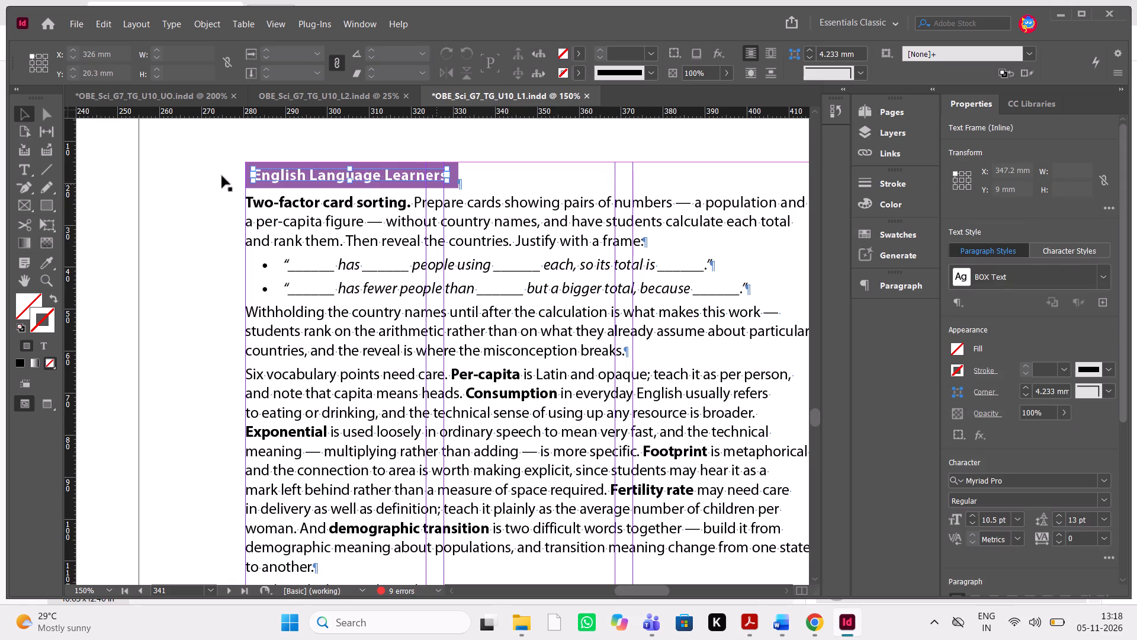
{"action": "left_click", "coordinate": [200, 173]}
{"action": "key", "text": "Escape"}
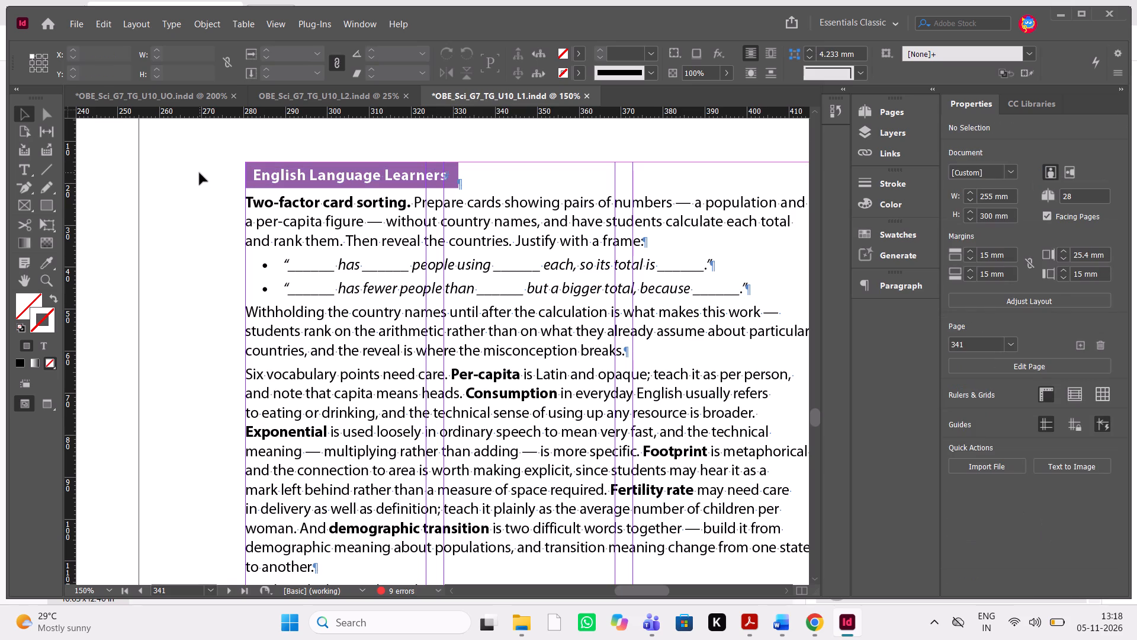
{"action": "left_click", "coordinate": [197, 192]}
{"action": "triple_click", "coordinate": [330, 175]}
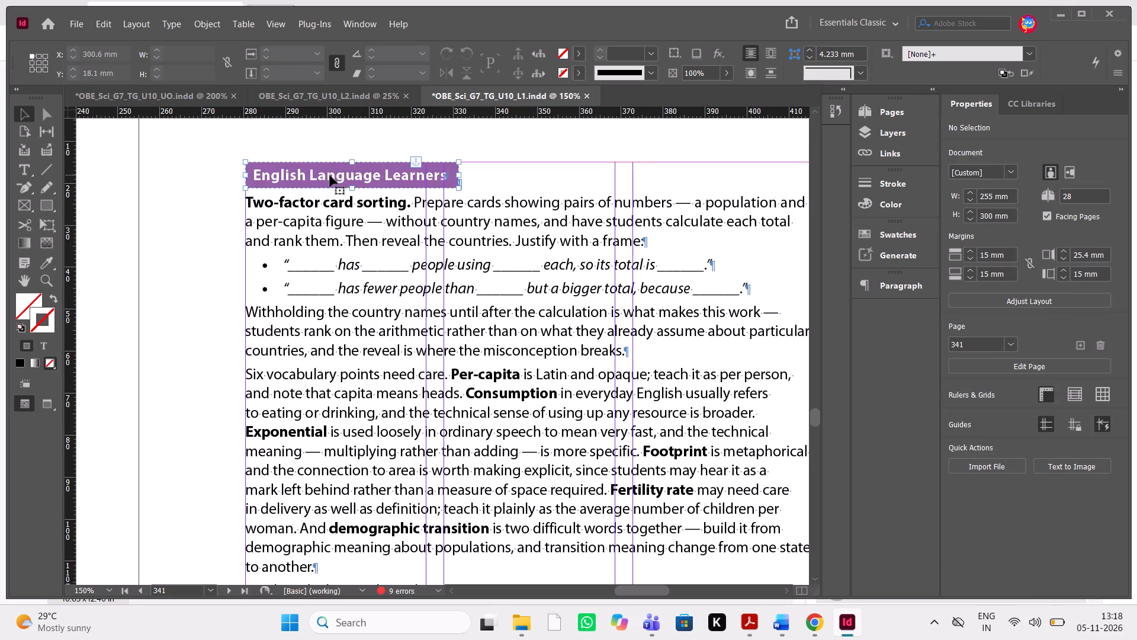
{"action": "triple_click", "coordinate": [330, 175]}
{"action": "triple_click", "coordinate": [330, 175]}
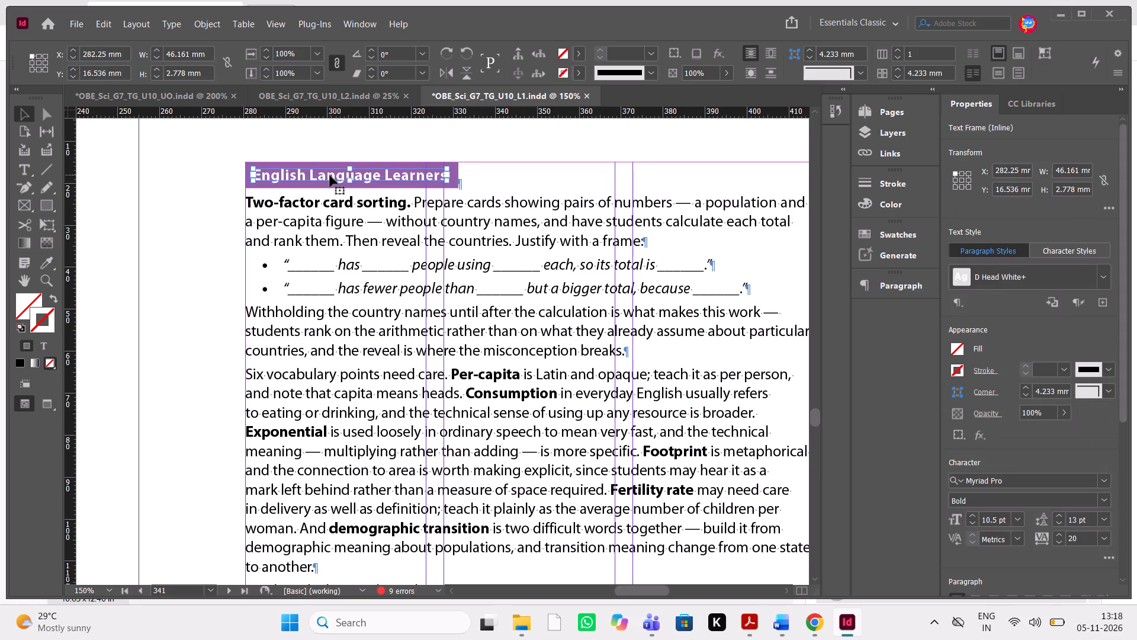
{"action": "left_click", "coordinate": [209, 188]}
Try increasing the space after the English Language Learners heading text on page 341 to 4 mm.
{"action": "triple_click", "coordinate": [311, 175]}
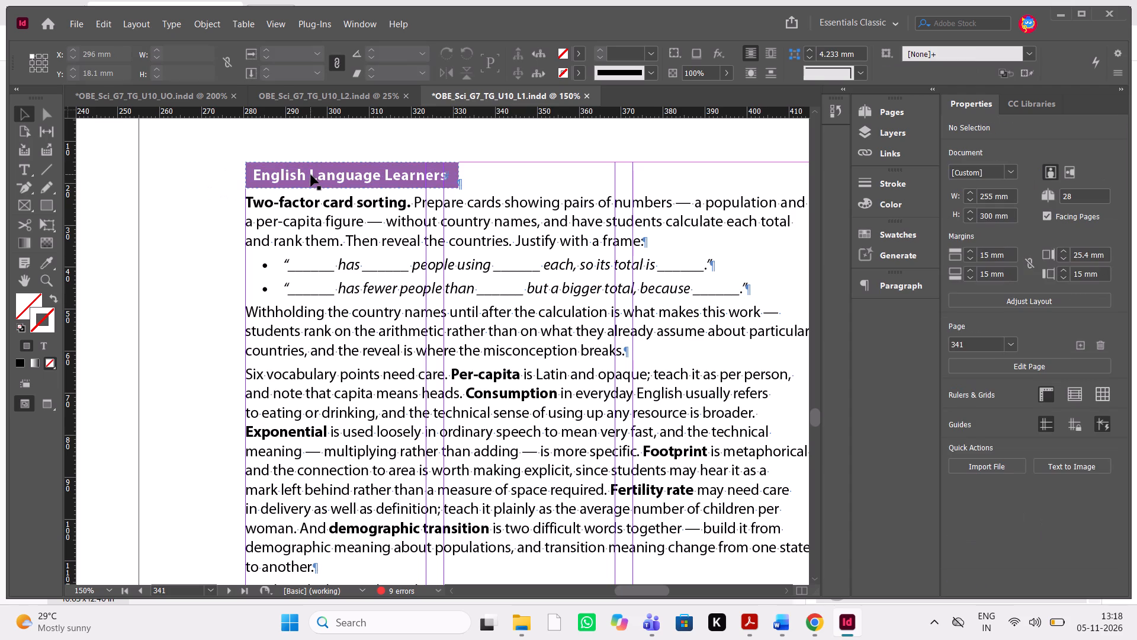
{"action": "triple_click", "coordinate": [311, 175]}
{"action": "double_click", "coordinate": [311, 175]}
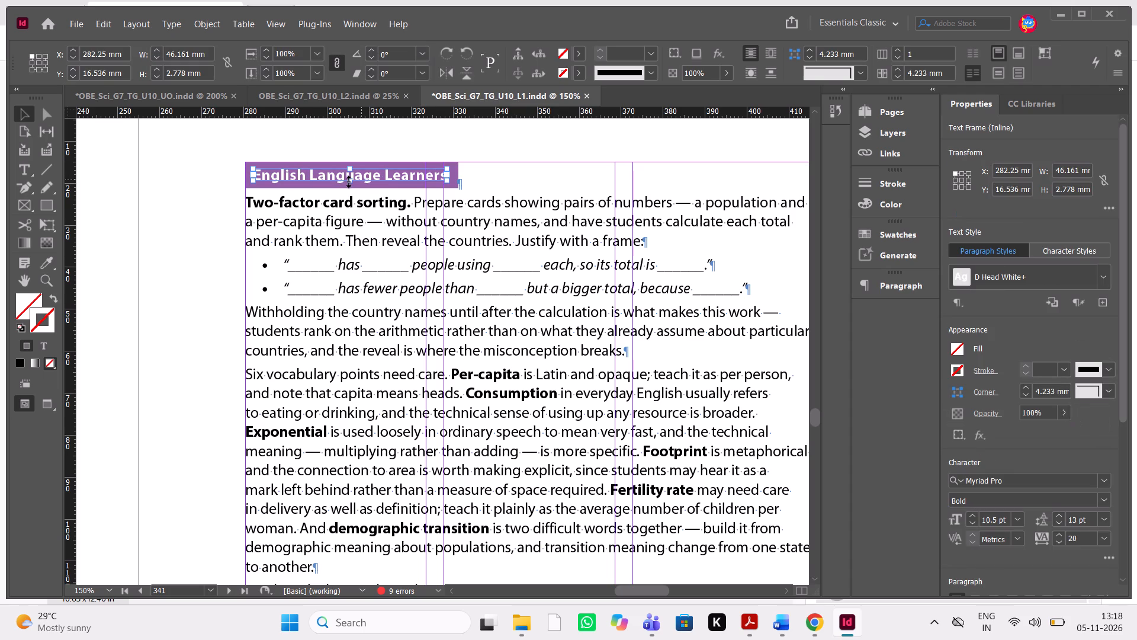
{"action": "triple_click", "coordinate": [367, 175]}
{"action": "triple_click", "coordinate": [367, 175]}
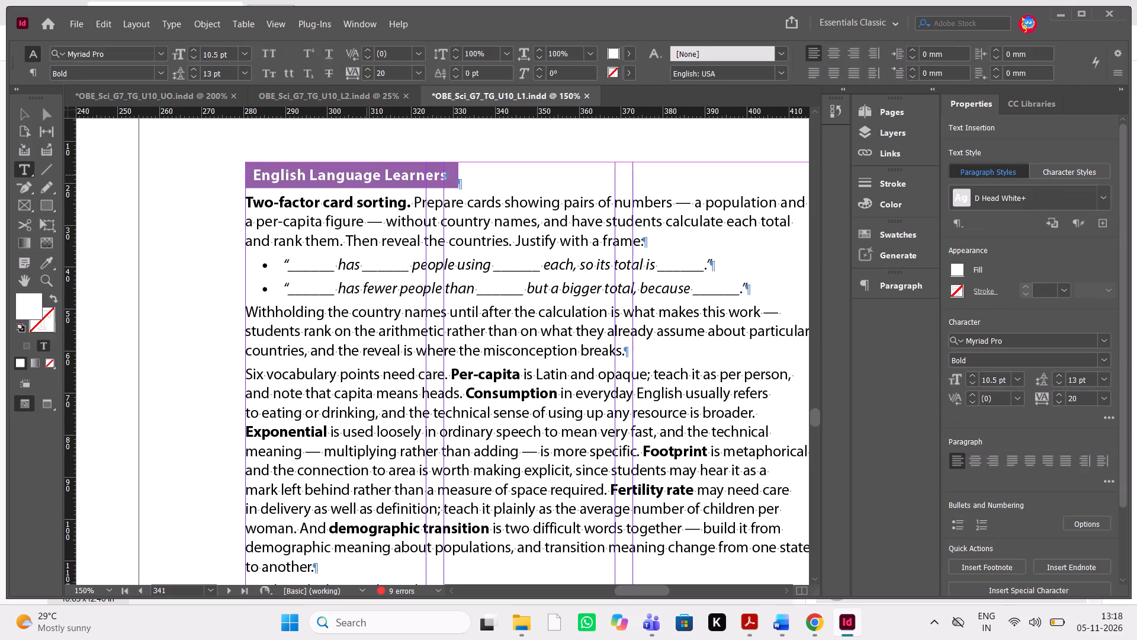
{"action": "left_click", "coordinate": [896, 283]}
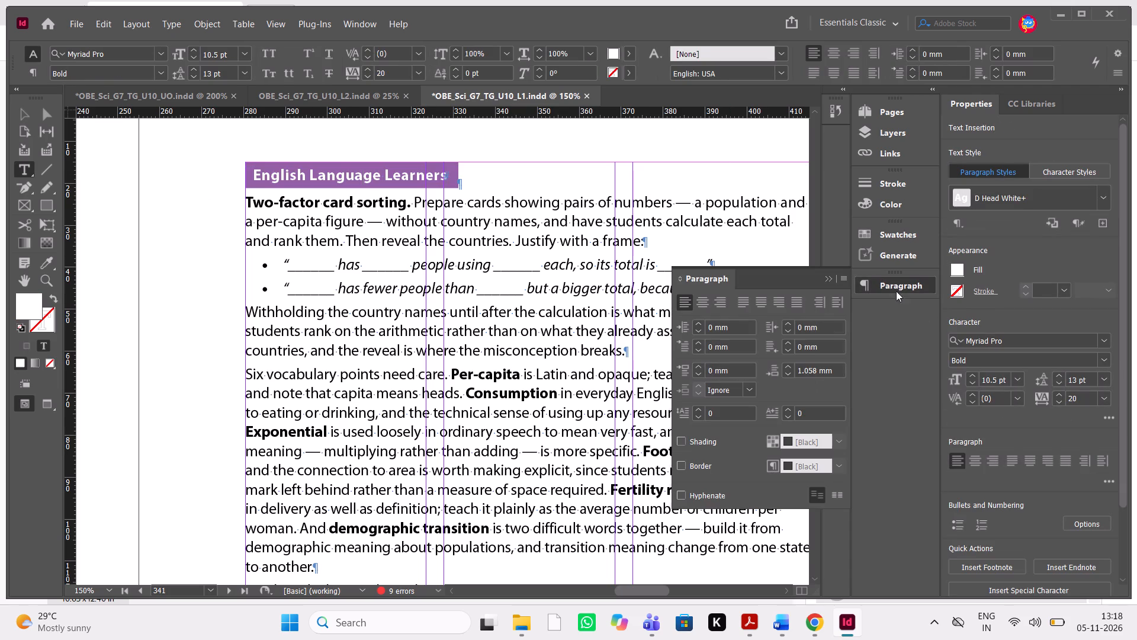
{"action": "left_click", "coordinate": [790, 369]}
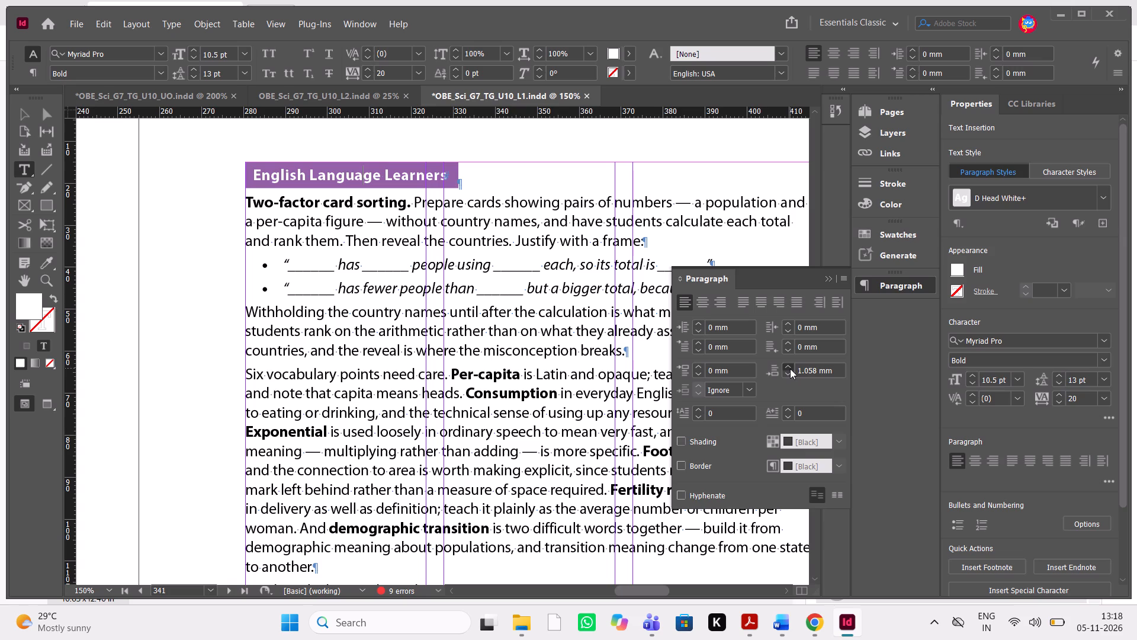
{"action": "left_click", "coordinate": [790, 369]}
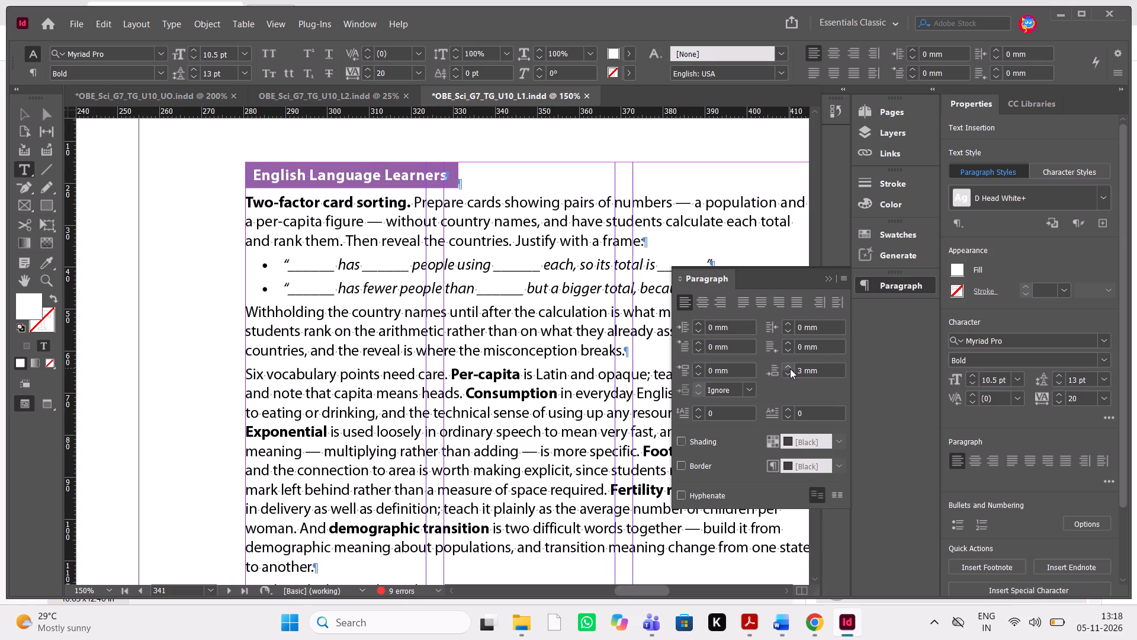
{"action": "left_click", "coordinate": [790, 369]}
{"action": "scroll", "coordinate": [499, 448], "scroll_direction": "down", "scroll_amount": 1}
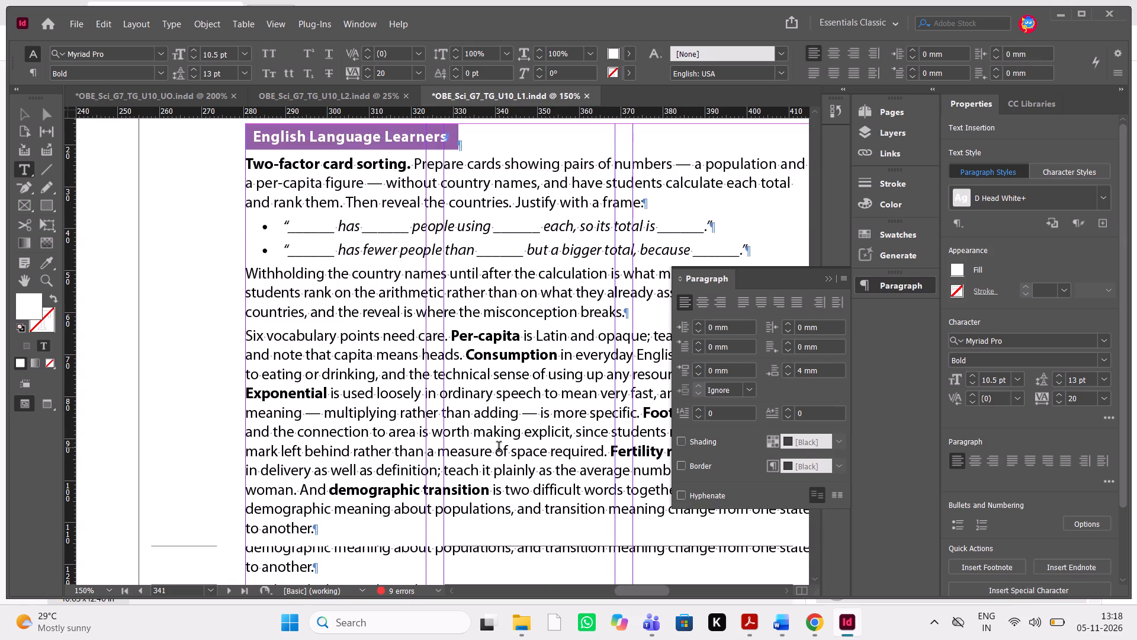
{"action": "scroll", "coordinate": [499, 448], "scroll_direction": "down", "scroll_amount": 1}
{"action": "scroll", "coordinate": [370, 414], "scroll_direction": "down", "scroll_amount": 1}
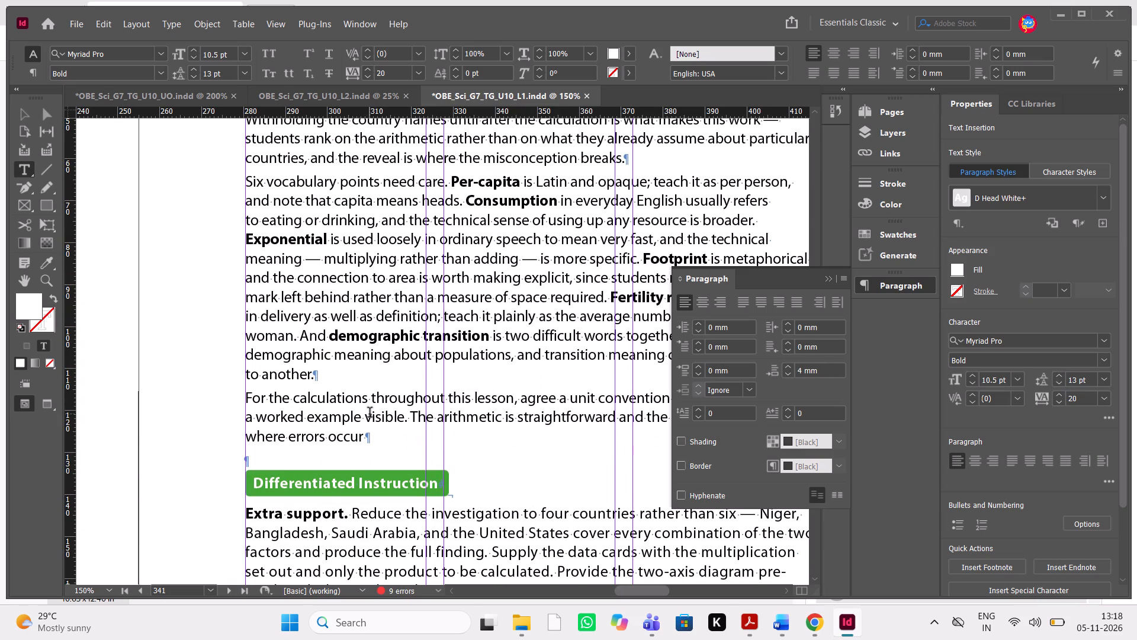
Set the space after the English Language Learners heading text to 1.08 mm.
{"action": "double_click", "coordinate": [799, 375]}
{"action": "key", "text": "BackSpace"}
{"action": "type", "text": "1.08"}
{"action": "key", "text": "Return"}
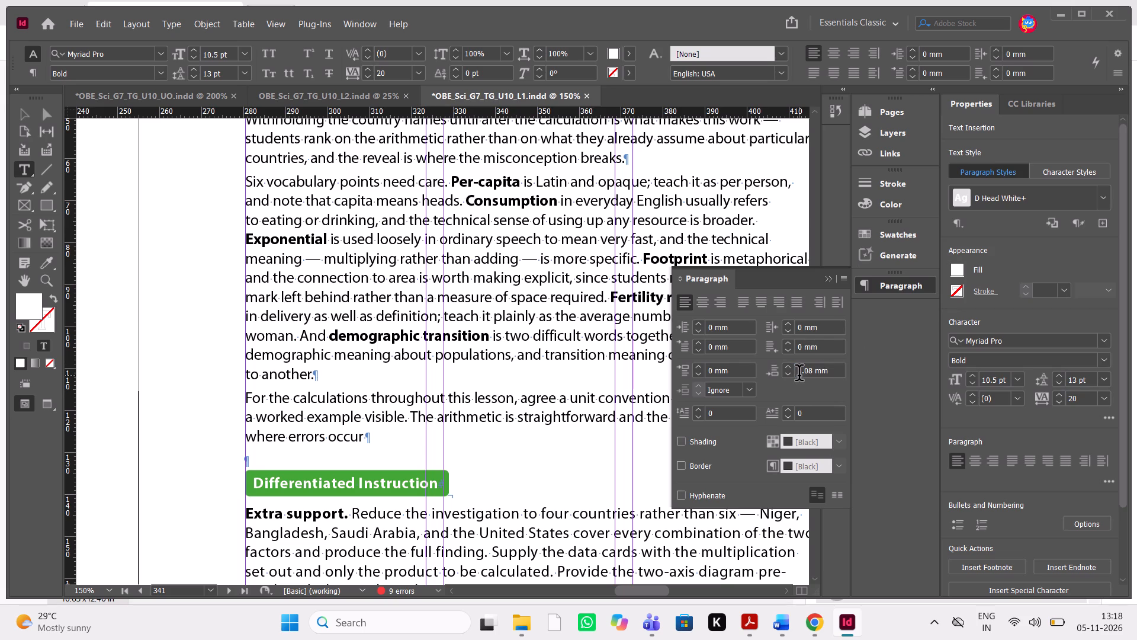
{"action": "left_click", "coordinate": [827, 276]}
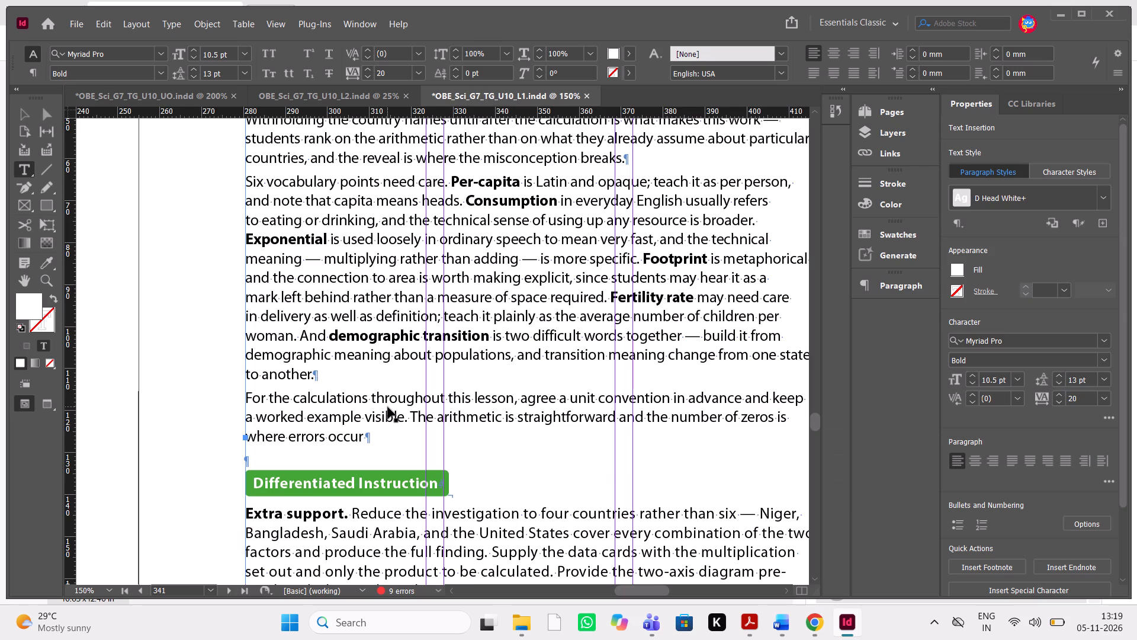
Nudge the text frame holding the English Language Learners section on page 341 down to Y 17.467 mm.
{"action": "key", "text": "ctrl+minus"}
{"action": "key", "text": "ctrl+minus"}
{"action": "key", "text": "ctrl+minus"}
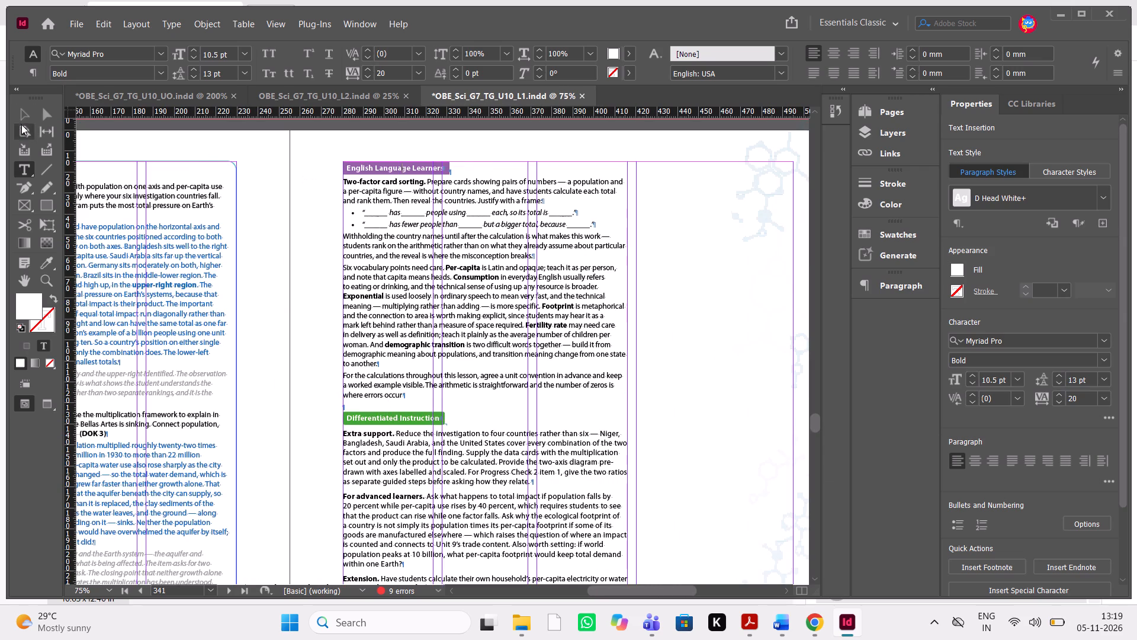
{"action": "left_click", "coordinate": [23, 114]}
{"action": "left_click", "coordinate": [318, 201]}
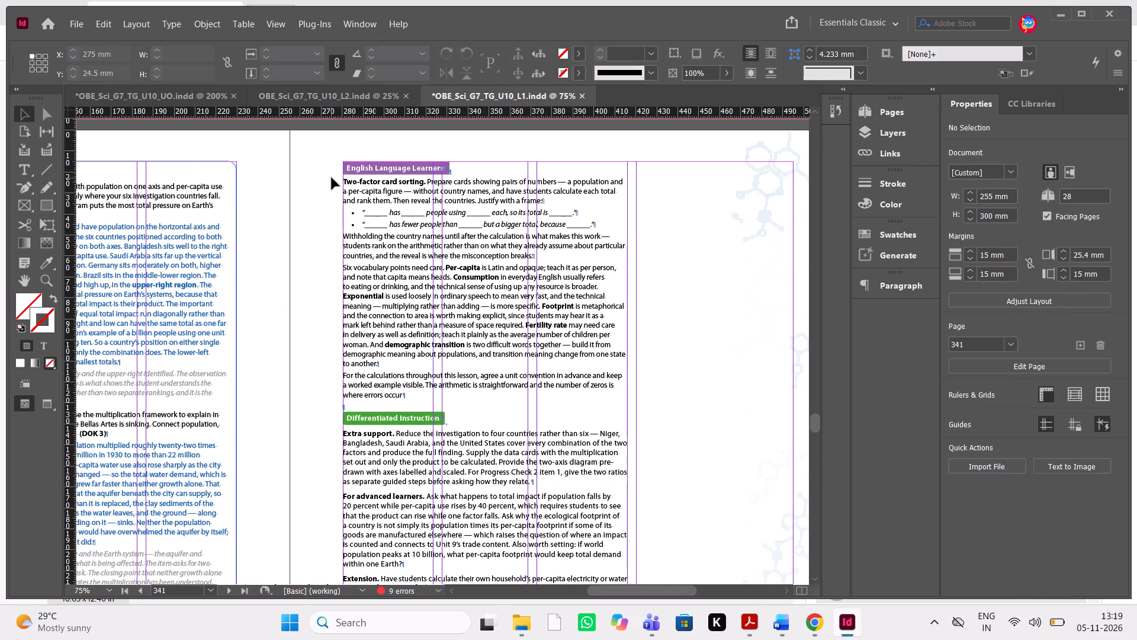
{"action": "left_click_drag", "start_coordinate": [332, 178], "coordinate": [462, 462]}
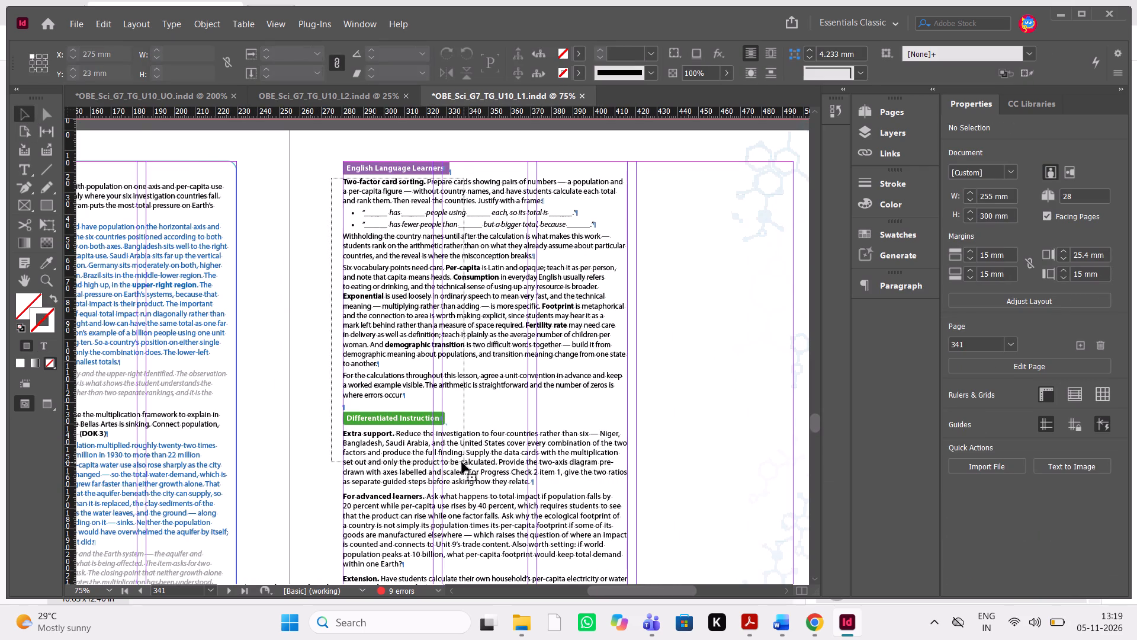
{"action": "key", "text": "Down"}
{"action": "key", "text": "Down"}
{"action": "key", "text": "Down"}
{"action": "key", "text": "Down"}
{"action": "key", "text": "Down"}
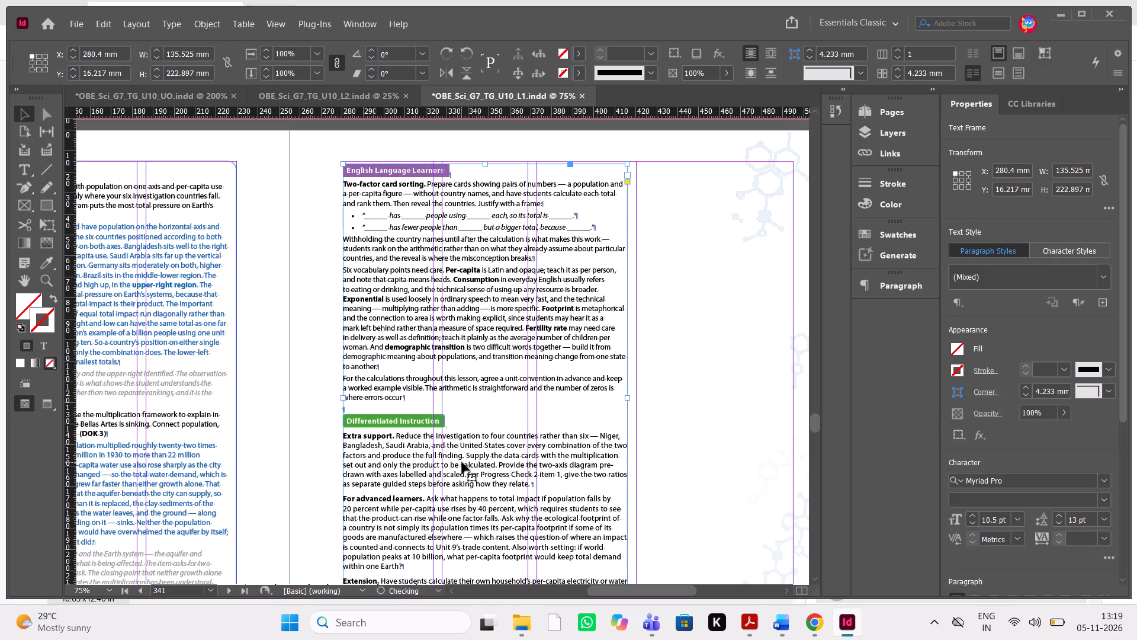
{"action": "key", "text": "Down"}
{"action": "key", "text": "Down"}
{"action": "key", "text": "Down"}
{"action": "key", "text": "Down"}
{"action": "key", "text": "Down"}
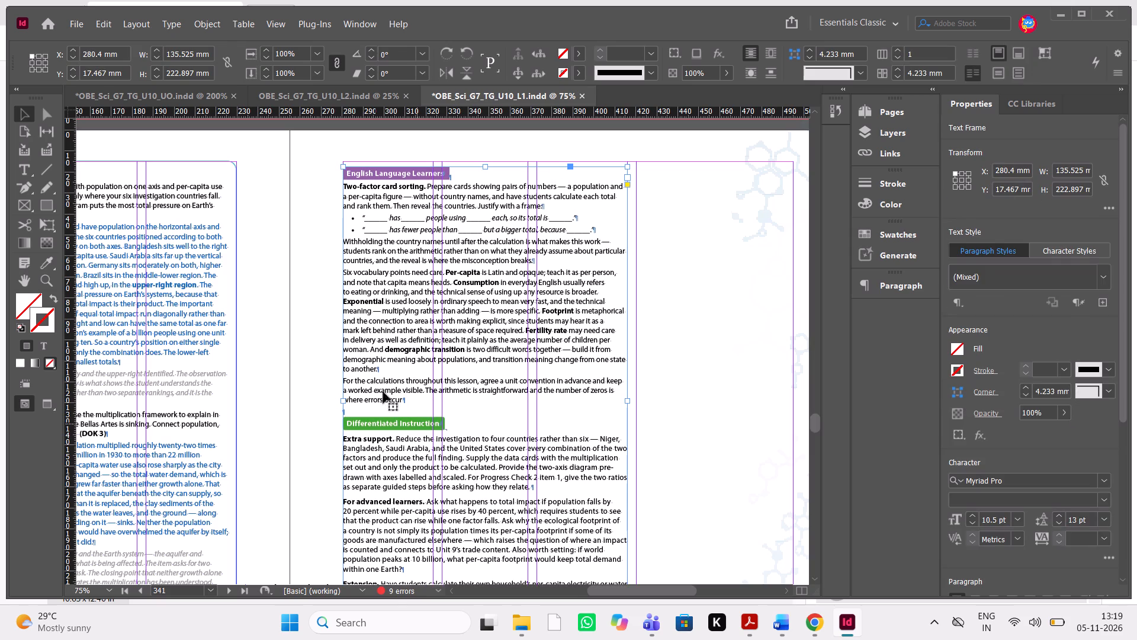
{"action": "left_click", "coordinate": [316, 316]}
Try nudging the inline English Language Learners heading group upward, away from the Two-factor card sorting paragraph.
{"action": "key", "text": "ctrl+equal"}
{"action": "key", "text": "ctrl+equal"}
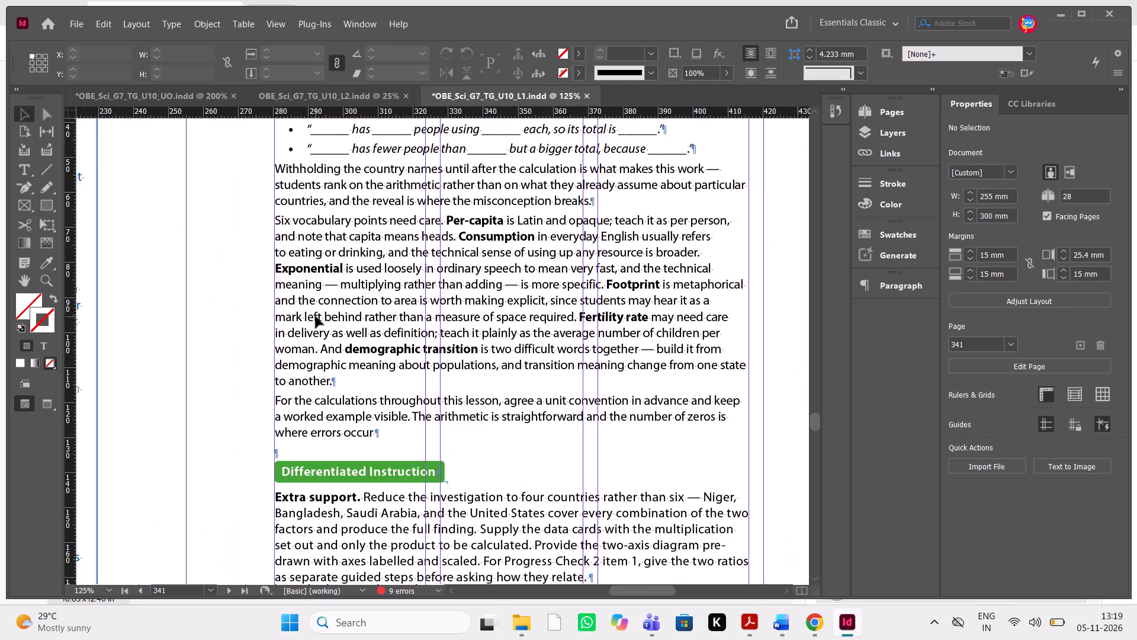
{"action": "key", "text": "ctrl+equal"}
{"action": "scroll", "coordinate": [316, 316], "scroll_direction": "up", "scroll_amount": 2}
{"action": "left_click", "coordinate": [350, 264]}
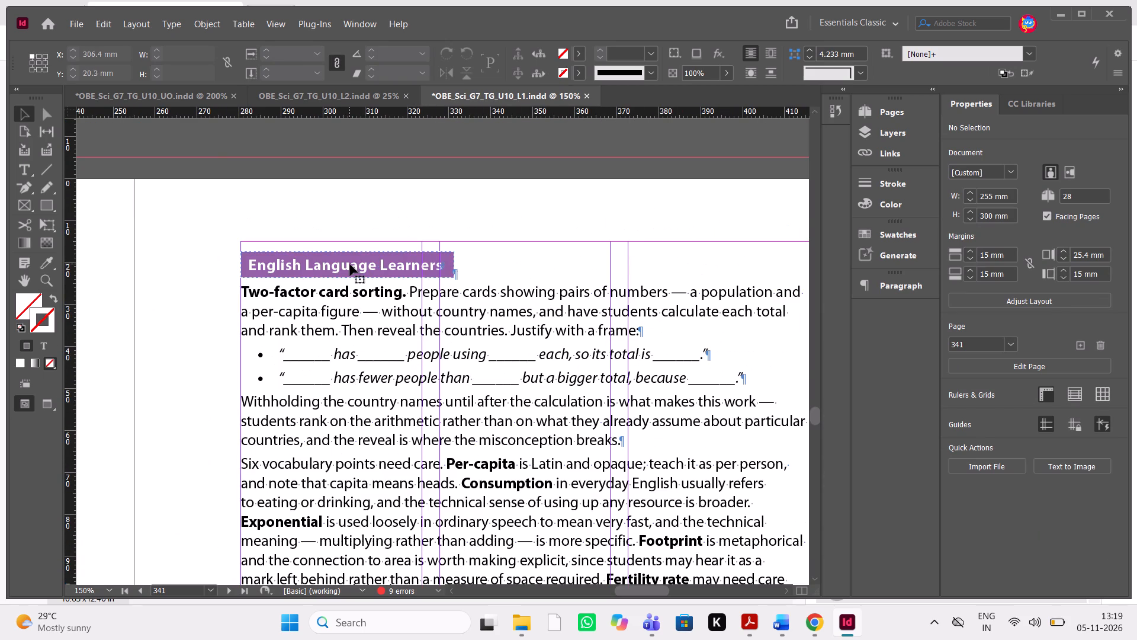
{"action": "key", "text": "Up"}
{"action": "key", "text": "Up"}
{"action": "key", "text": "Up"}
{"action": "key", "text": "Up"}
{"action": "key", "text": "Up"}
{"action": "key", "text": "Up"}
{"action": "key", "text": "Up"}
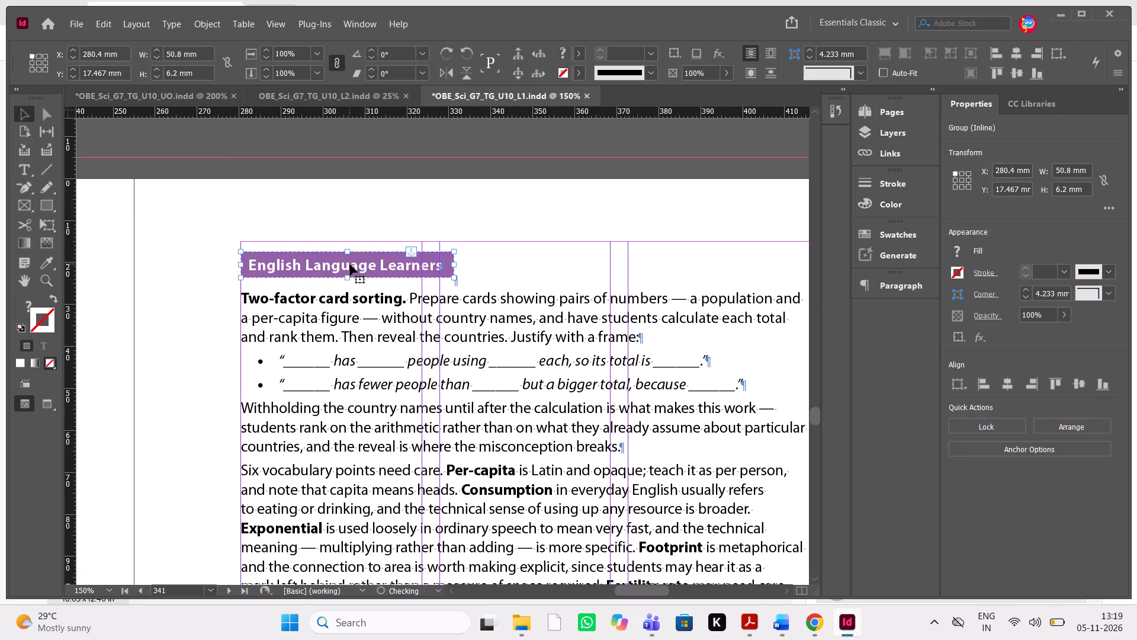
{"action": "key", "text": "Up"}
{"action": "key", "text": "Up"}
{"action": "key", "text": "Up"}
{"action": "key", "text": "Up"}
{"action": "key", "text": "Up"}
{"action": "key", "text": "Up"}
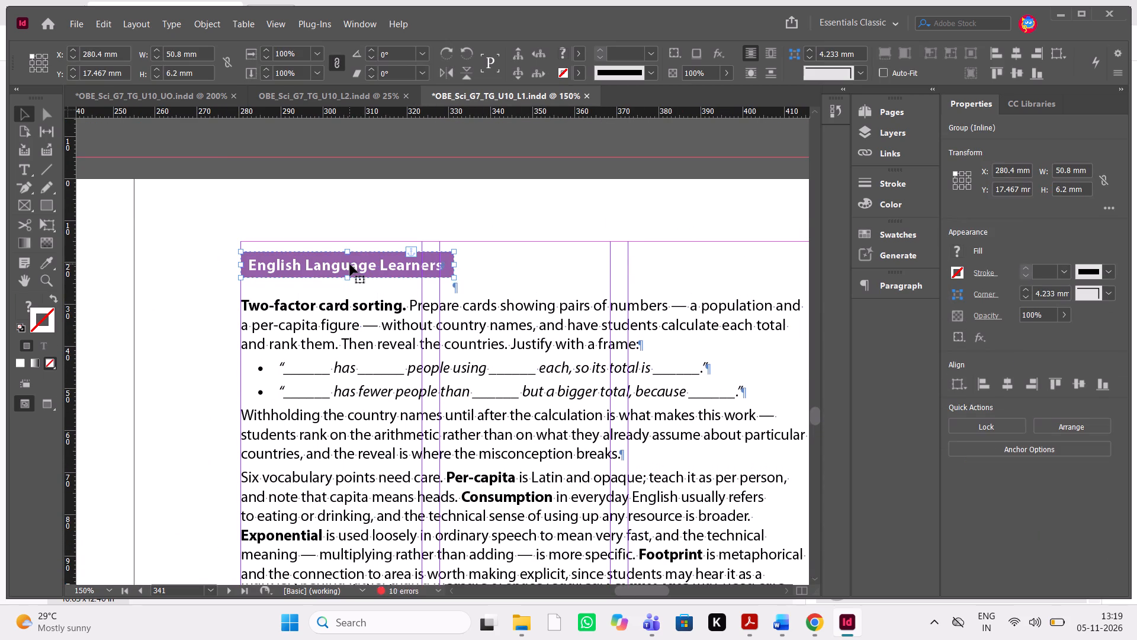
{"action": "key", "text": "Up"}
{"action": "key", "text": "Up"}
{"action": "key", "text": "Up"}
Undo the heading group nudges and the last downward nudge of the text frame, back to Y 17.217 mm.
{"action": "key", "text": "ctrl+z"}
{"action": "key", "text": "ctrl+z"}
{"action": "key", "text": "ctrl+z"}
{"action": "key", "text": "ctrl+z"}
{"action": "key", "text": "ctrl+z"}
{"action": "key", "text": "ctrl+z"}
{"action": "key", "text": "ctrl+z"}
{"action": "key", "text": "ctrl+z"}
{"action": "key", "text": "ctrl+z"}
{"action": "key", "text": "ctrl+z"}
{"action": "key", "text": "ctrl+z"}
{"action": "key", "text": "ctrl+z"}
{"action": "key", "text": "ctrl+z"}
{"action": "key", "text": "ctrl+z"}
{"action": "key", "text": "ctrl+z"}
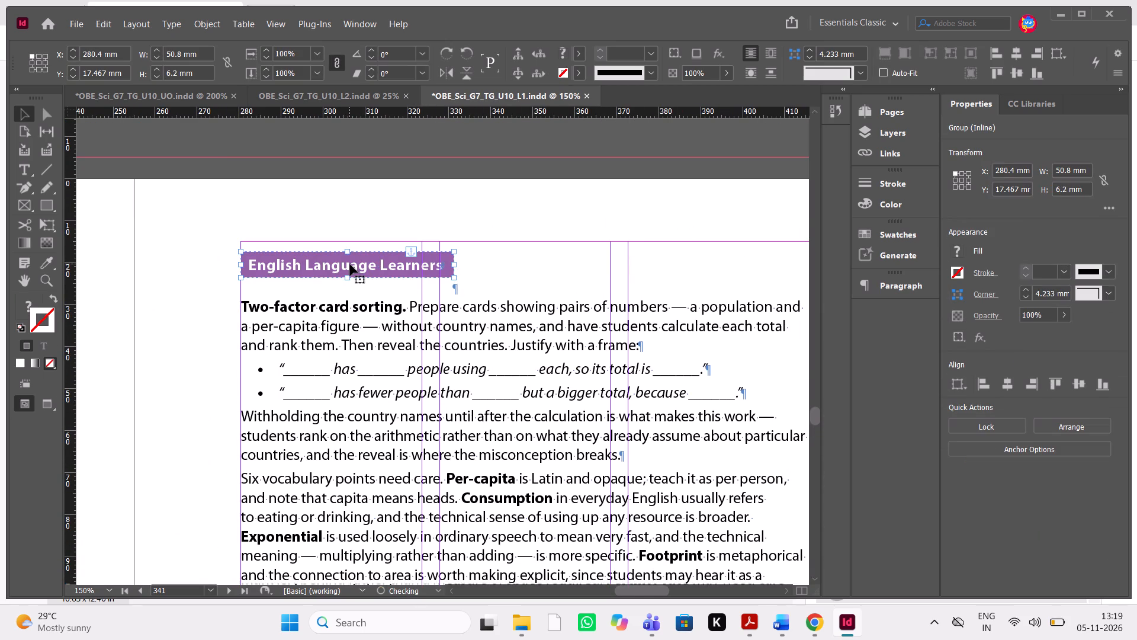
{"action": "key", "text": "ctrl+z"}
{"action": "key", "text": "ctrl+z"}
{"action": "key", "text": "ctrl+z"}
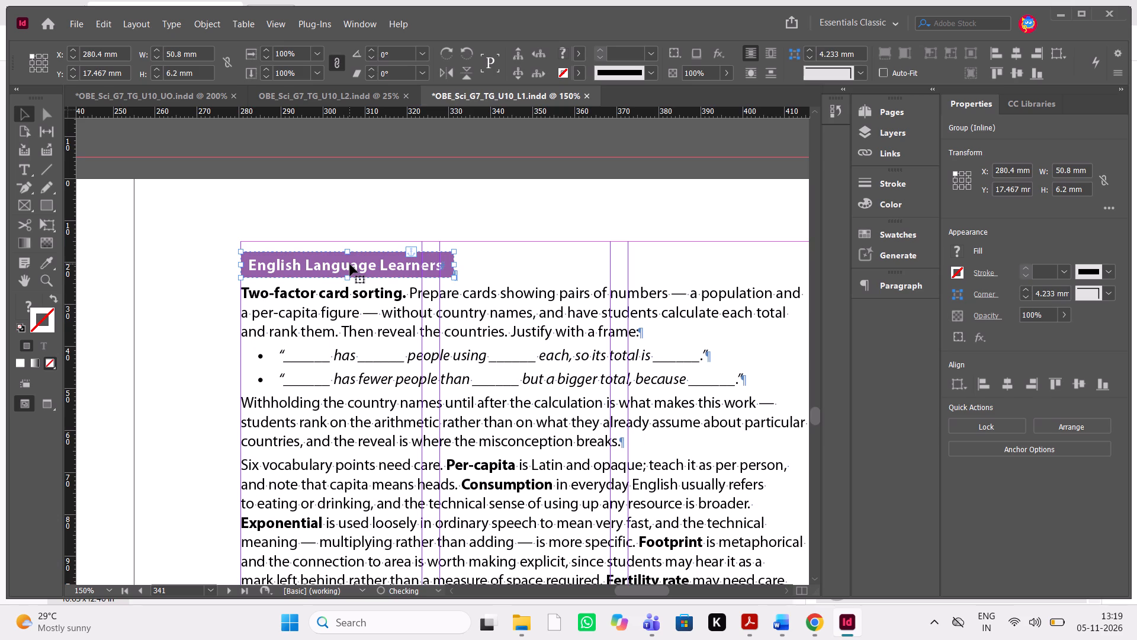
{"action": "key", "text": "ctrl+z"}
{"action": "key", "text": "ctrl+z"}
Nudge the inline English Language Learners heading group upward by eight increments to widen the gap above the Two-factor card sorting paragraph.
{"action": "scroll", "coordinate": [422, 281], "scroll_direction": "down", "scroll_amount": 2}
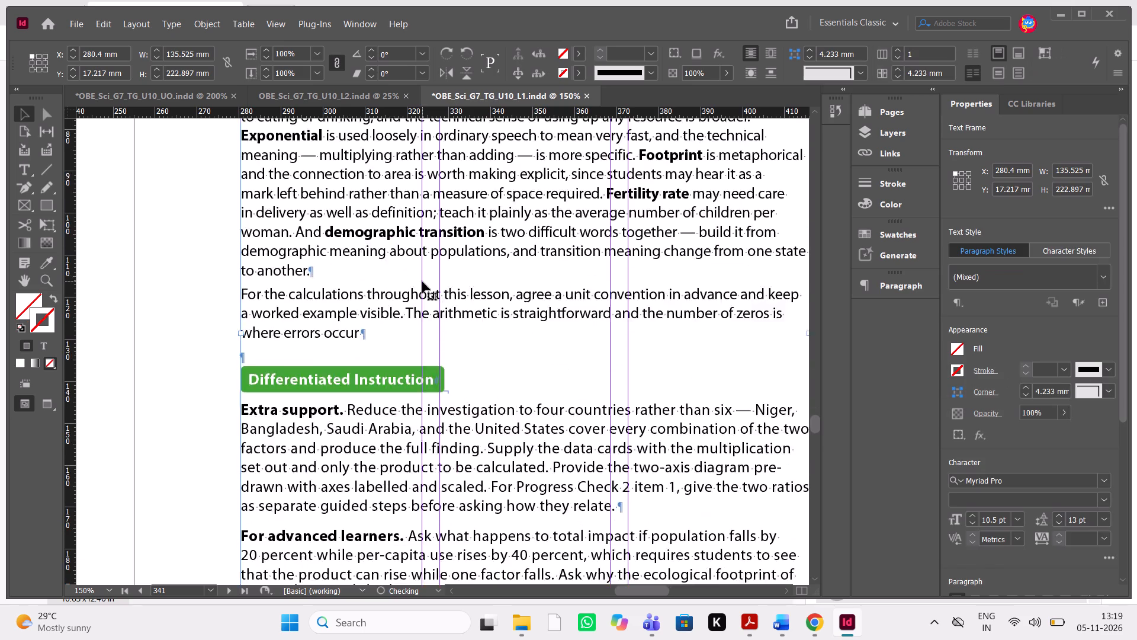
{"action": "scroll", "coordinate": [422, 281], "scroll_direction": "up", "scroll_amount": 2}
{"action": "scroll", "coordinate": [210, 185], "scroll_direction": "up", "scroll_amount": 1}
{"action": "left_click", "coordinate": [335, 275]}
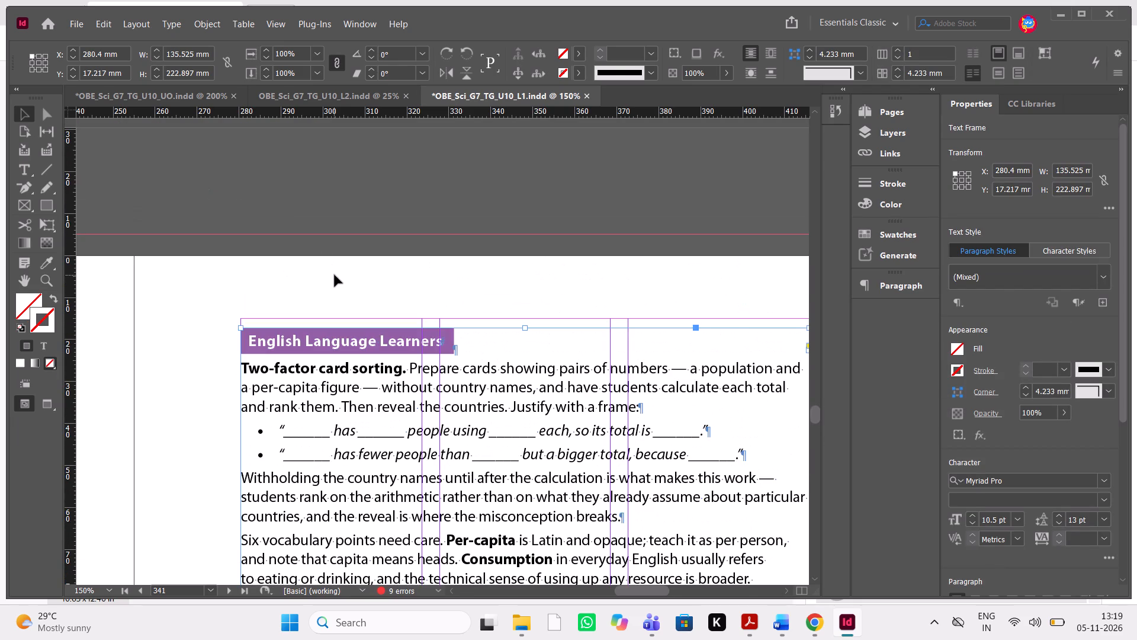
{"action": "left_click", "coordinate": [338, 345]}
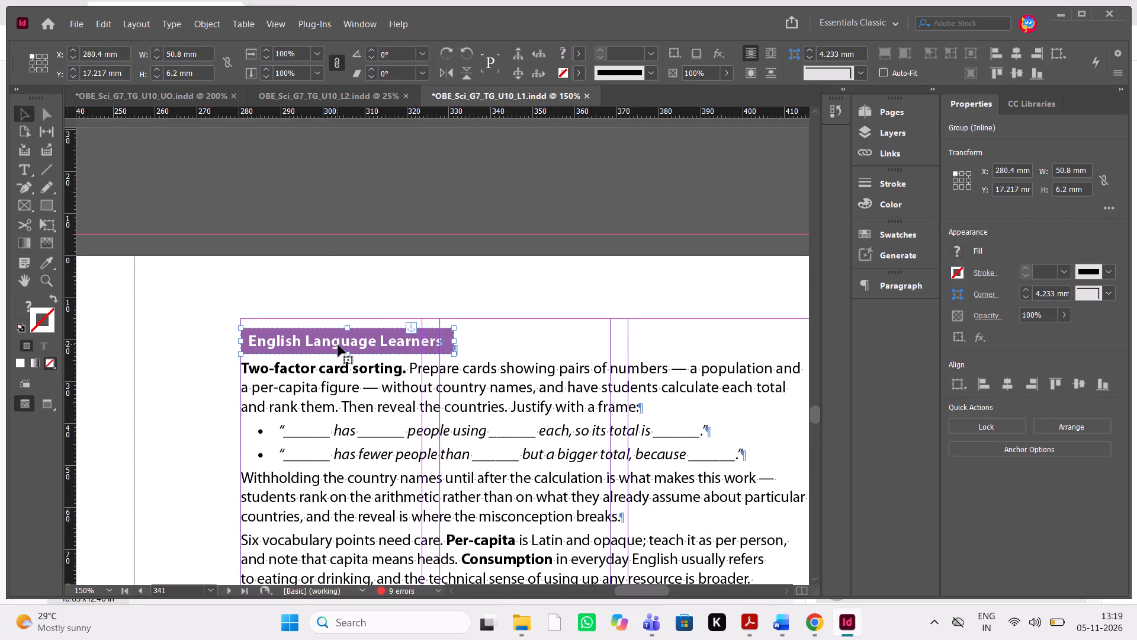
{"action": "key", "text": "Up"}
{"action": "key", "text": "Up"}
{"action": "key", "text": "Up"}
{"action": "key", "text": "Up"}
{"action": "key", "text": "Up"}
{"action": "key", "text": "Up"}
{"action": "key", "text": "Up"}
{"action": "key", "text": "Up"}
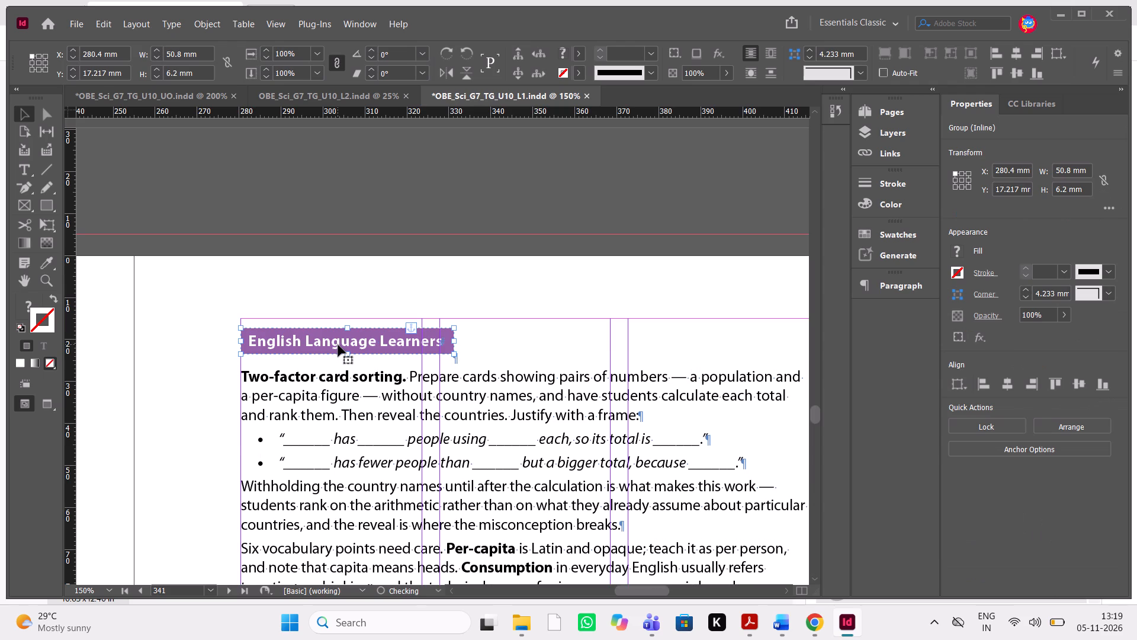
Move the English Language Learners heading group further up towards the top margin guide and deselect it.
{"action": "left_click_drag", "start_coordinate": [330, 344], "coordinate": [312, 336]}
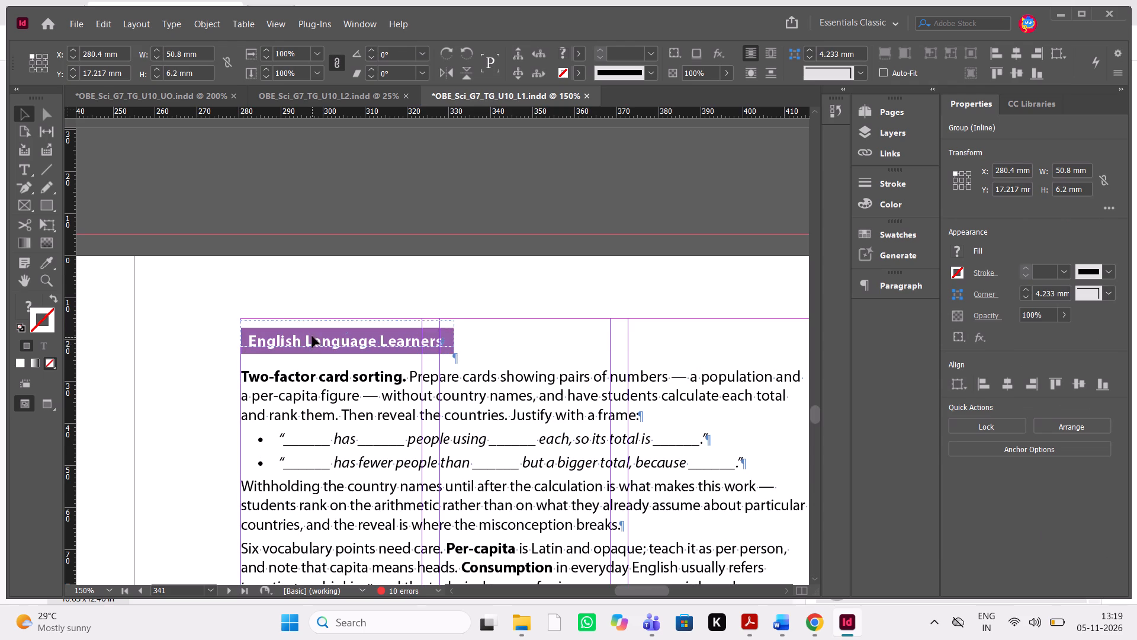
{"action": "left_click_drag", "start_coordinate": [312, 336], "coordinate": [314, 335]}
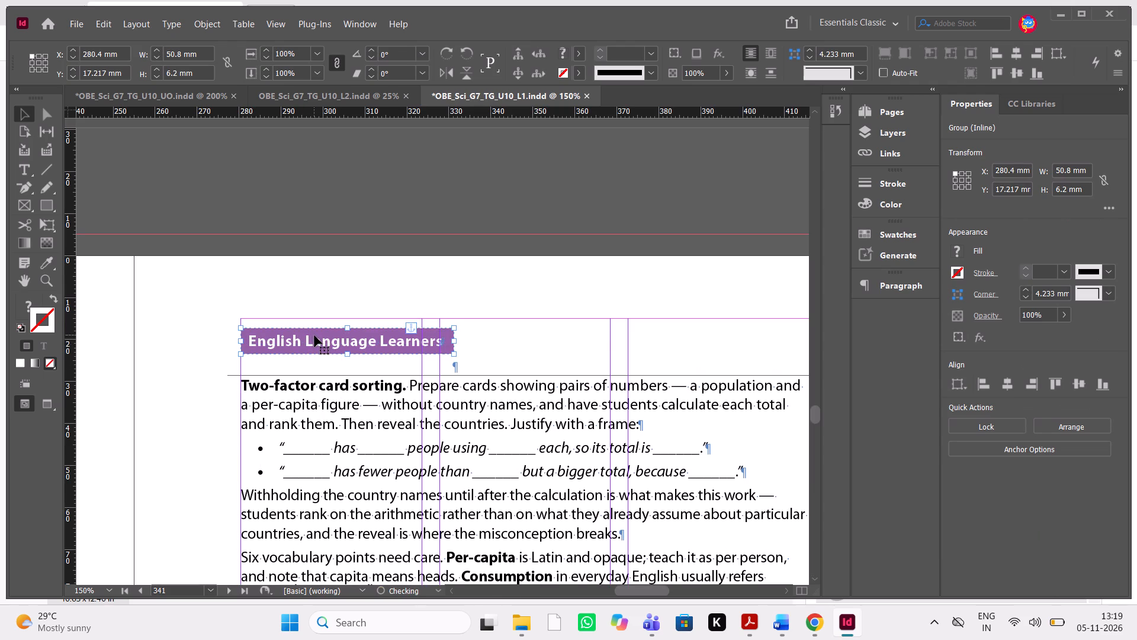
{"action": "left_click", "coordinate": [314, 335]}
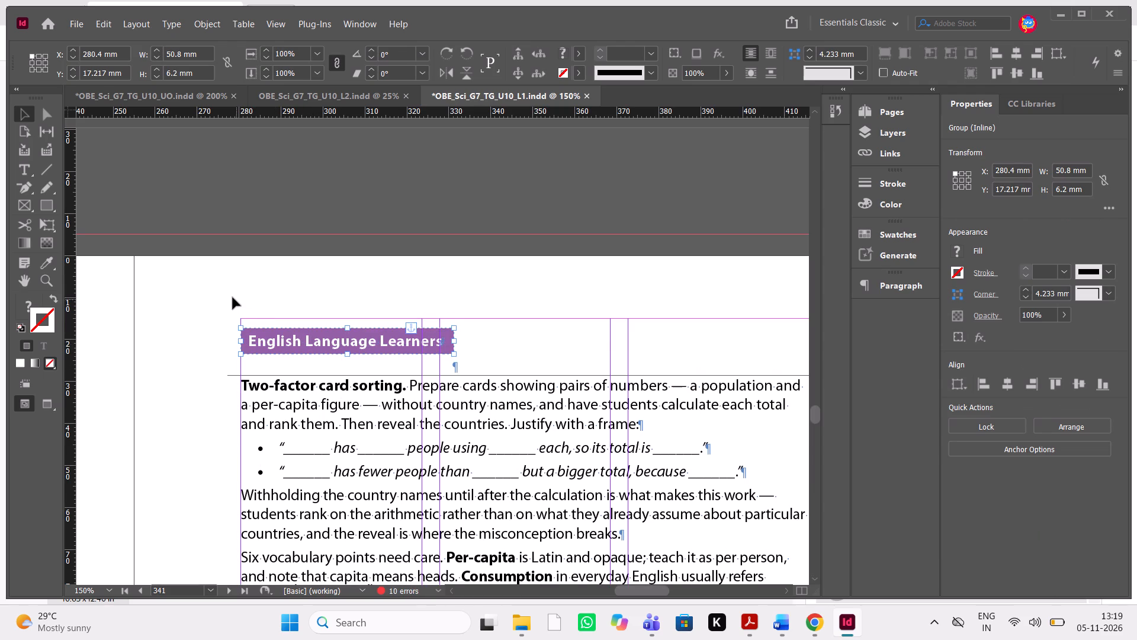
{"action": "left_click", "coordinate": [224, 293]}
{"action": "double_click", "coordinate": [225, 293]}
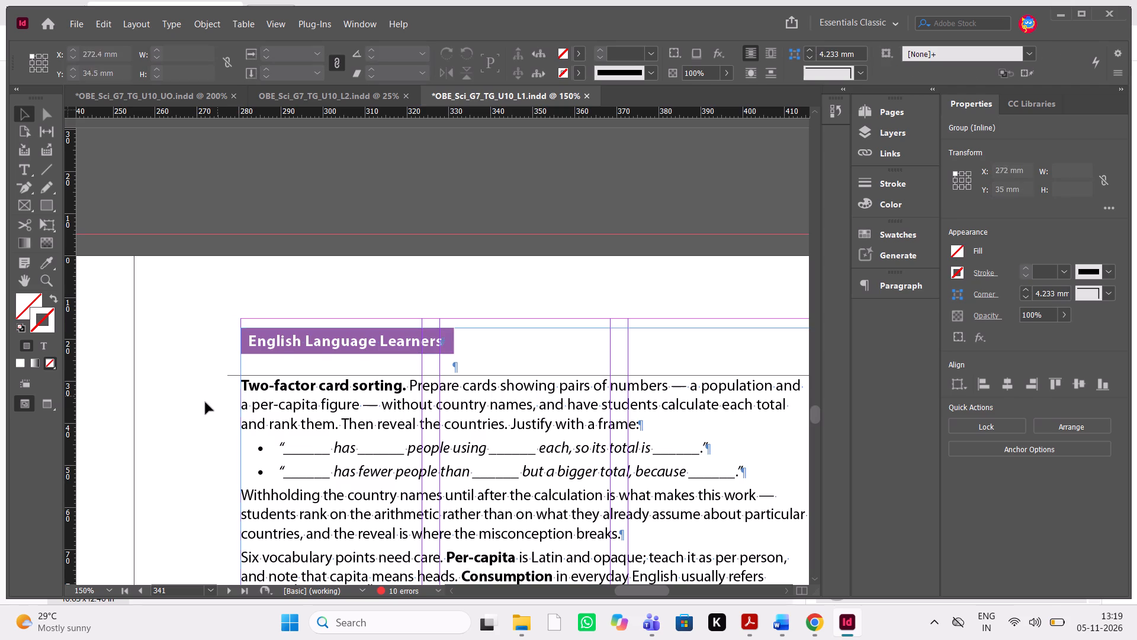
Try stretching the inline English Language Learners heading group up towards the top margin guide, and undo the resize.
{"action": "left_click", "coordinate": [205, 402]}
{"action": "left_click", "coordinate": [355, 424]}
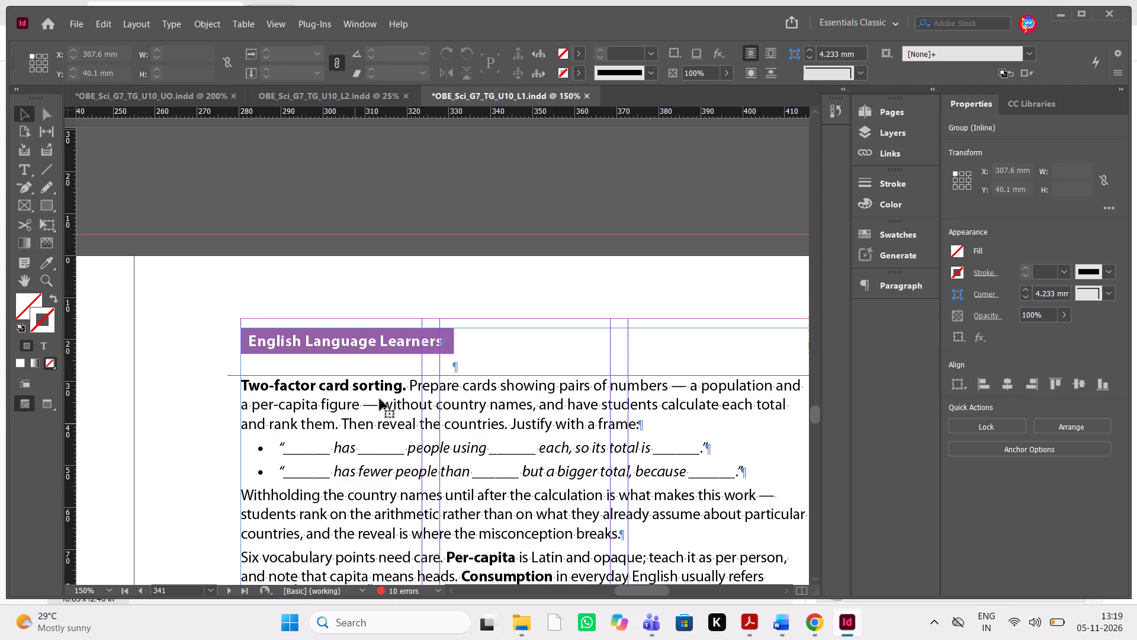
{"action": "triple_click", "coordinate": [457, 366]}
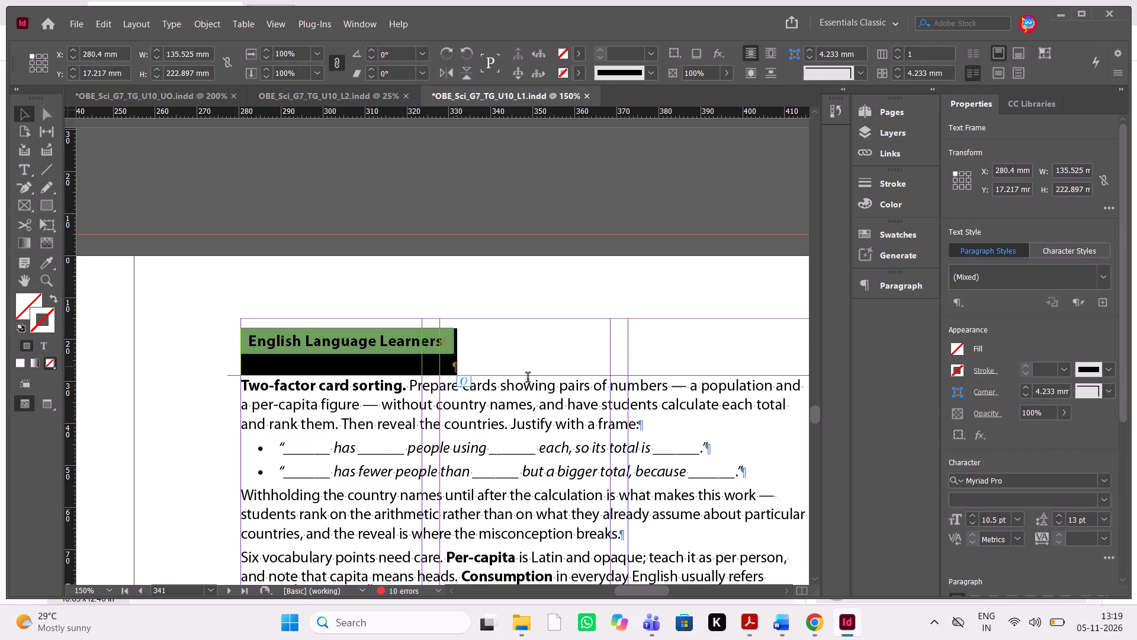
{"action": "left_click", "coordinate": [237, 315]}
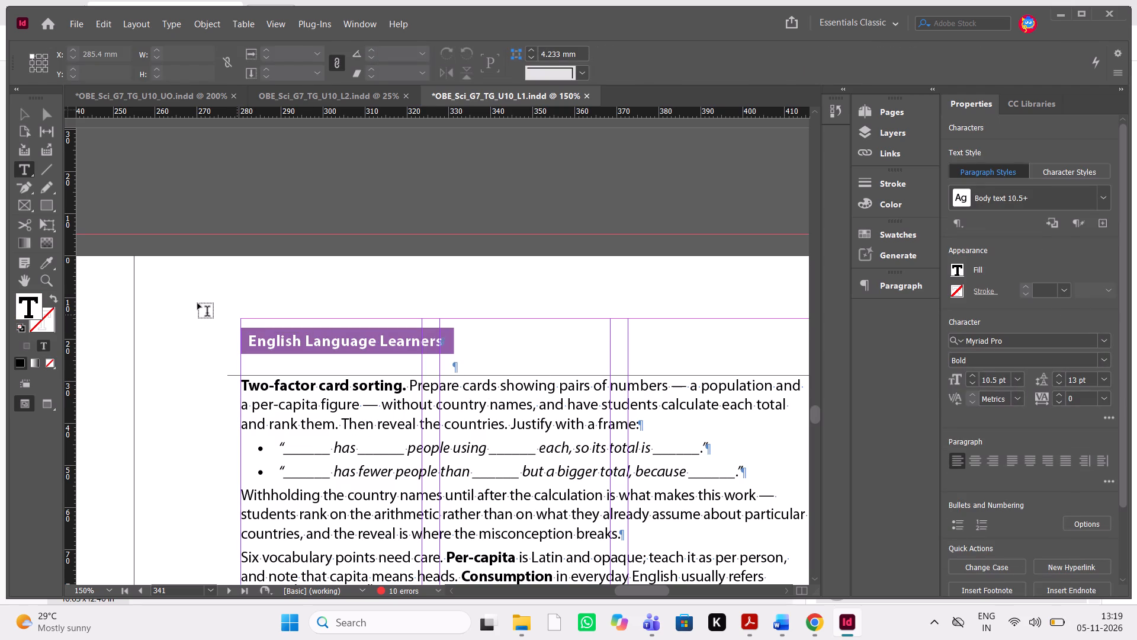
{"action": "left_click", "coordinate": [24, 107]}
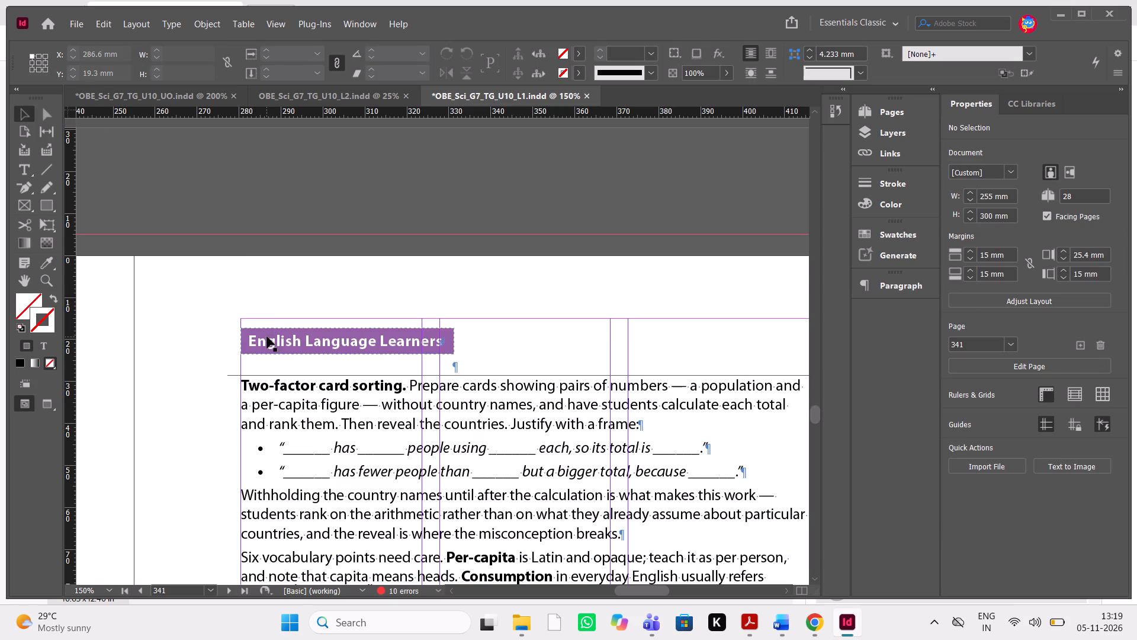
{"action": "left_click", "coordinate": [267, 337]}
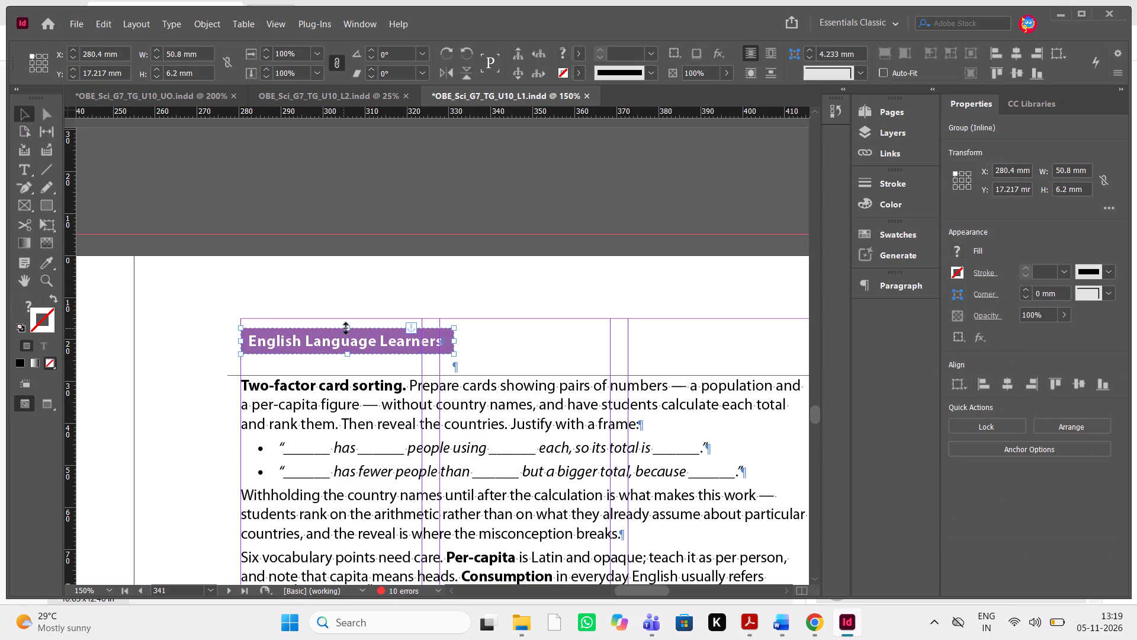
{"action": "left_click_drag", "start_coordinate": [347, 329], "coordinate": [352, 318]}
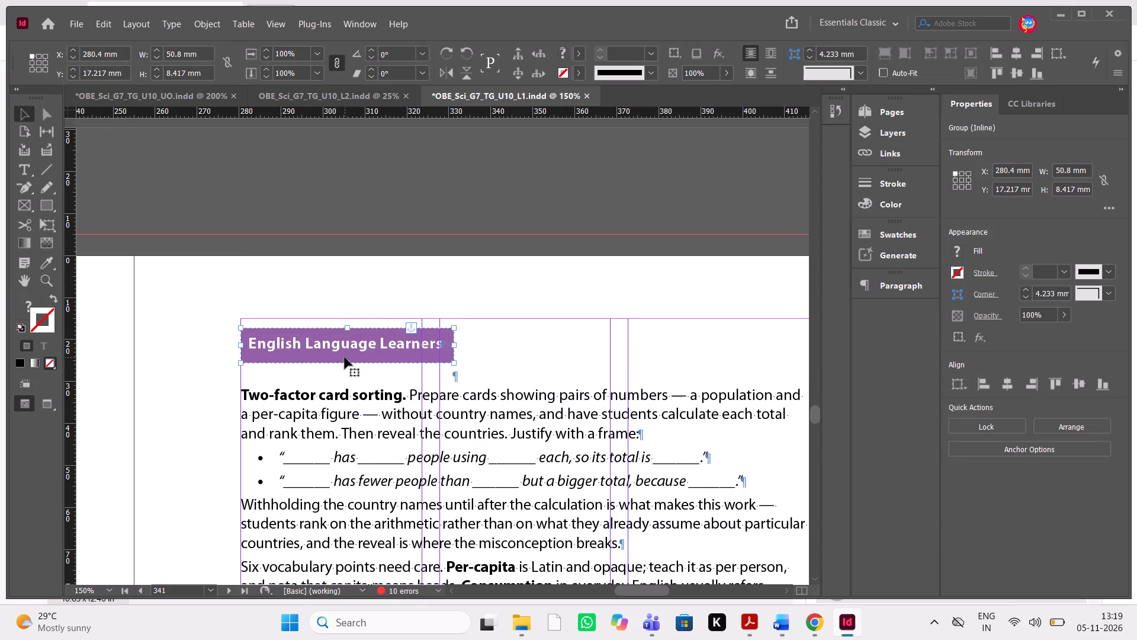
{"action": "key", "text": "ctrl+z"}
Extend the top edge of the page 341 text frame up to the top margin at Y 15 mm.
{"action": "scroll", "coordinate": [420, 345], "scroll_direction": "down", "scroll_amount": 1}
{"action": "left_click", "coordinate": [108, 162]}
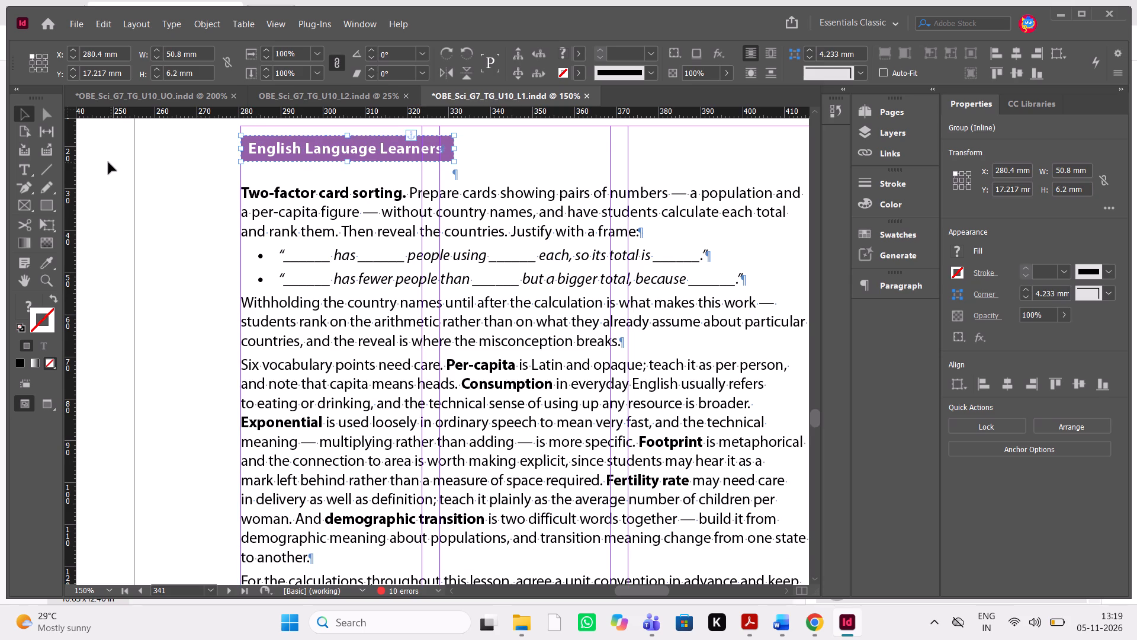
{"action": "left_click", "coordinate": [455, 355]}
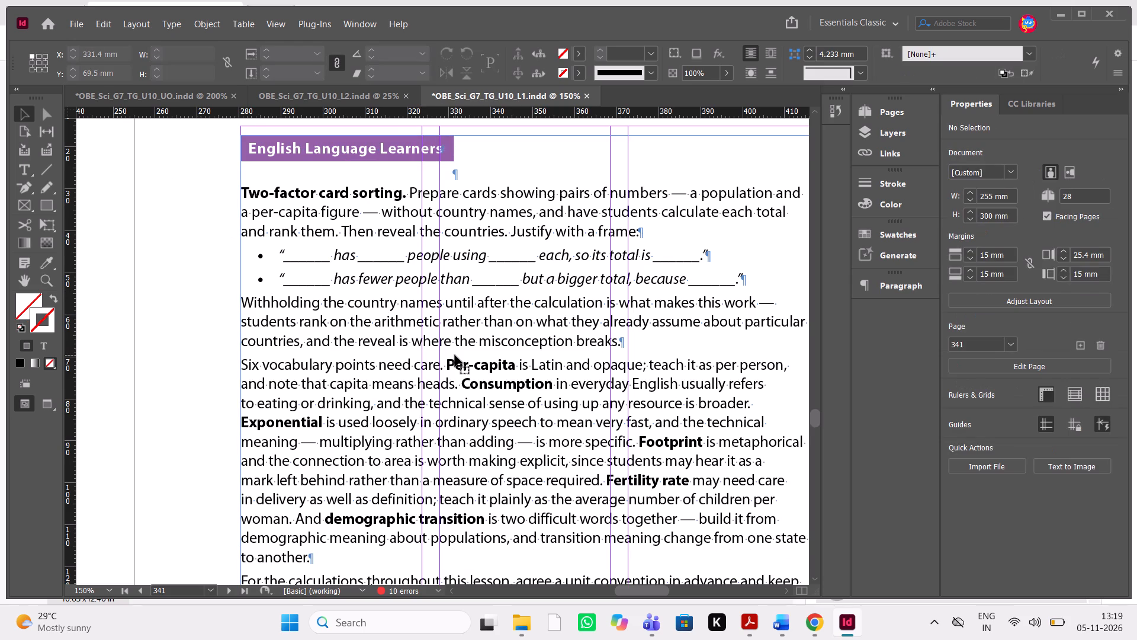
{"action": "scroll", "coordinate": [455, 355], "scroll_direction": "up", "scroll_amount": 1}
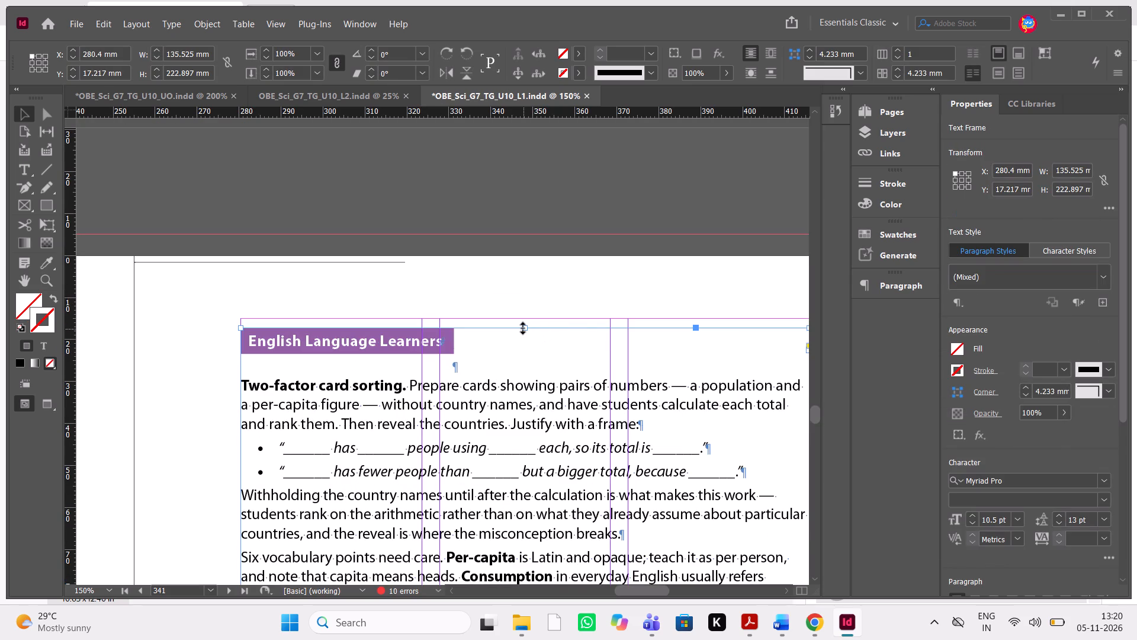
{"action": "left_click_drag", "start_coordinate": [523, 328], "coordinate": [526, 318]}
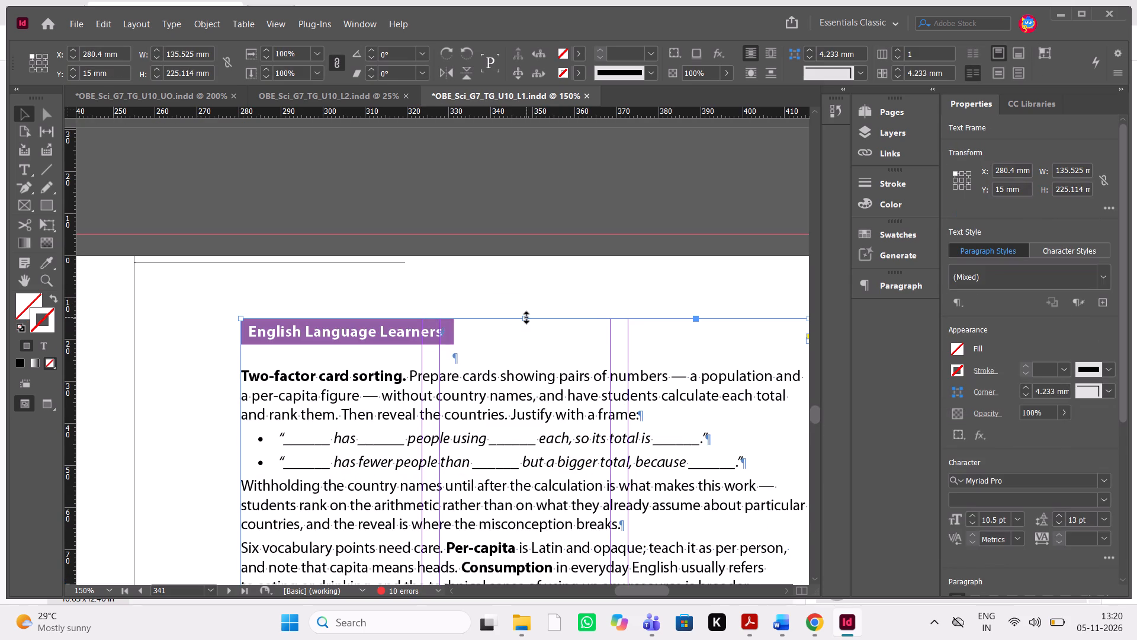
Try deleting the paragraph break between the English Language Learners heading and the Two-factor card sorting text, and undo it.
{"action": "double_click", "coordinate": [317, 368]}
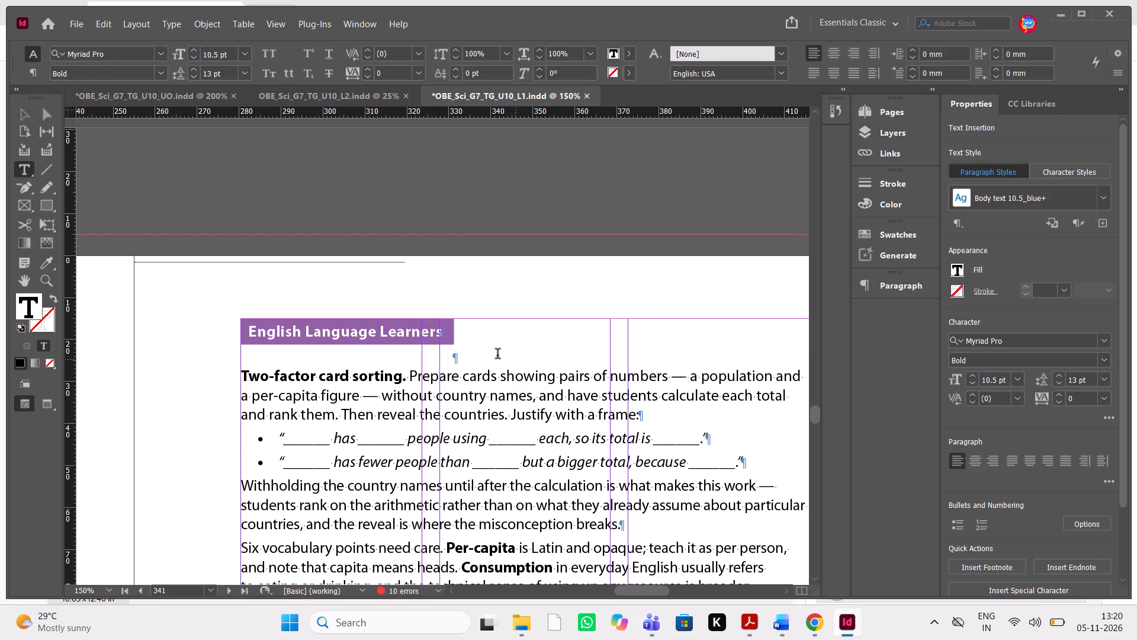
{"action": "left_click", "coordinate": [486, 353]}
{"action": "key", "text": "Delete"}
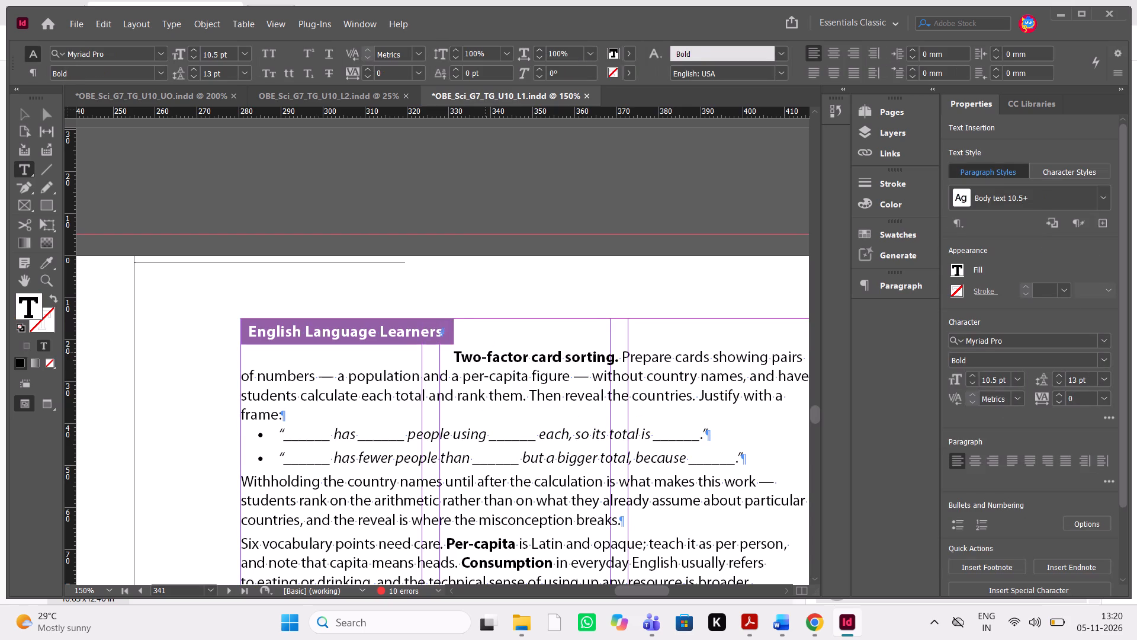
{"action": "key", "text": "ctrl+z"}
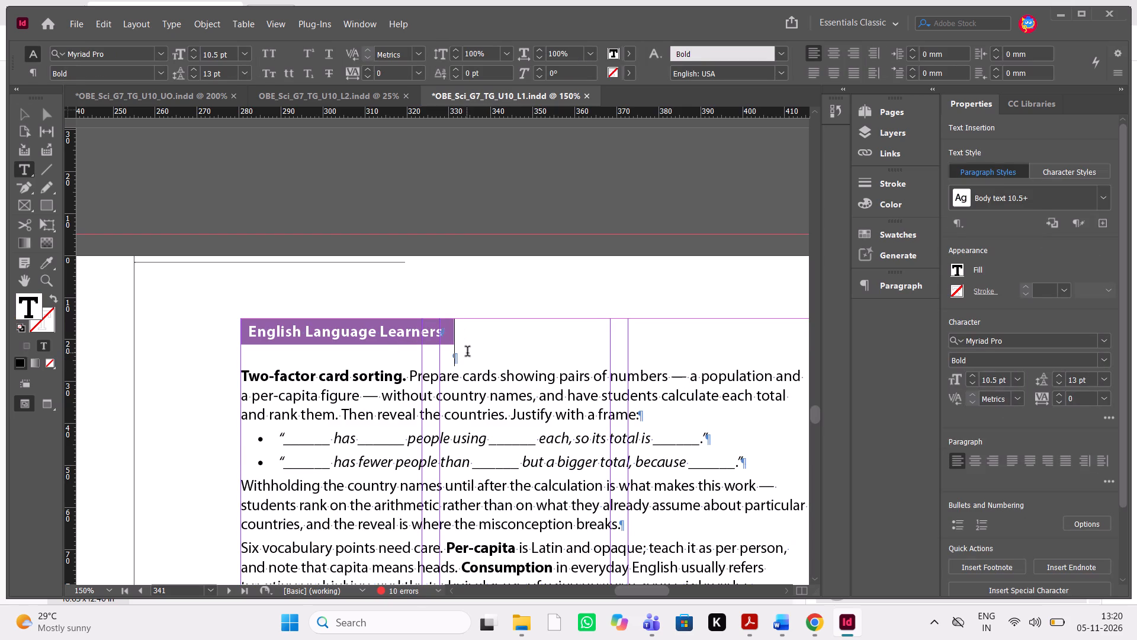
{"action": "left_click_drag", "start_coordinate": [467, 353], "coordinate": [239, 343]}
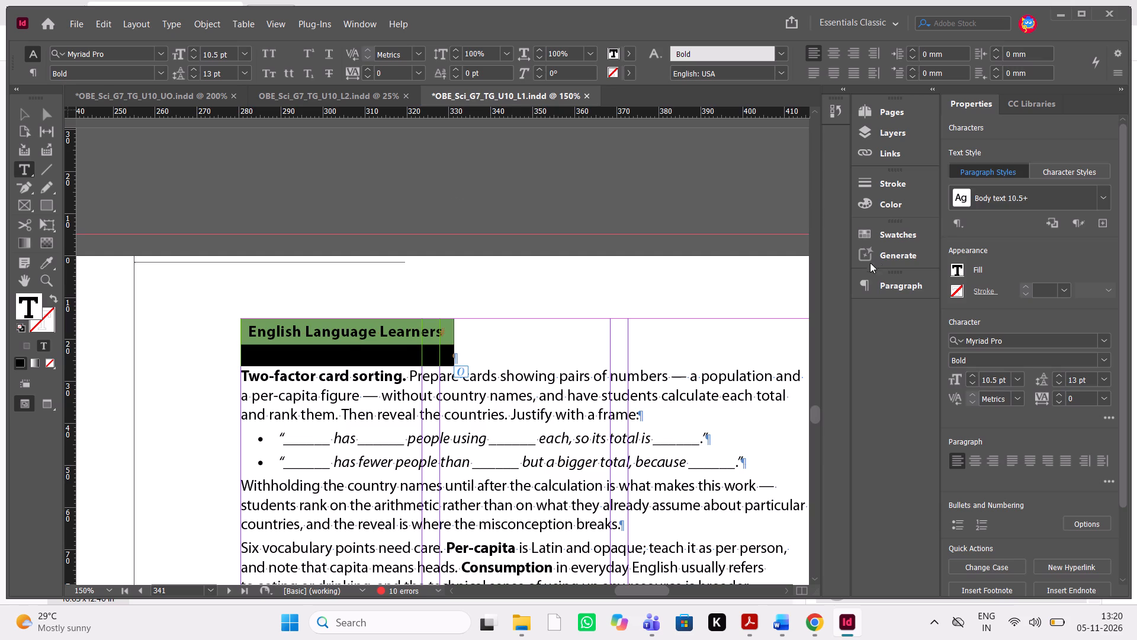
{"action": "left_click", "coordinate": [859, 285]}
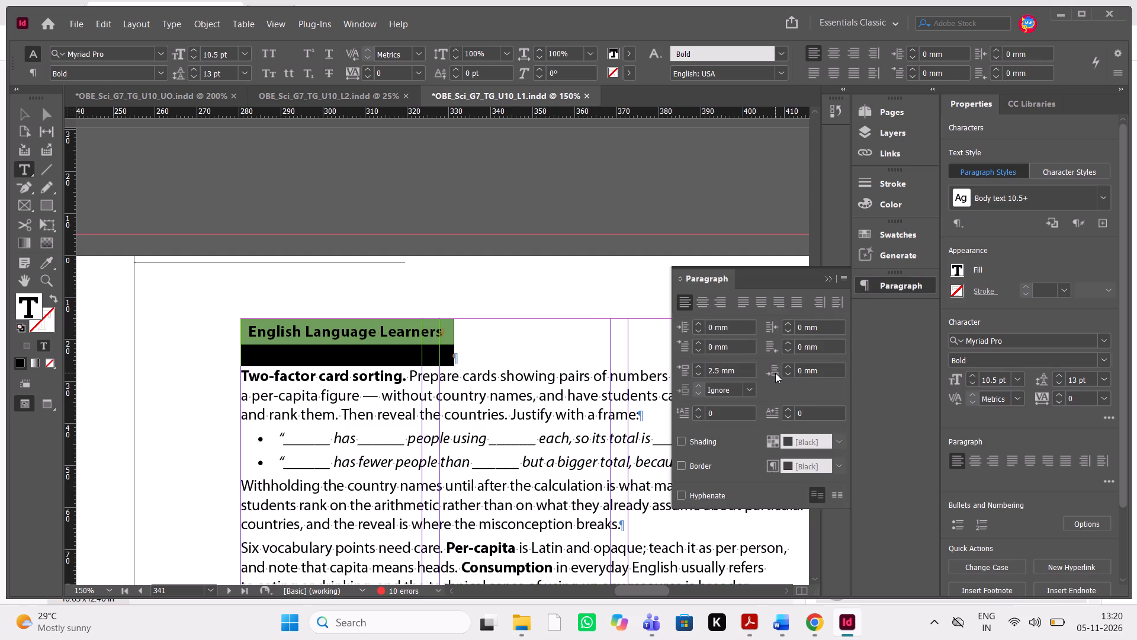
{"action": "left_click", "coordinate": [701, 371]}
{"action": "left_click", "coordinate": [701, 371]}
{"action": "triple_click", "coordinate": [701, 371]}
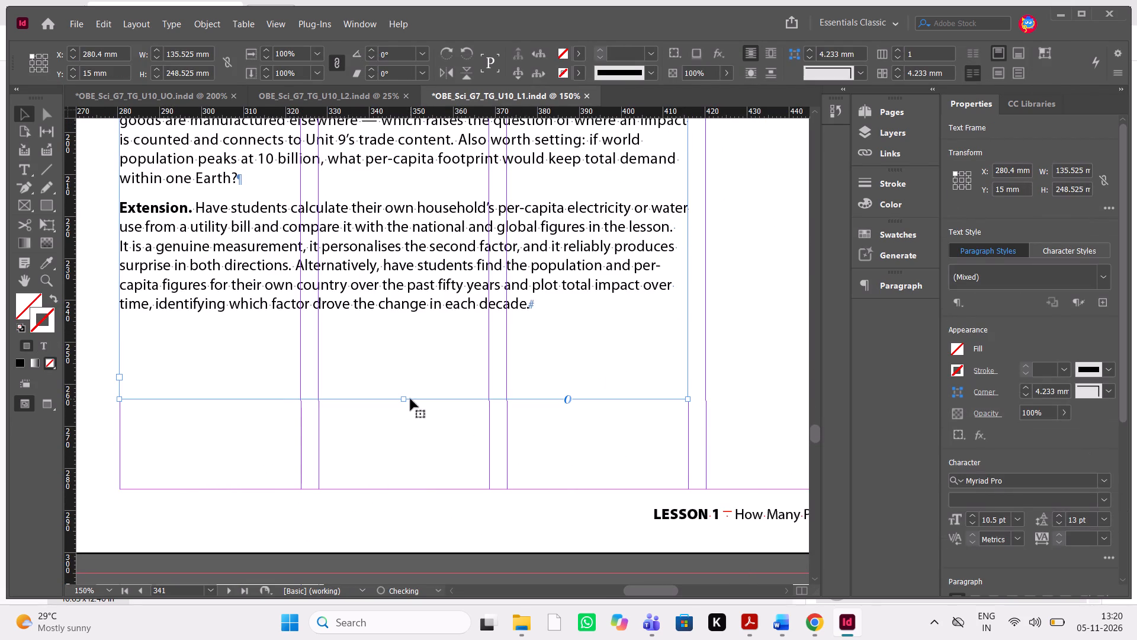
Set the space after the text inside the English Language Learners heading box to 0 mm.
{"action": "scroll", "coordinate": [443, 305], "scroll_direction": "up", "scroll_amount": 5}
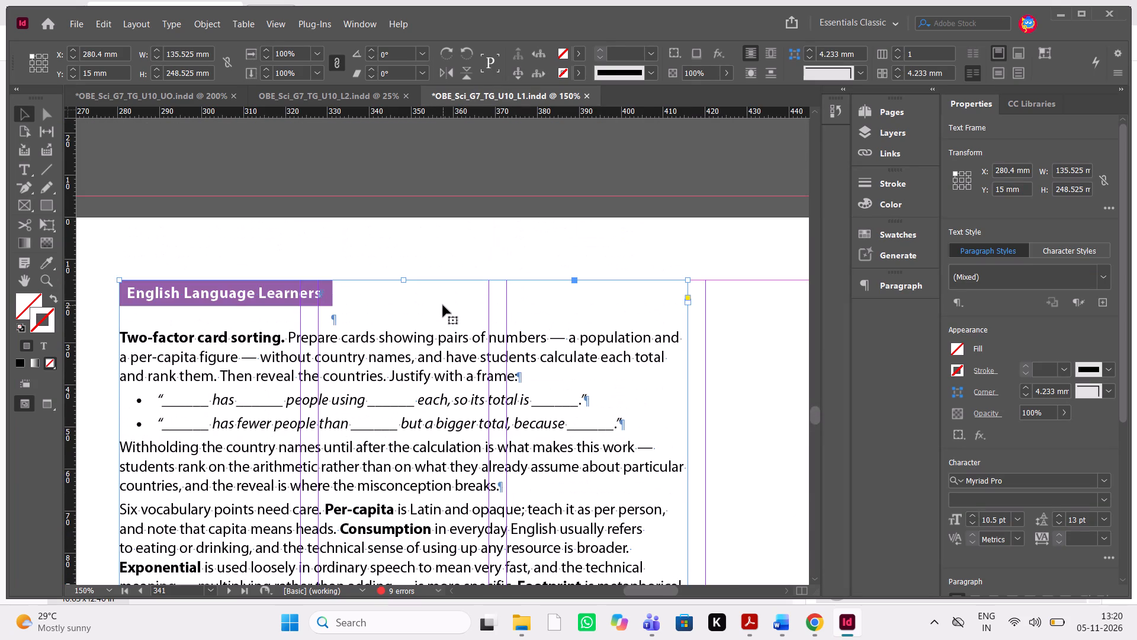
{"action": "triple_click", "coordinate": [323, 295]}
{"action": "scroll", "coordinate": [343, 295], "scroll_direction": "right", "scroll_amount": 1}
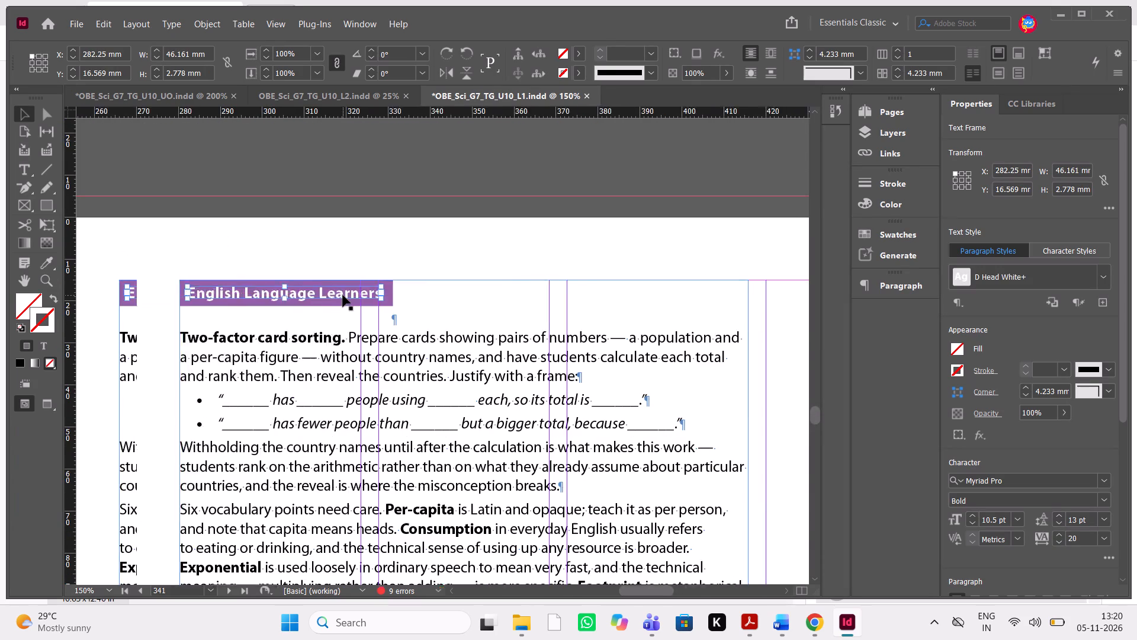
{"action": "scroll", "coordinate": [343, 295], "scroll_direction": "right", "scroll_amount": 1}
{"action": "left_click", "coordinate": [179, 283]}
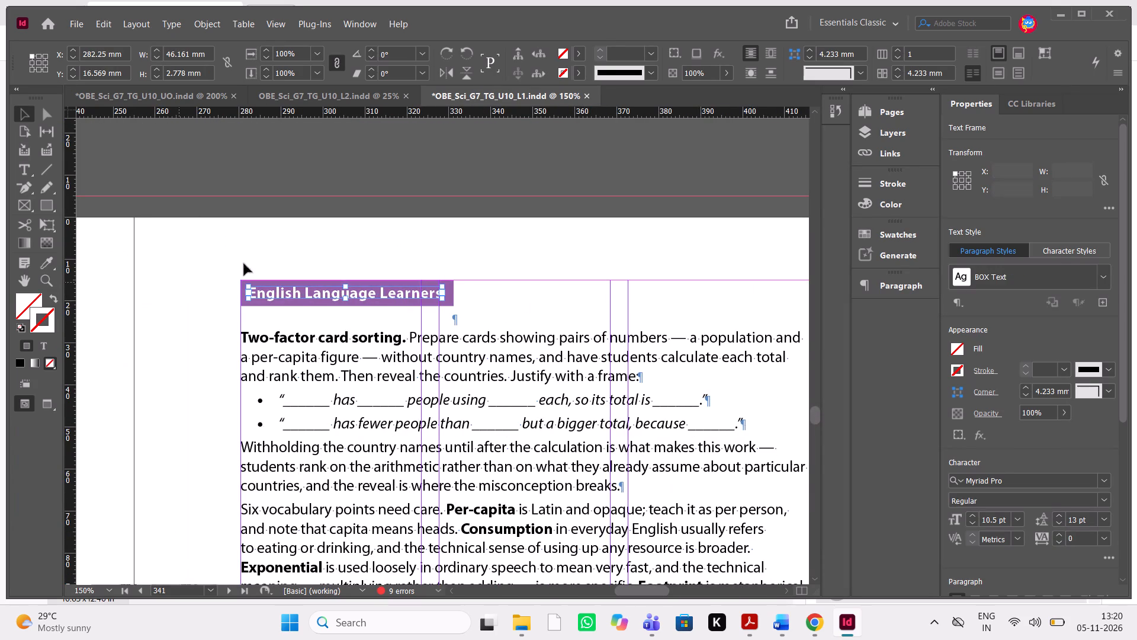
{"action": "triple_click", "coordinate": [277, 290]}
{"action": "left_click", "coordinate": [277, 290]}
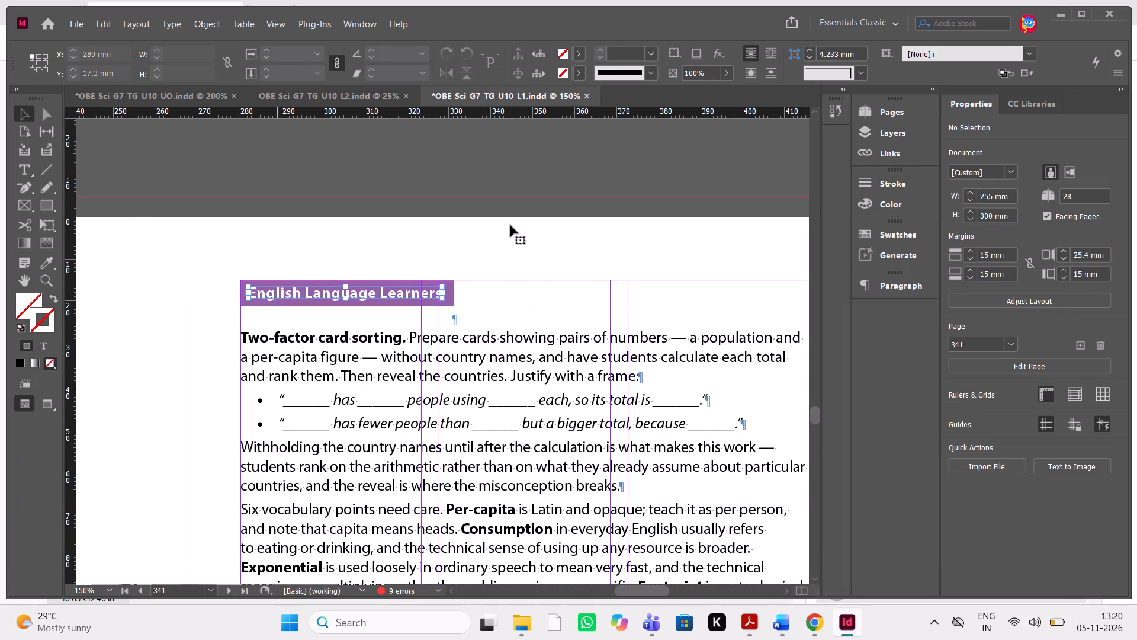
{"action": "triple_click", "coordinate": [506, 293]}
{"action": "left_click", "coordinate": [528, 290]}
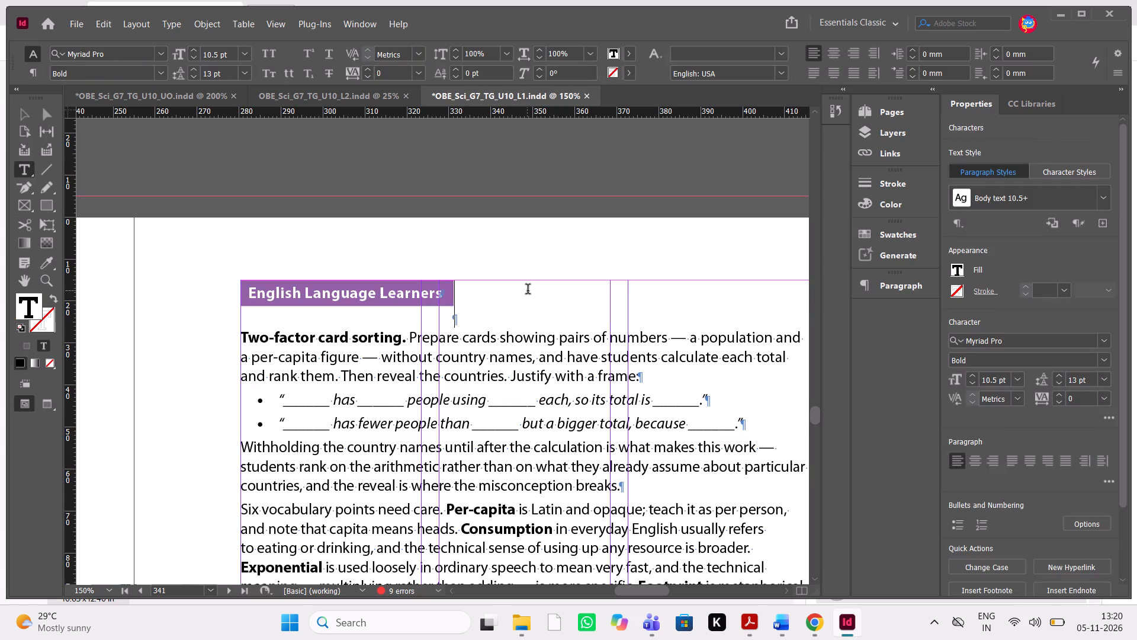
{"action": "left_click_drag", "start_coordinate": [528, 290], "coordinate": [452, 290]}
{"action": "left_click_drag", "start_coordinate": [452, 290], "coordinate": [440, 290]}
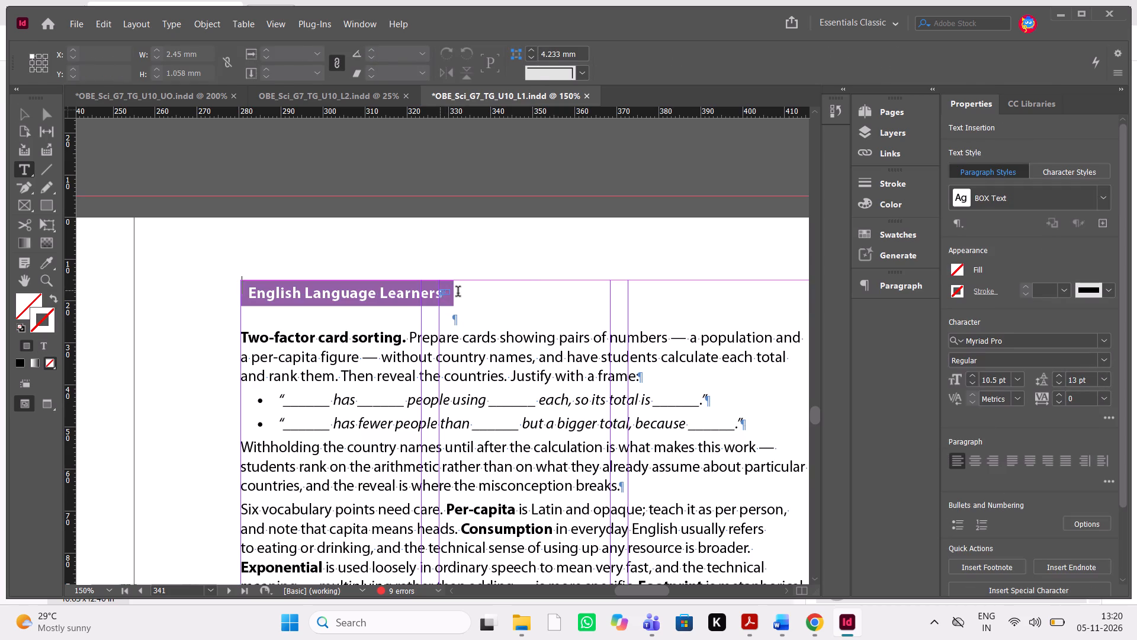
{"action": "key", "text": "ctrl+z"}
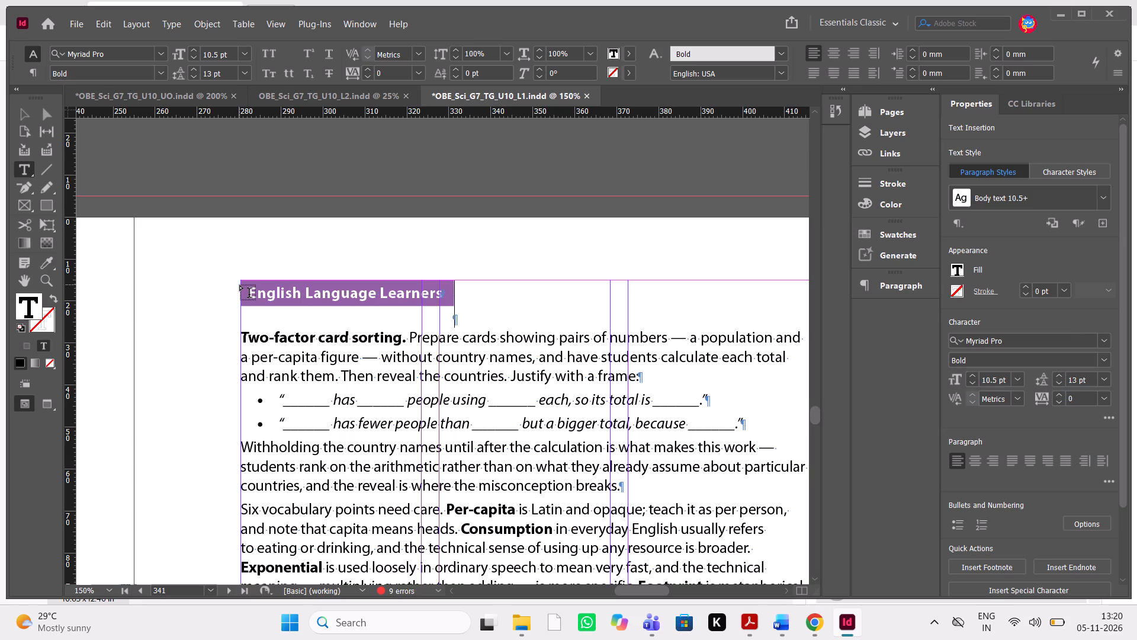
{"action": "left_click_drag", "start_coordinate": [249, 290], "coordinate": [440, 277]}
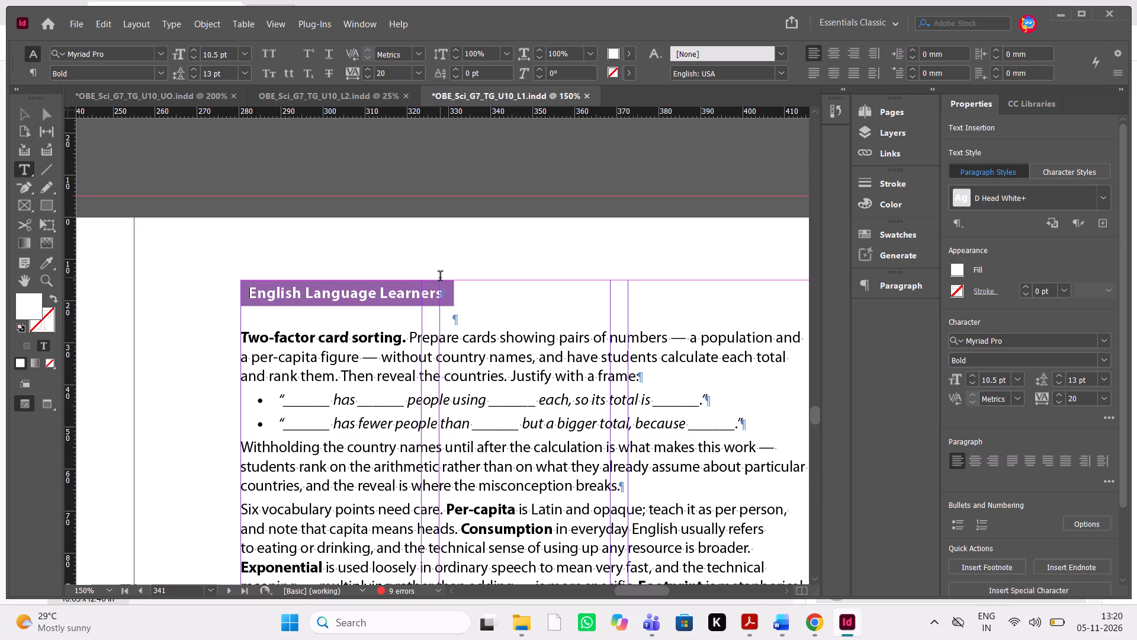
{"action": "left_click_drag", "start_coordinate": [440, 277], "coordinate": [441, 288]}
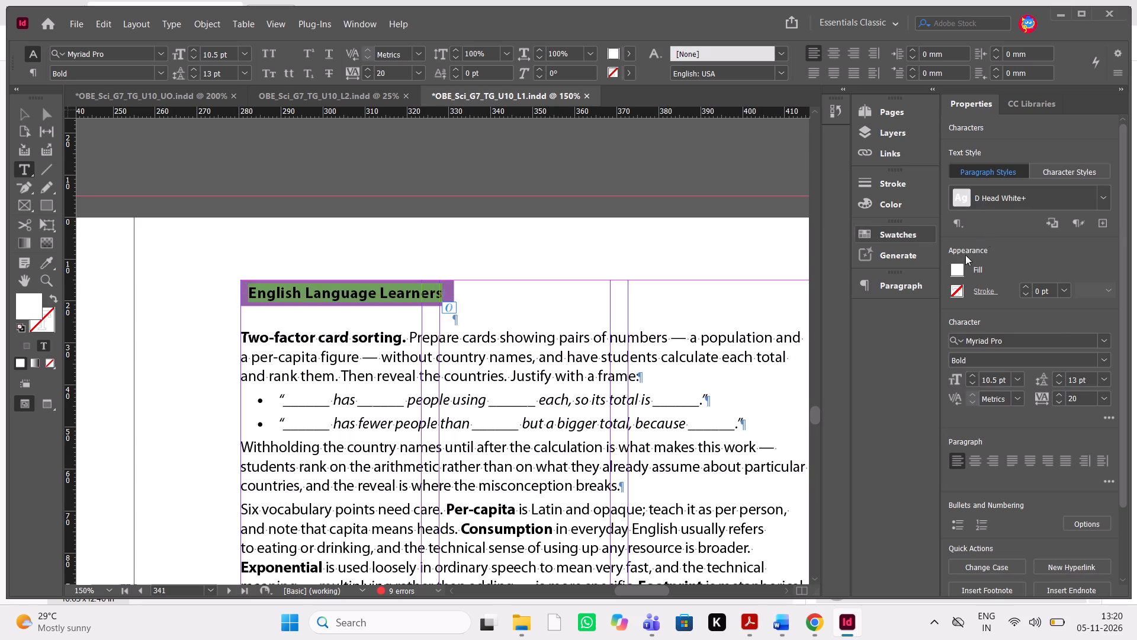
{"action": "left_click", "coordinate": [905, 290]}
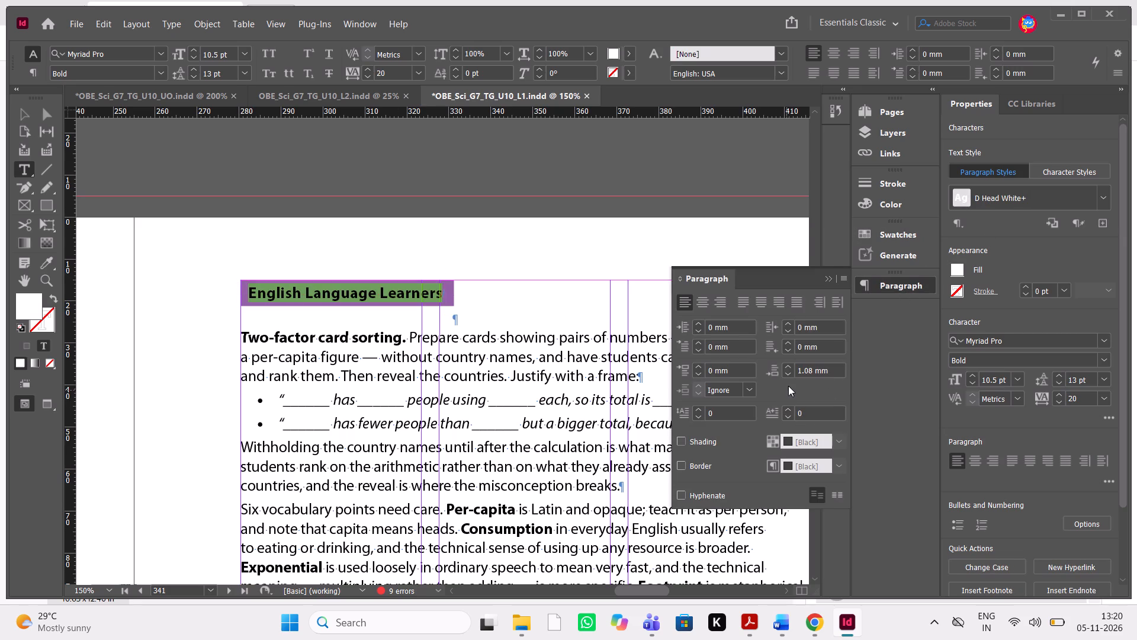
{"action": "triple_click", "coordinate": [789, 375]}
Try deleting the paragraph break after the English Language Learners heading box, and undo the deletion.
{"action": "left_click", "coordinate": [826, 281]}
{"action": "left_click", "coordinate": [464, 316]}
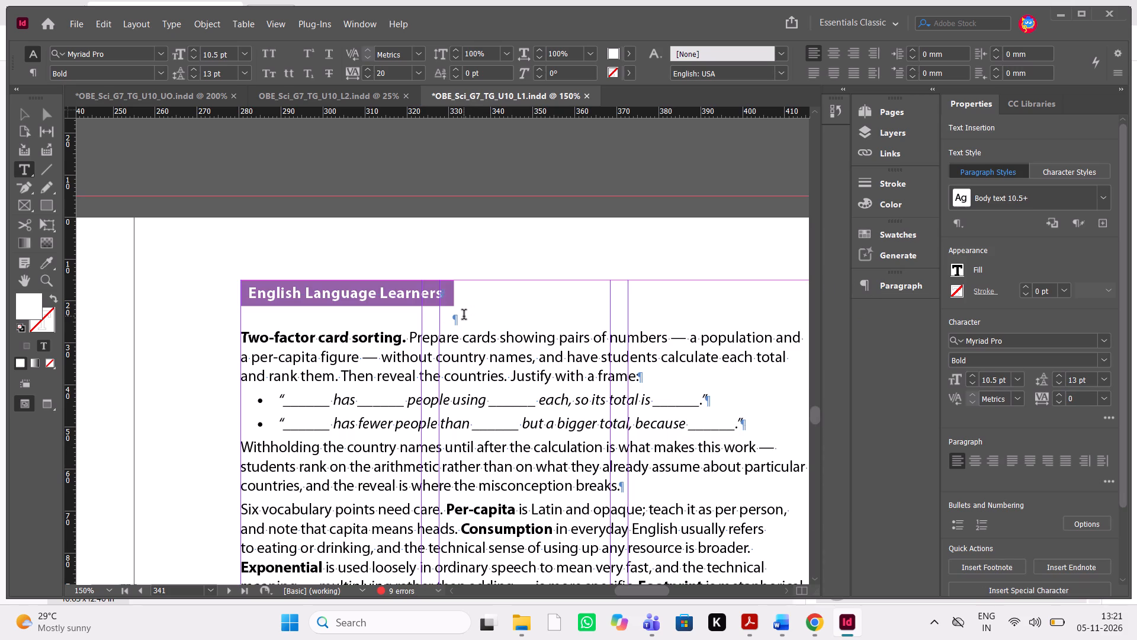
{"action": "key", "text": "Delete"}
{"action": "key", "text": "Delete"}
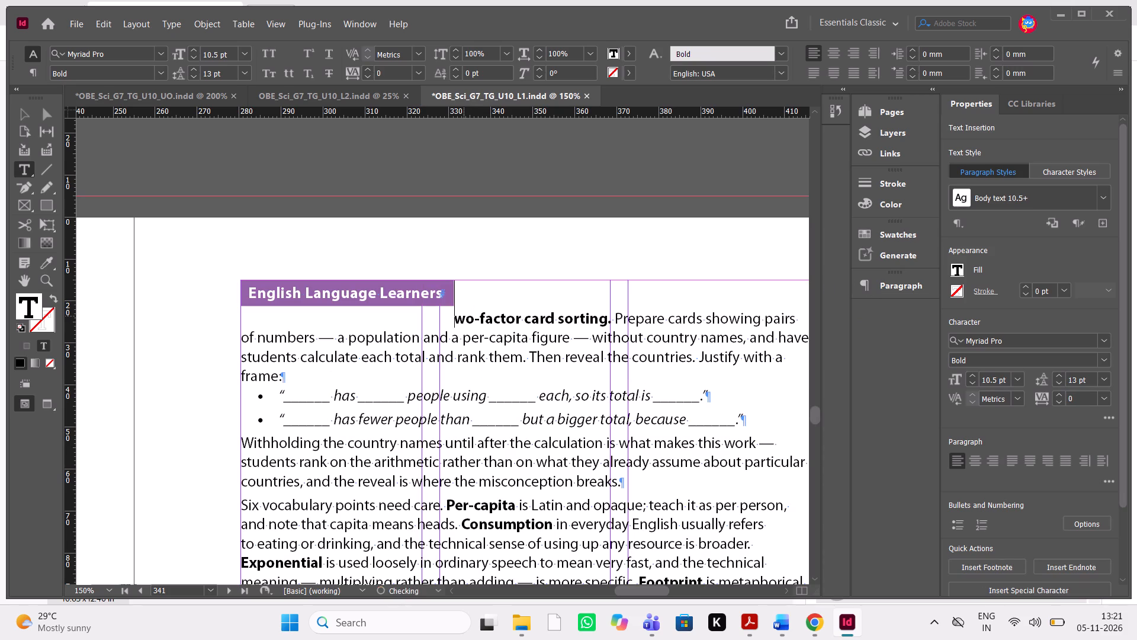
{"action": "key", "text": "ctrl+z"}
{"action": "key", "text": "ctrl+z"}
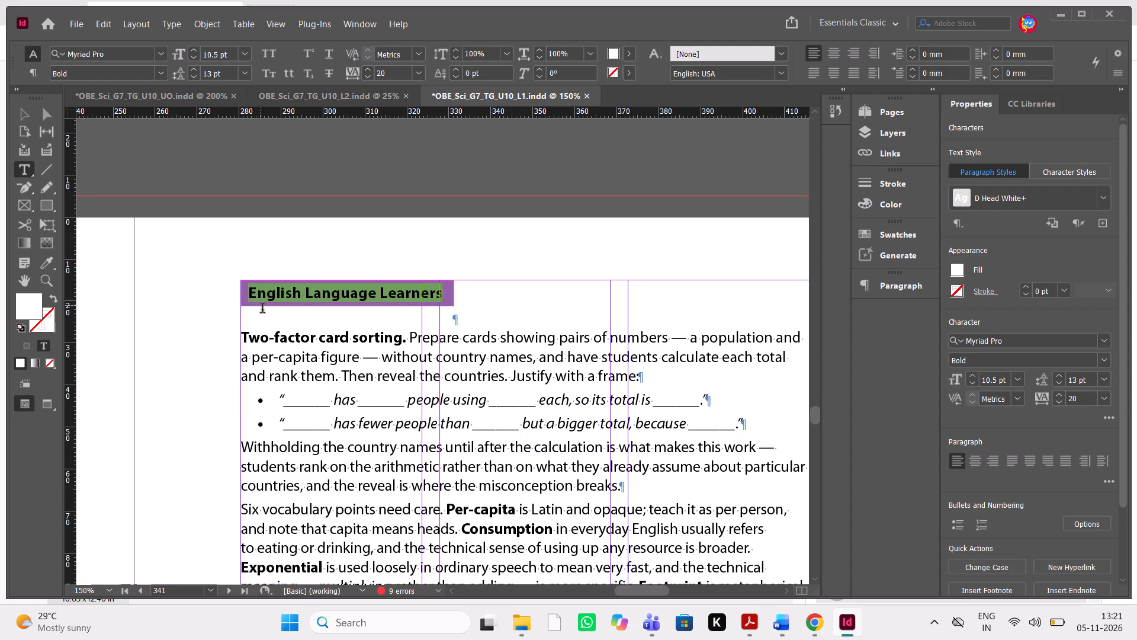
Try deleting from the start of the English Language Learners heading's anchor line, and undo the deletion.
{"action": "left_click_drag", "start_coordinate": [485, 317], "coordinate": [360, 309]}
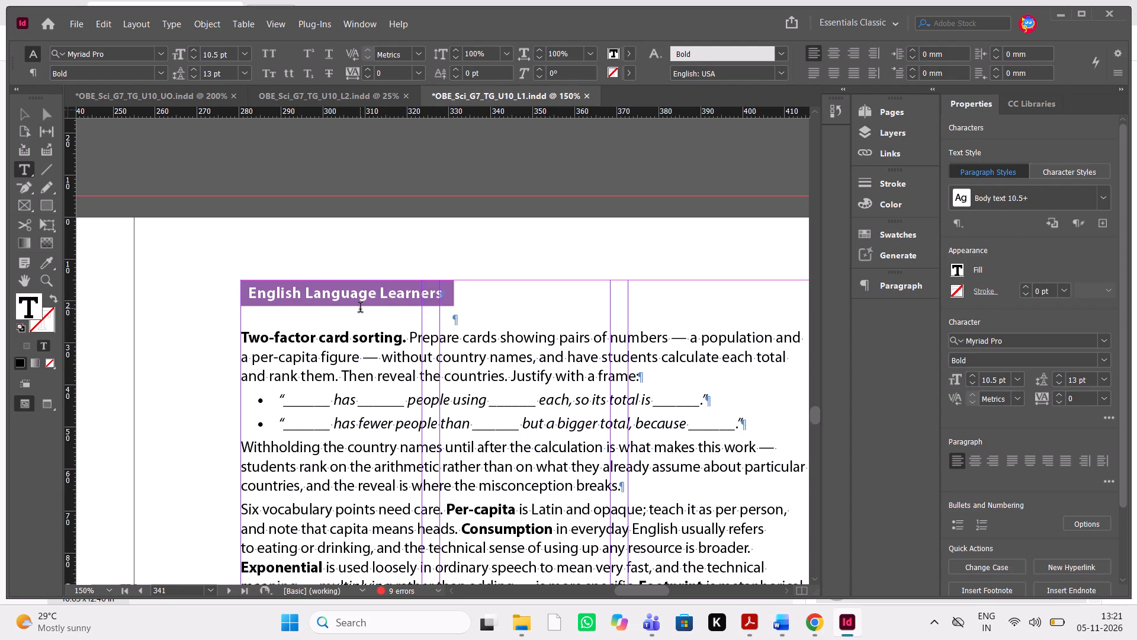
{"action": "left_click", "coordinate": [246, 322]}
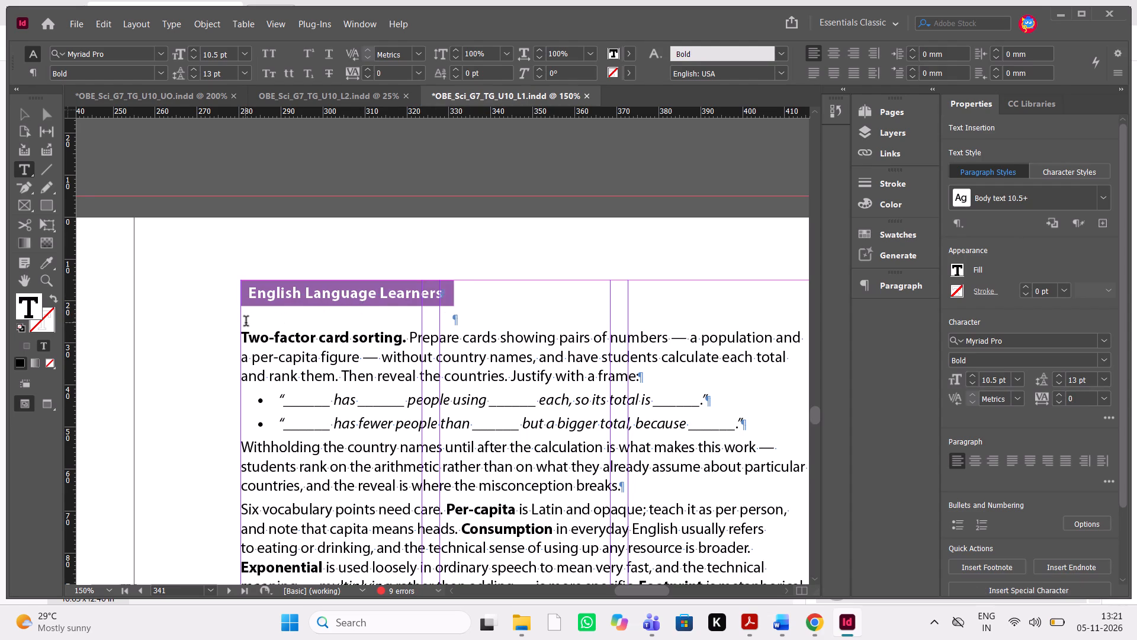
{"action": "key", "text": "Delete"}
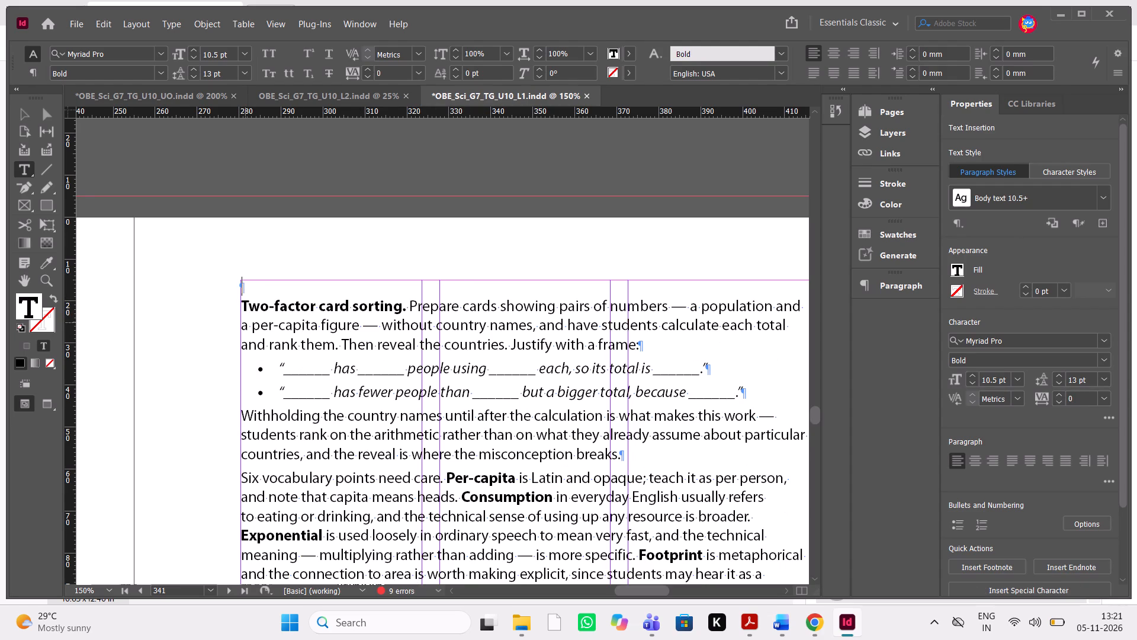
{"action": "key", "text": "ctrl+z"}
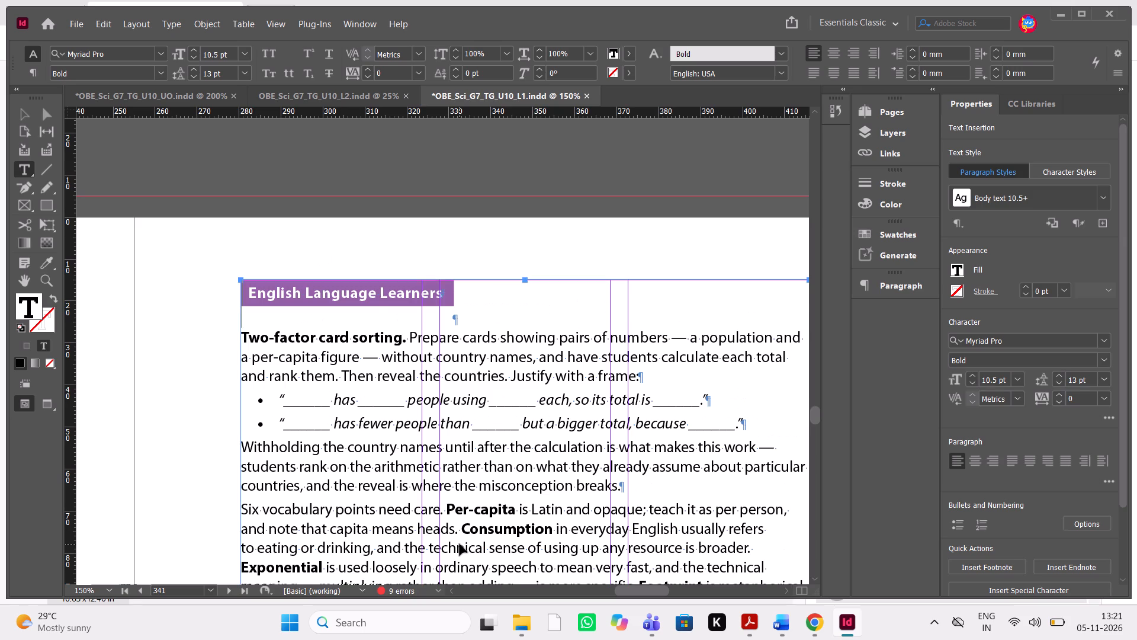
Undo the recent spacing and text frame adjustments made around the English Language Learners heading on page 341.
{"action": "key", "text": "ctrl+z"}
{"action": "key", "text": "ctrl+z"}
{"action": "key", "text": "ctrl+z"}
{"action": "key", "text": "ctrl+z"}
{"action": "key", "text": "ctrl+z"}
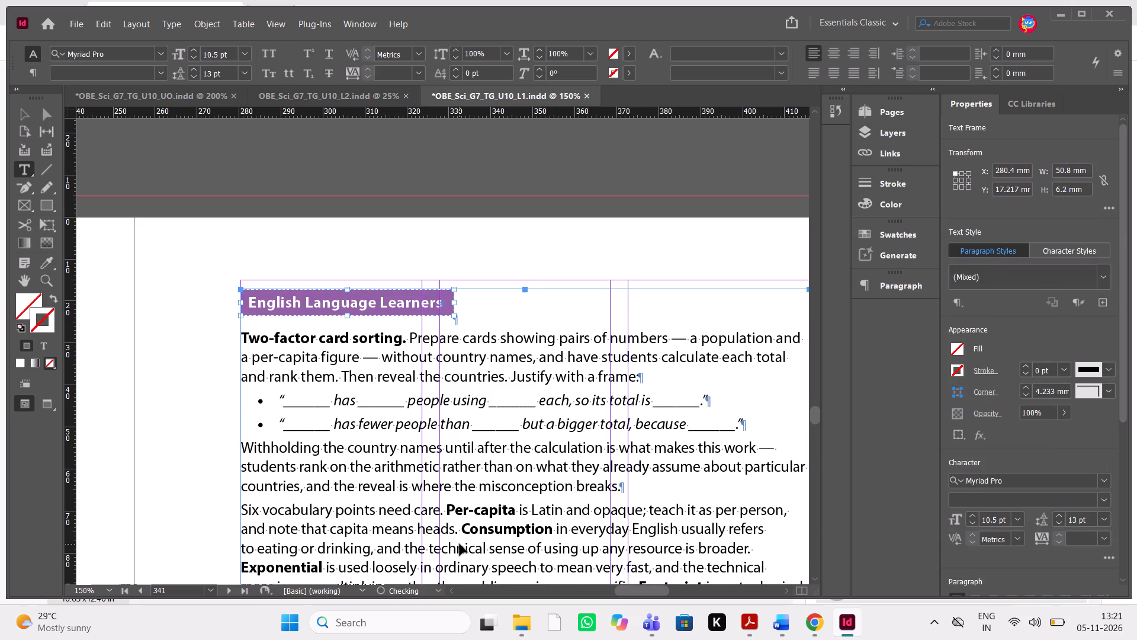
{"action": "key", "text": "ctrl+z"}
{"action": "key", "text": "ctrl+z"}
{"action": "key", "text": "ctrl+z"}
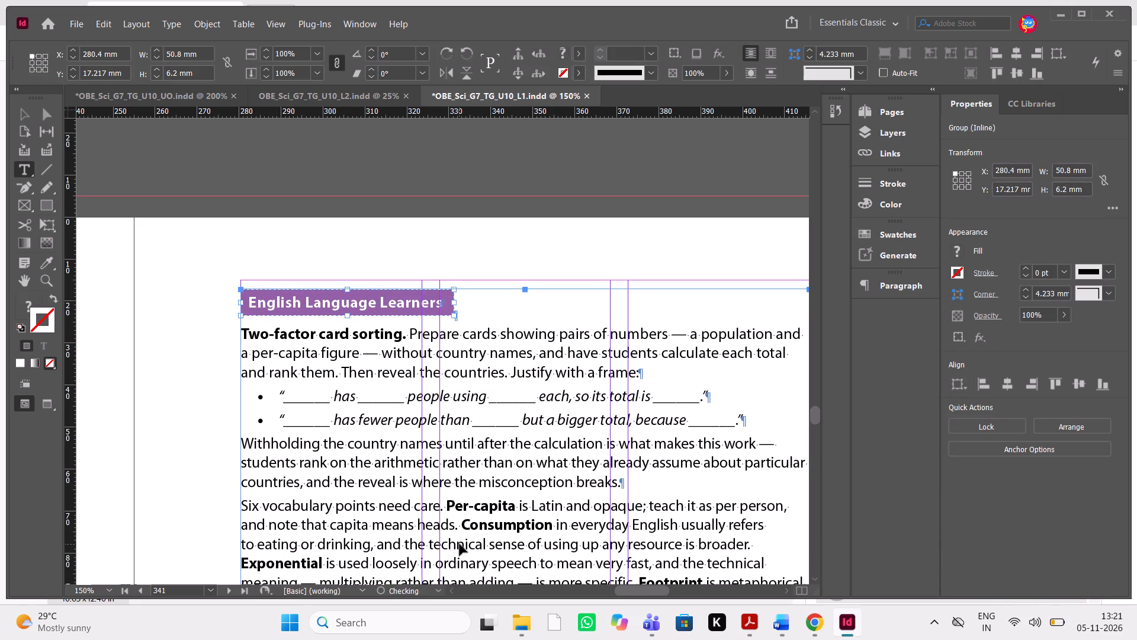
{"action": "key", "text": "ctrl+z"}
{"action": "key", "text": "ctrl+z"}
{"action": "key", "text": "ctrl+z"}
{"action": "key", "text": "ctrl+a"}
{"action": "key", "text": "ctrl+z"}
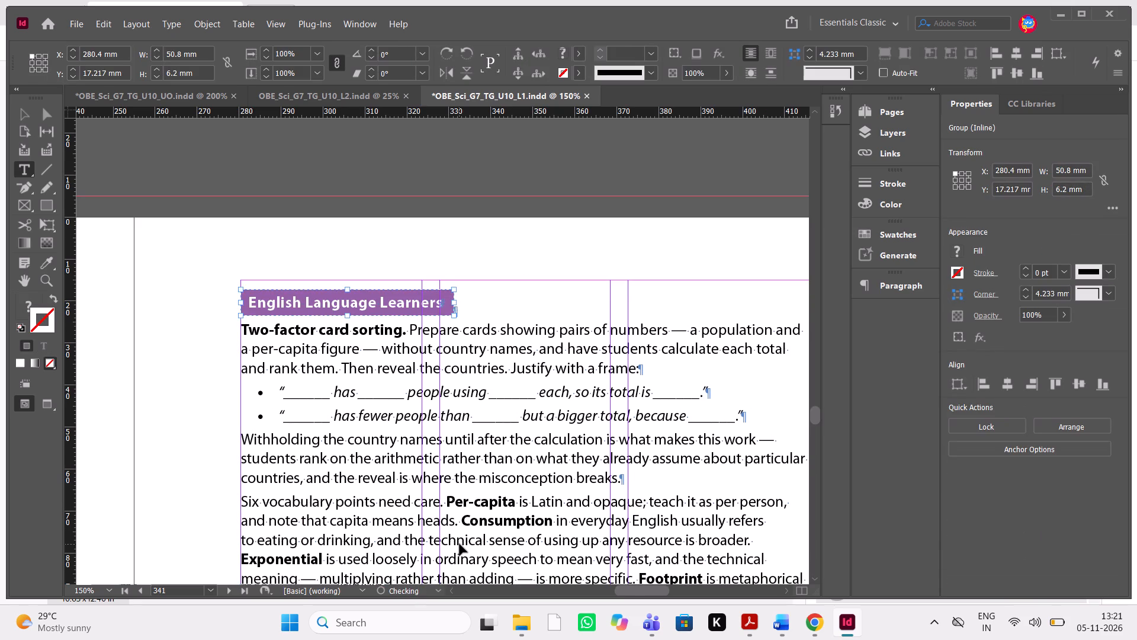
{"action": "key", "text": "ctrl+z"}
{"action": "key", "text": "ctrl+z"}
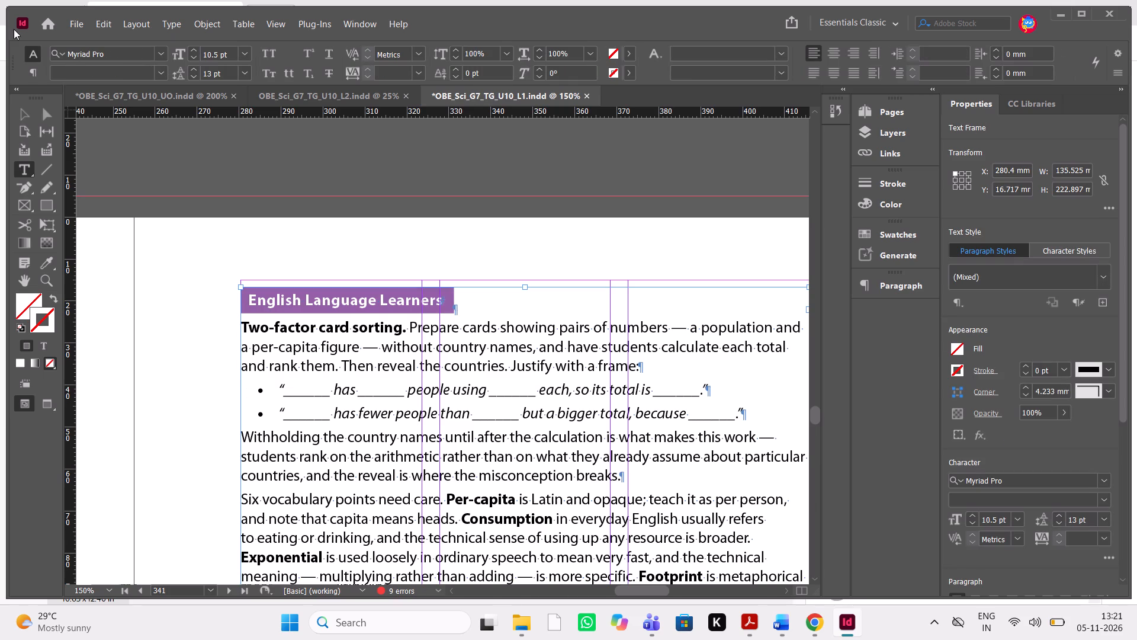
Move the page 341 text frame up to the top margin, at a Y position of about 14.97 mm.
{"action": "left_click", "coordinate": [30, 111]}
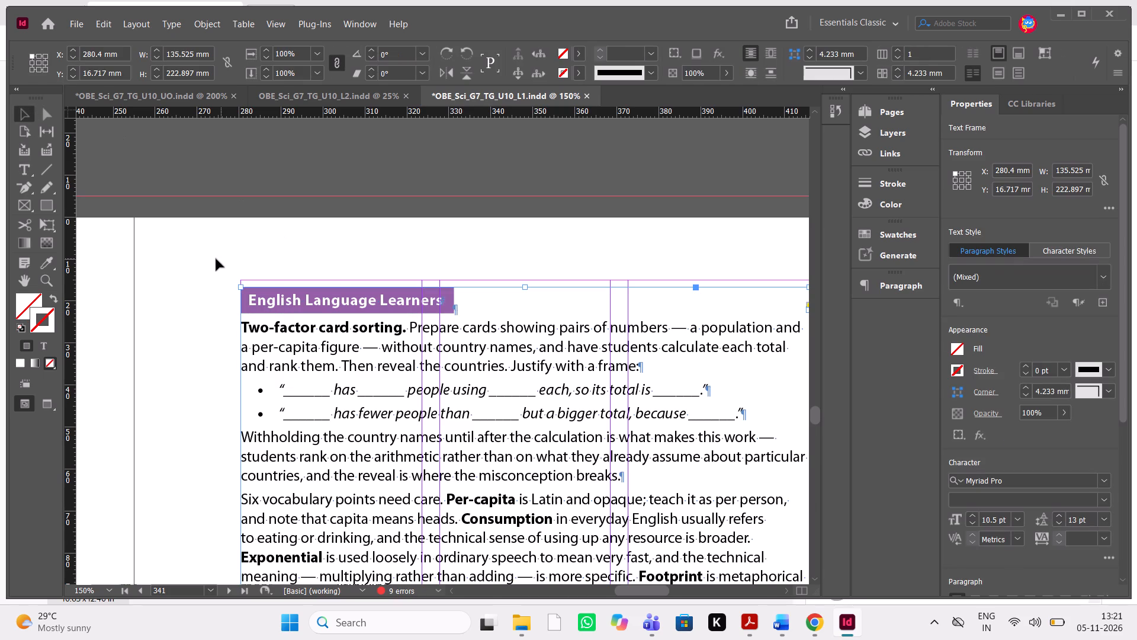
{"action": "left_click", "coordinate": [215, 259]}
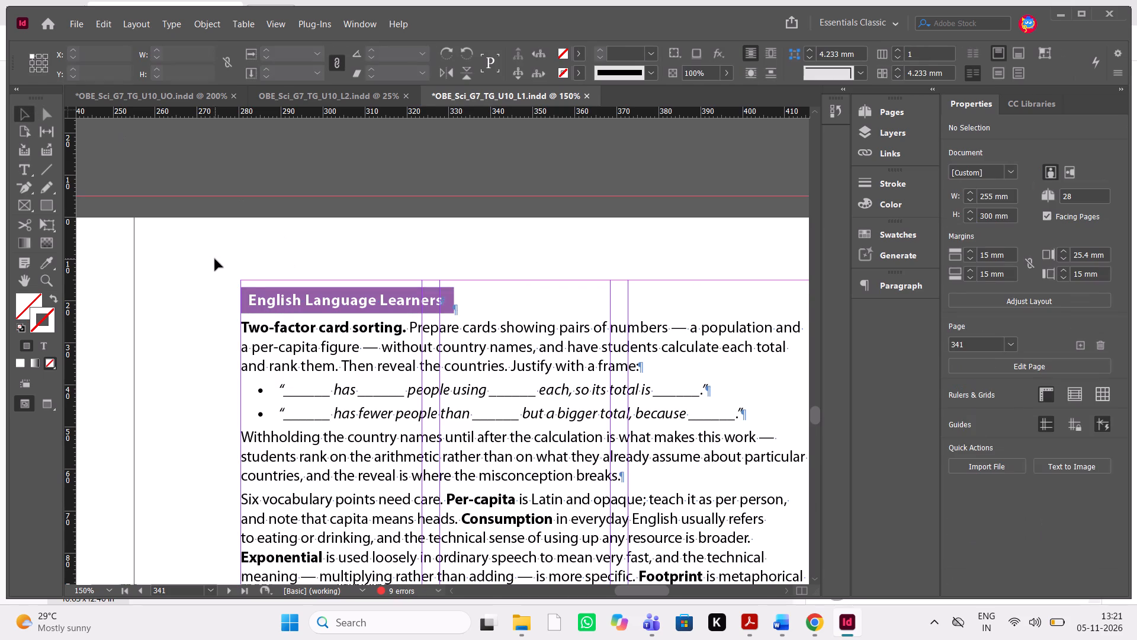
{"action": "left_click_drag", "start_coordinate": [195, 253], "coordinate": [439, 417]}
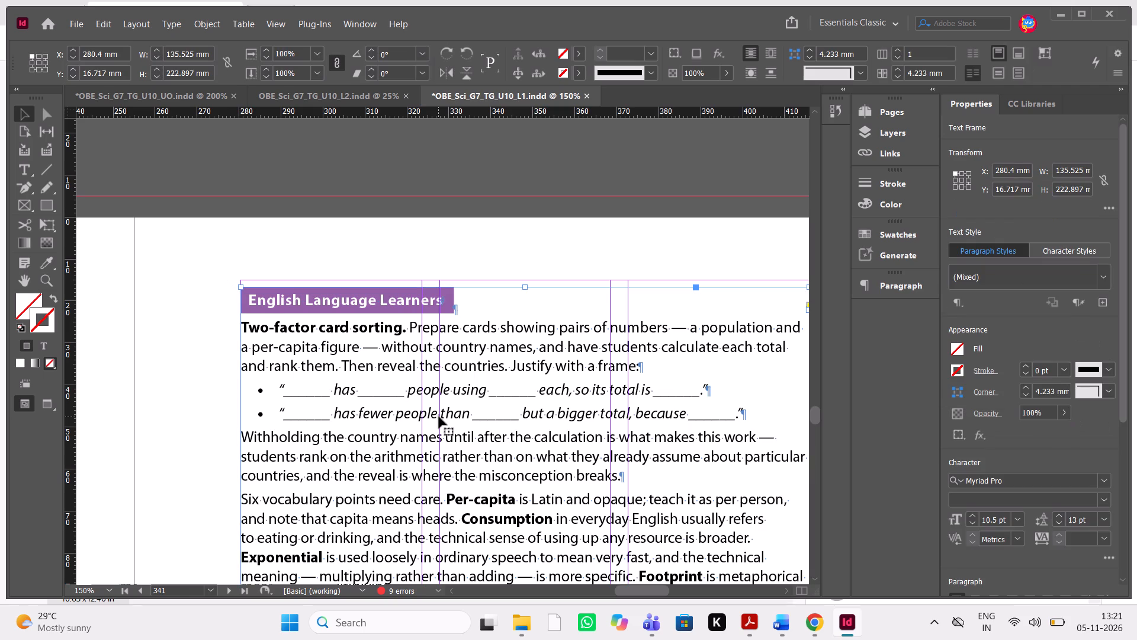
{"action": "key", "text": "shift+Up"}
{"action": "key", "text": "shift+Down"}
{"action": "key", "text": "shift+Up"}
{"action": "key", "text": "shift+Up"}
{"action": "key", "text": "Down"}
{"action": "key", "text": "Down"}
{"action": "key", "text": "Down"}
{"action": "key", "text": "Down"}
{"action": "key", "text": "Down"}
{"action": "key", "text": "Down"}
{"action": "key", "text": "Down"}
{"action": "key", "text": "Down"}
{"action": "key", "text": "Down"}
{"action": "key", "text": "Down"}
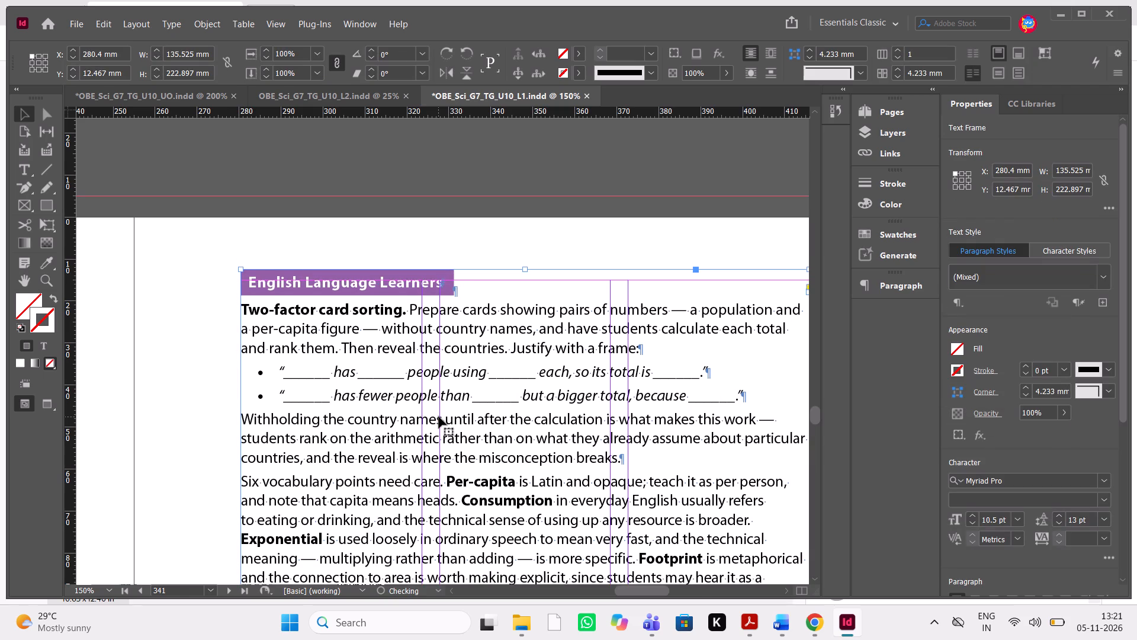
{"action": "key", "text": "Down"}
{"action": "key", "text": "Down"}
{"action": "key", "text": "Down"}
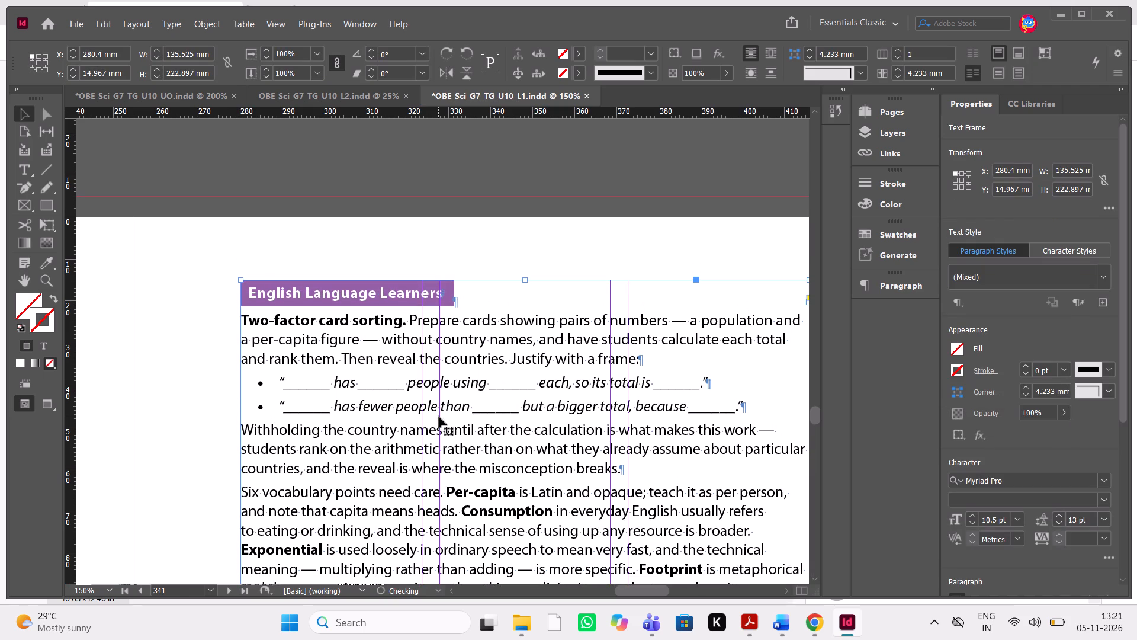
{"action": "scroll", "coordinate": [439, 417], "scroll_direction": "down", "scroll_amount": 1}
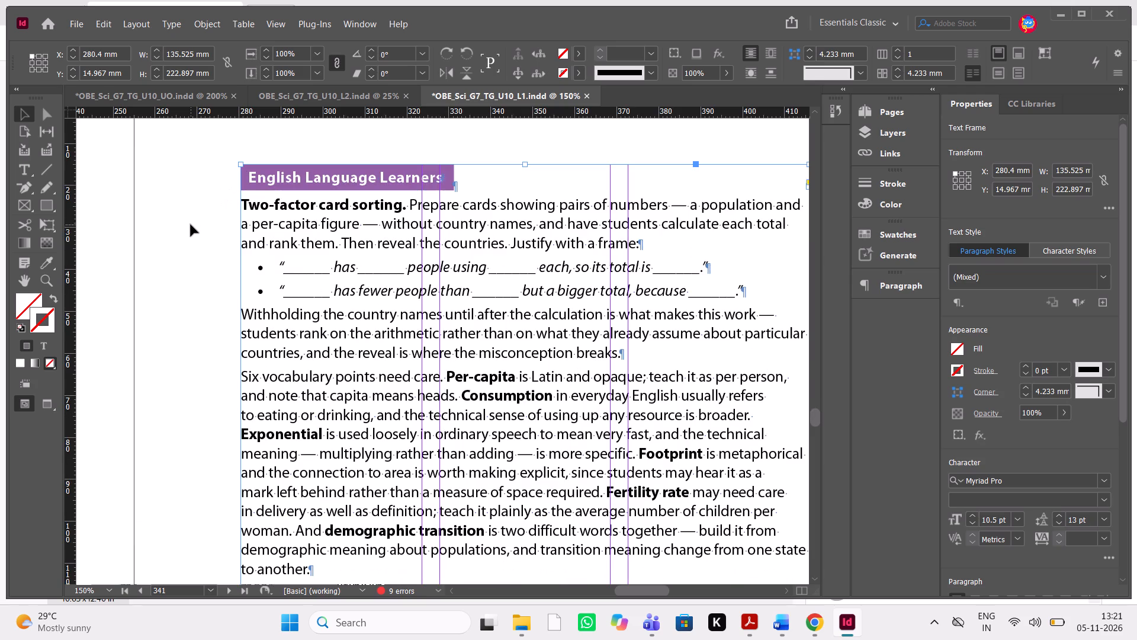
{"action": "left_click", "coordinate": [191, 225]}
Insert an empty paragraph between the English Language Learners heading and the Two-factor card sorting text.
{"action": "scroll", "coordinate": [387, 377], "scroll_direction": "down", "scroll_amount": 3}
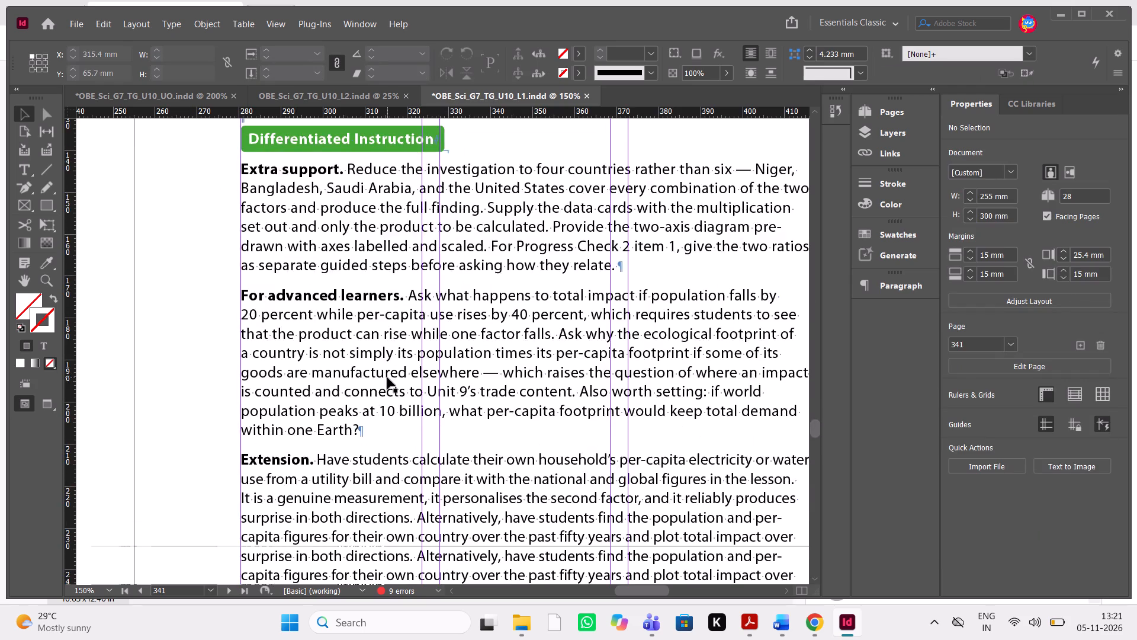
{"action": "scroll", "coordinate": [387, 377], "scroll_direction": "up", "scroll_amount": 10}
{"action": "scroll", "coordinate": [387, 377], "scroll_direction": "down", "scroll_amount": 1}
{"action": "scroll", "coordinate": [387, 377], "scroll_direction": "up", "scroll_amount": 1}
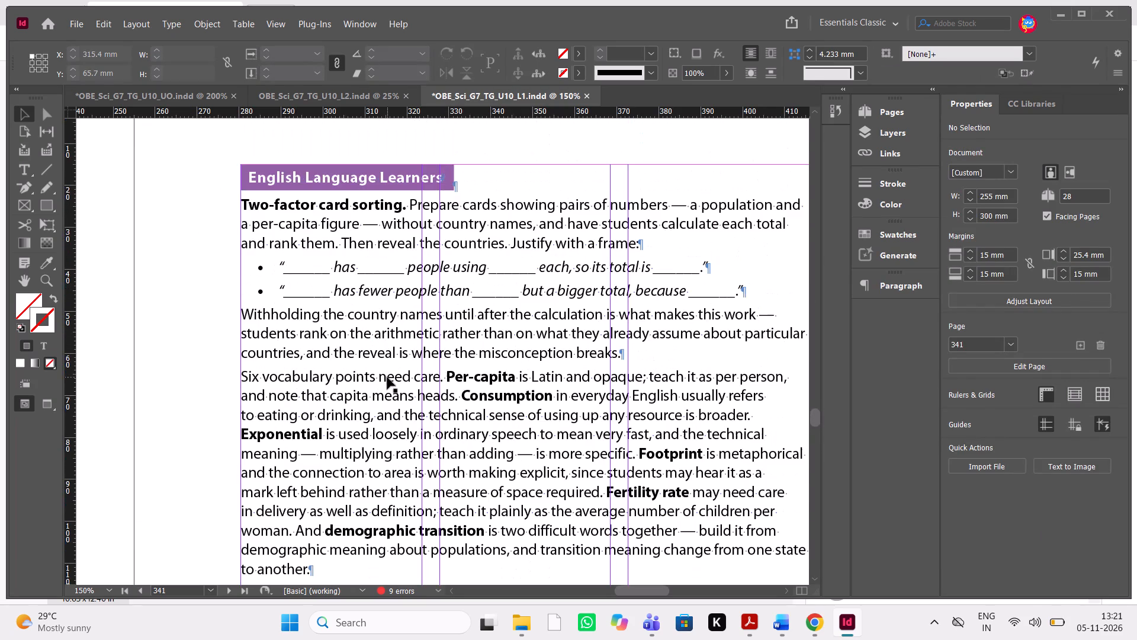
{"action": "double_click", "coordinate": [295, 275]}
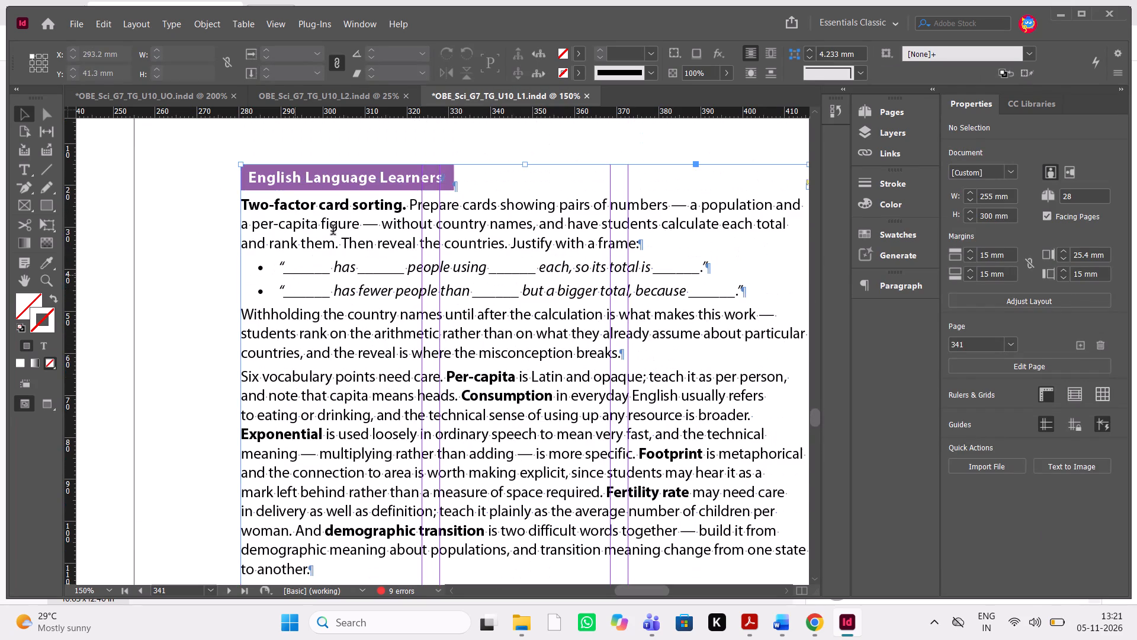
{"action": "left_click", "coordinate": [245, 200]}
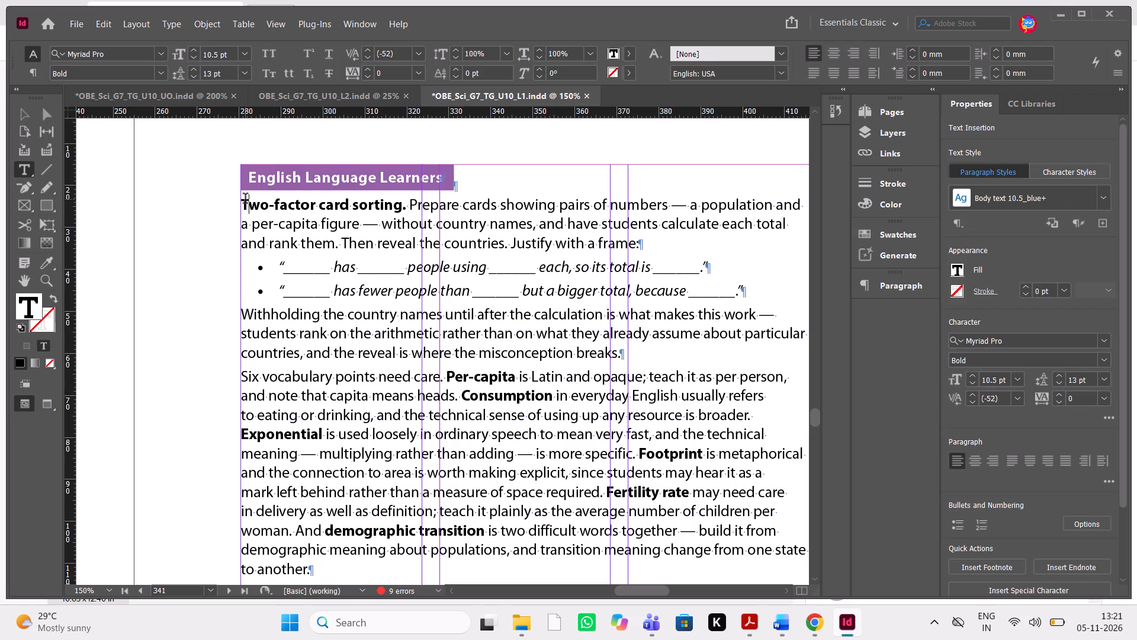
{"action": "key", "text": "Left"}
{"action": "key", "text": "Return"}
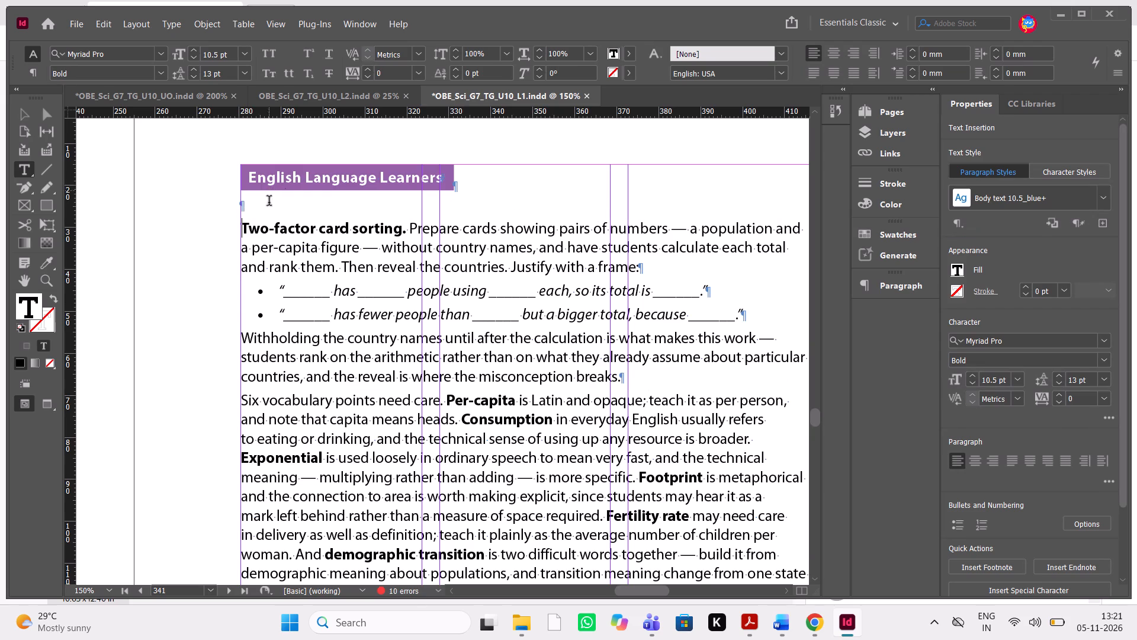
Set the space after the empty paragraph below the English Language Learners heading to 0 mm.
{"action": "left_click_drag", "start_coordinate": [262, 208], "coordinate": [249, 200]}
{"action": "left_click_drag", "start_coordinate": [249, 200], "coordinate": [352, 214]}
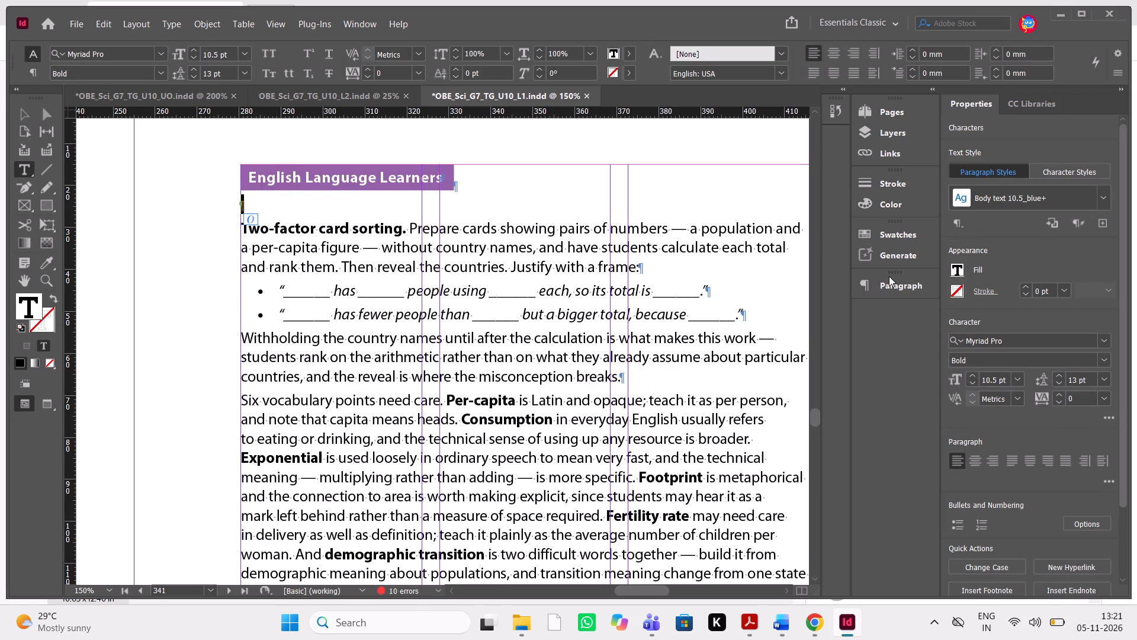
{"action": "left_click", "coordinate": [889, 276]}
{"action": "left_click", "coordinate": [889, 286]}
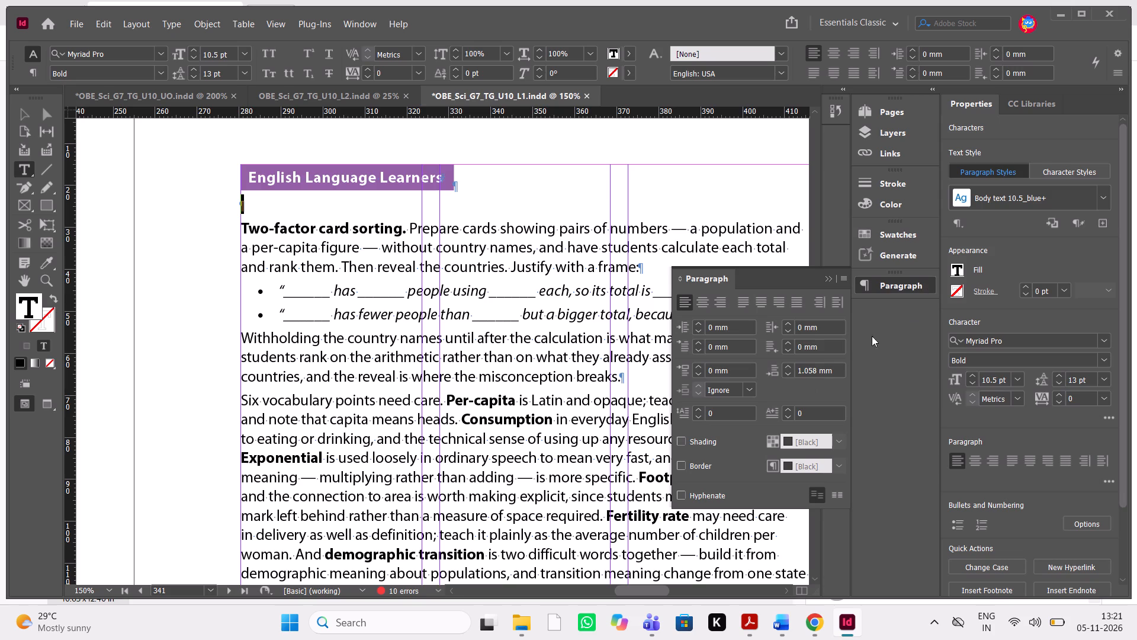
{"action": "triple_click", "coordinate": [790, 372]}
{"action": "left_click", "coordinate": [790, 372]}
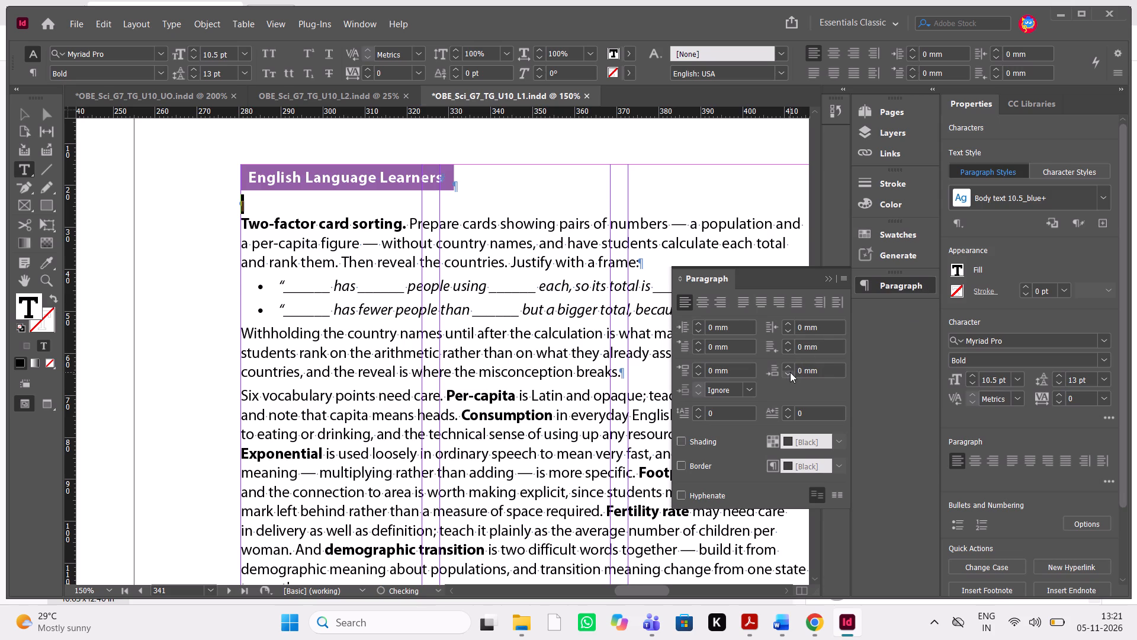
{"action": "left_click", "coordinate": [824, 276]}
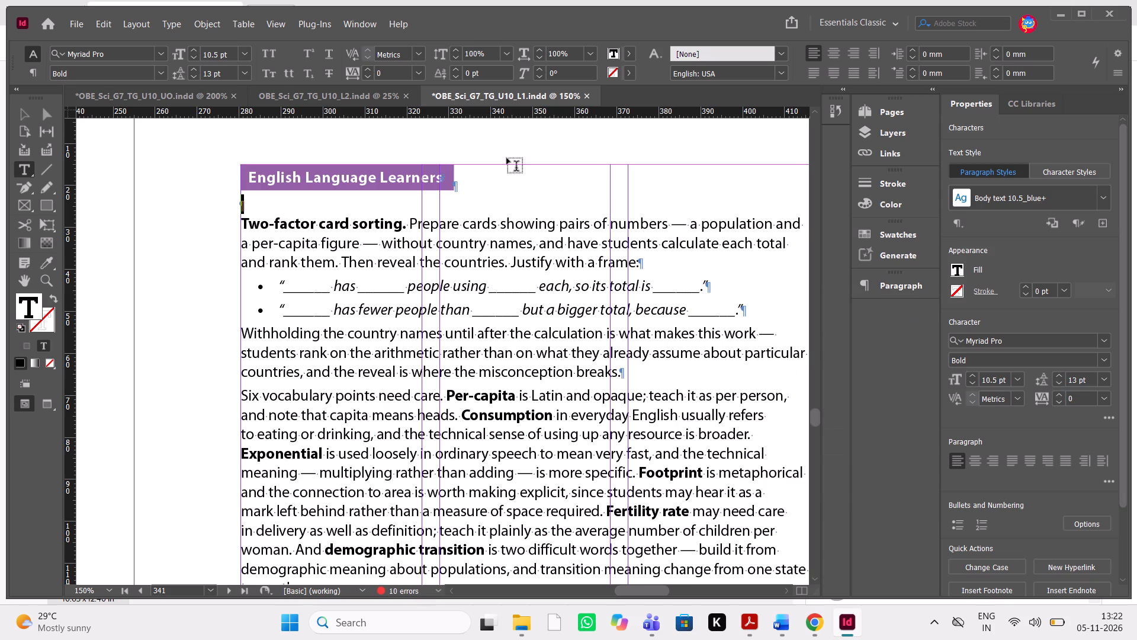
Examine the paragraph spacing settings of the English Language Learners heading line and the empty paragraph below it.
{"action": "left_click_drag", "start_coordinate": [478, 189], "coordinate": [235, 171]}
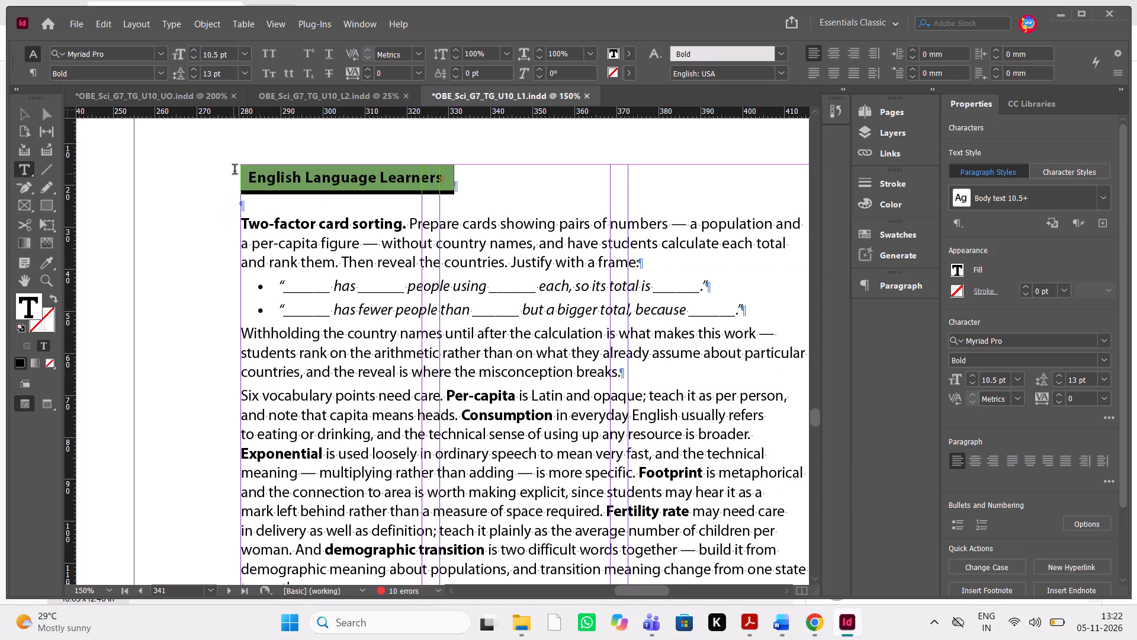
{"action": "left_click_drag", "start_coordinate": [235, 171], "coordinate": [235, 169]}
{"action": "left_click", "coordinate": [873, 285]}
{"action": "left_click", "coordinate": [247, 208]}
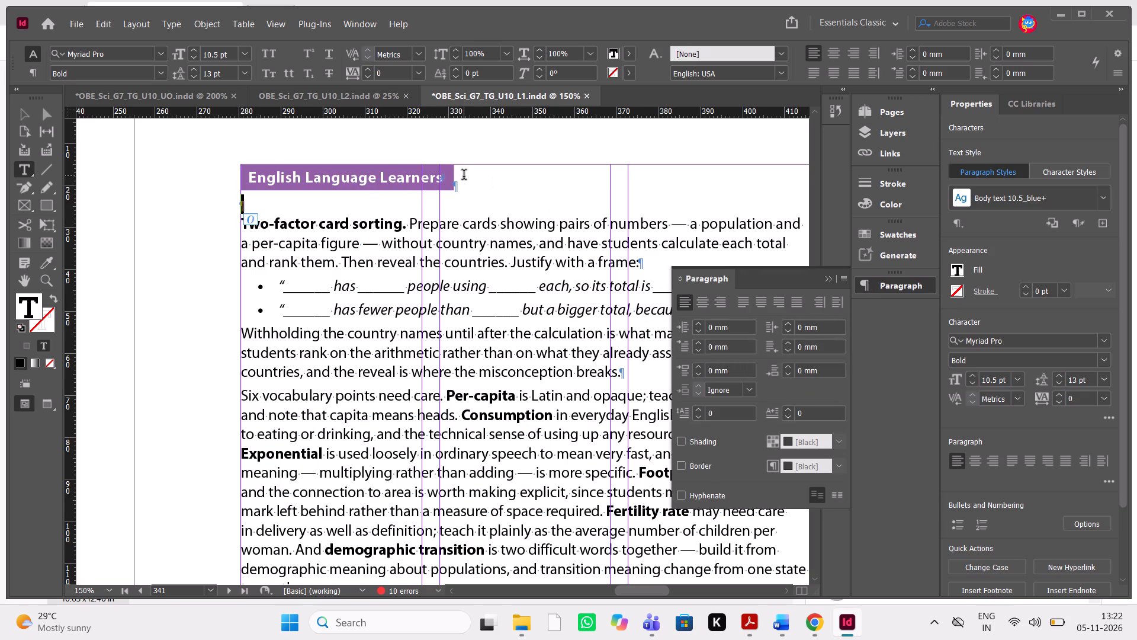
{"action": "left_click_drag", "start_coordinate": [464, 176], "coordinate": [564, 193]}
{"action": "left_click", "coordinate": [564, 193]}
{"action": "left_click_drag", "start_coordinate": [564, 193], "coordinate": [242, 179]}
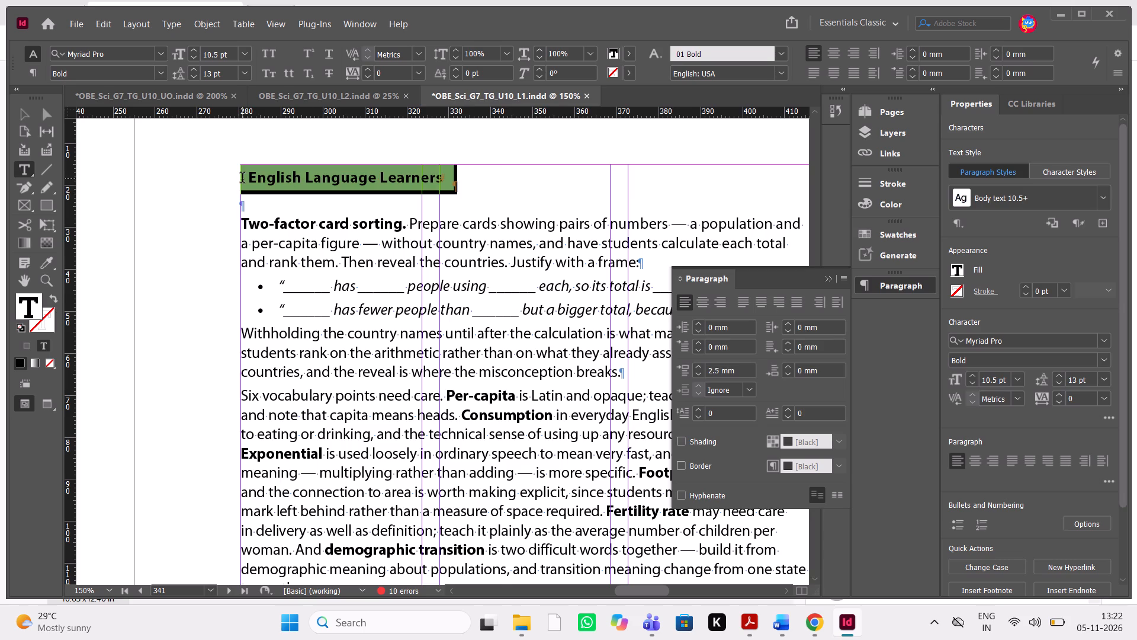
{"action": "left_click_drag", "start_coordinate": [242, 179], "coordinate": [289, 190]}
{"action": "left_click_drag", "start_coordinate": [253, 207], "coordinate": [244, 199]}
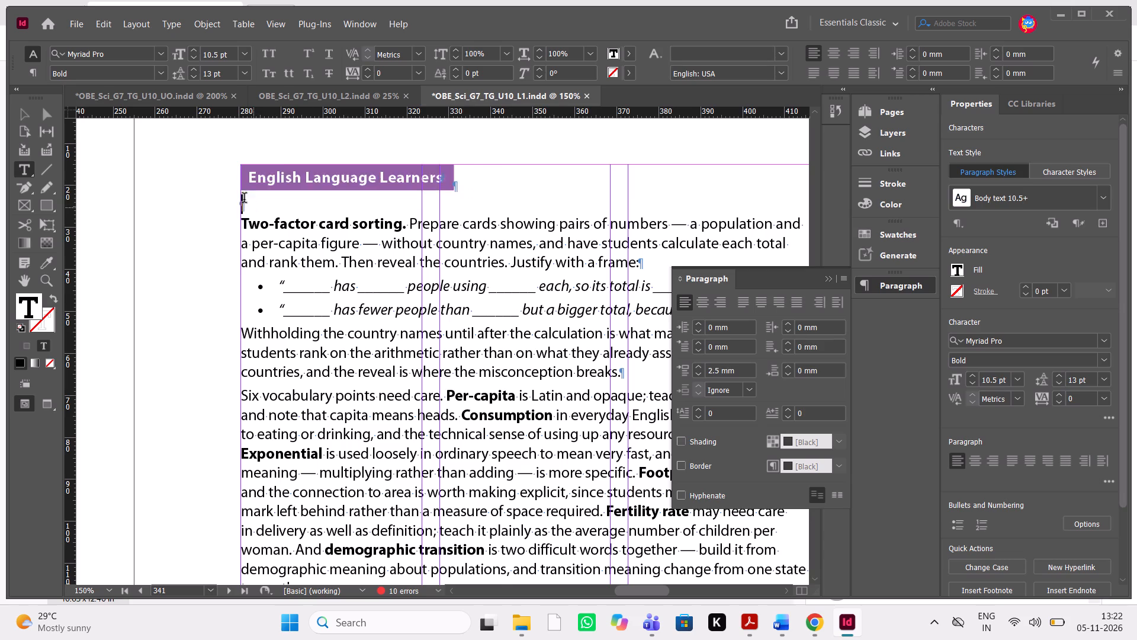
{"action": "left_click_drag", "start_coordinate": [244, 199], "coordinate": [244, 201]}
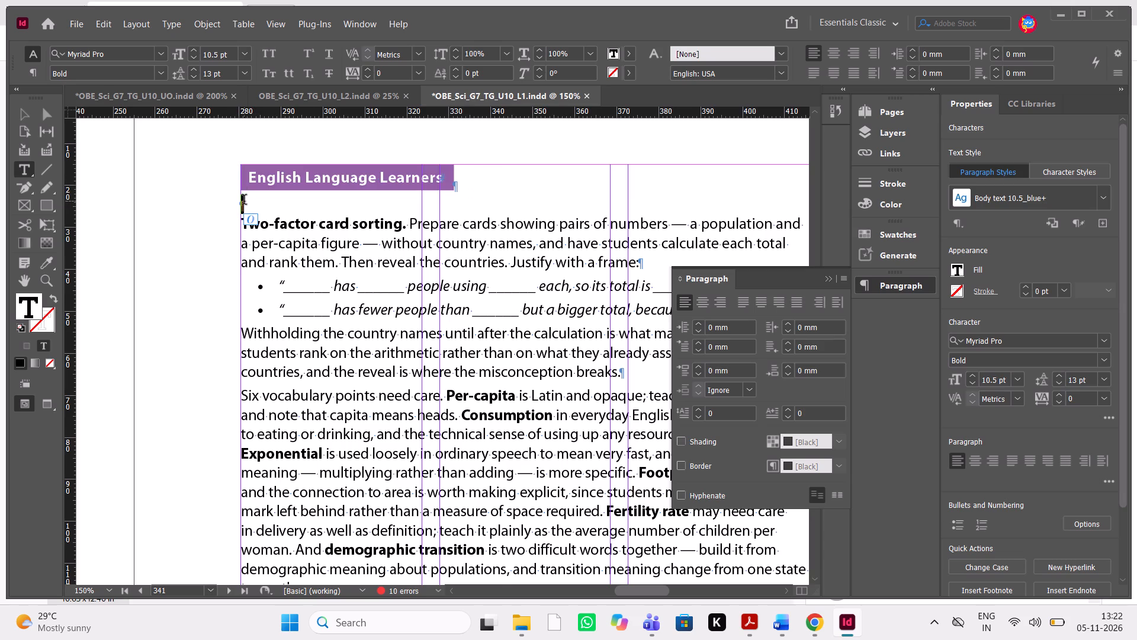
{"action": "key", "text": "shift+Up"}
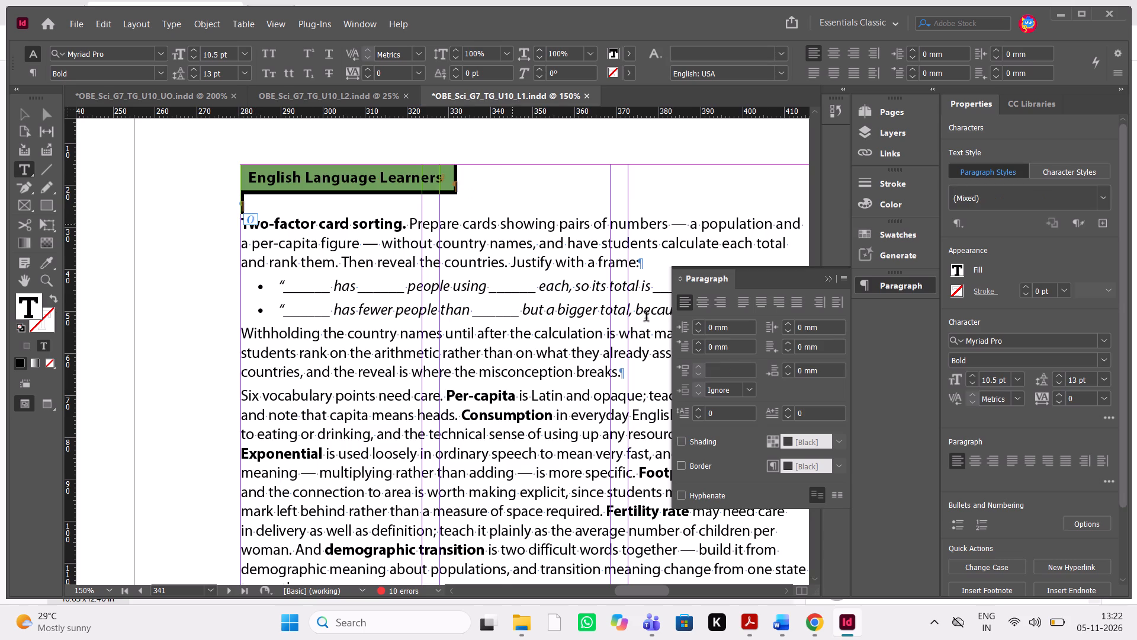
{"action": "left_click", "coordinate": [411, 336]}
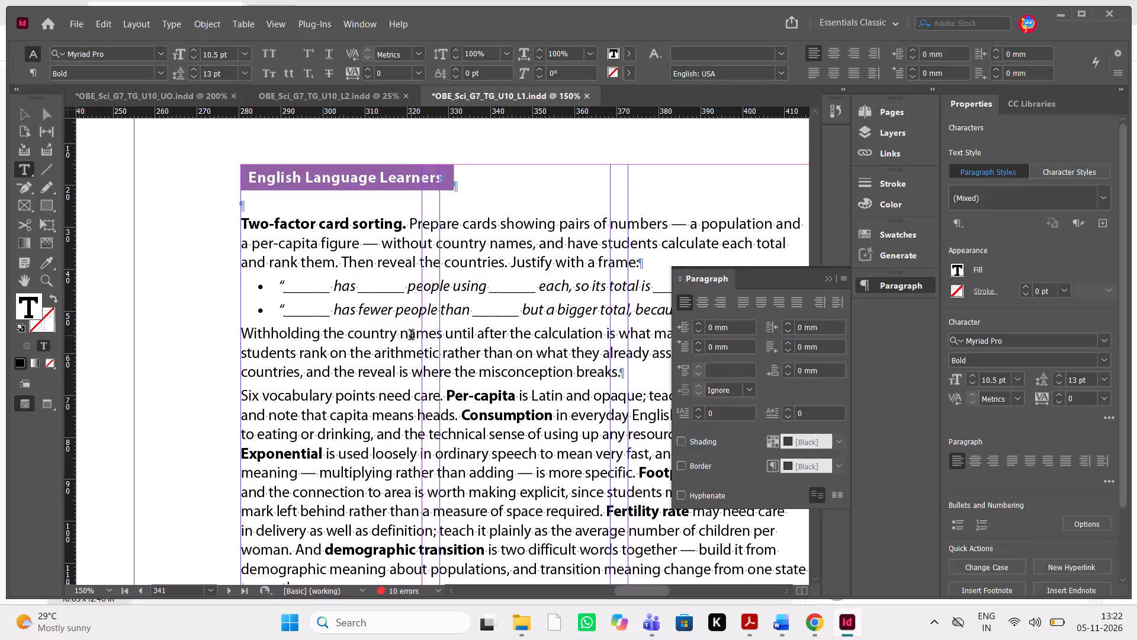
Preview page 341 without guides and hidden characters to examine the spacing around the English Language Learners heading.
{"action": "left_click", "coordinate": [264, 213]}
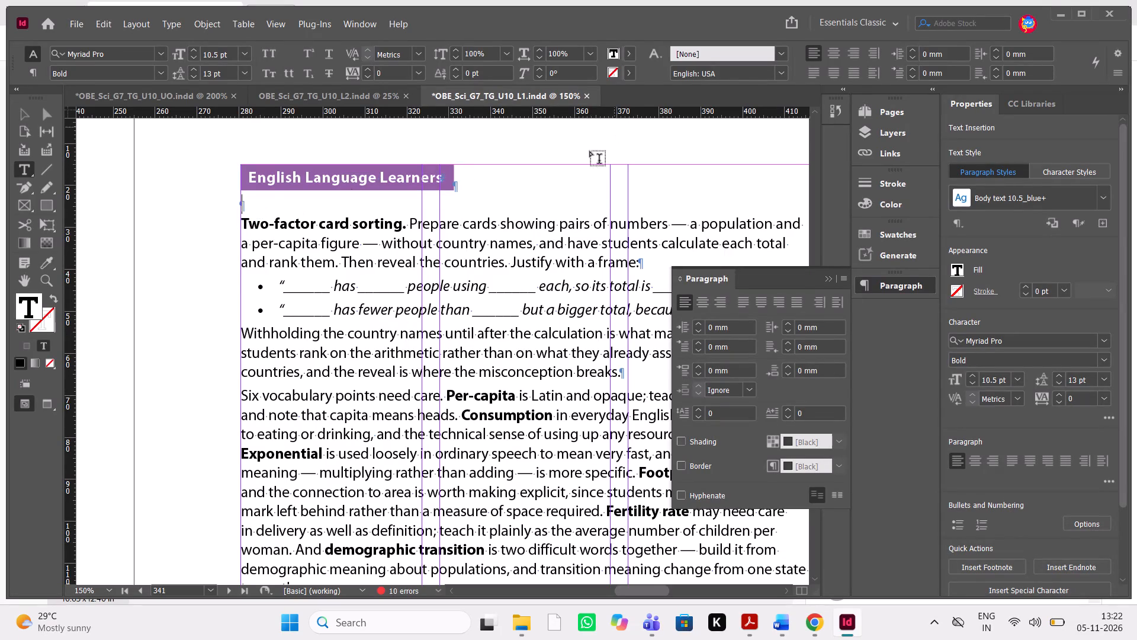
{"action": "left_click", "coordinate": [28, 114]}
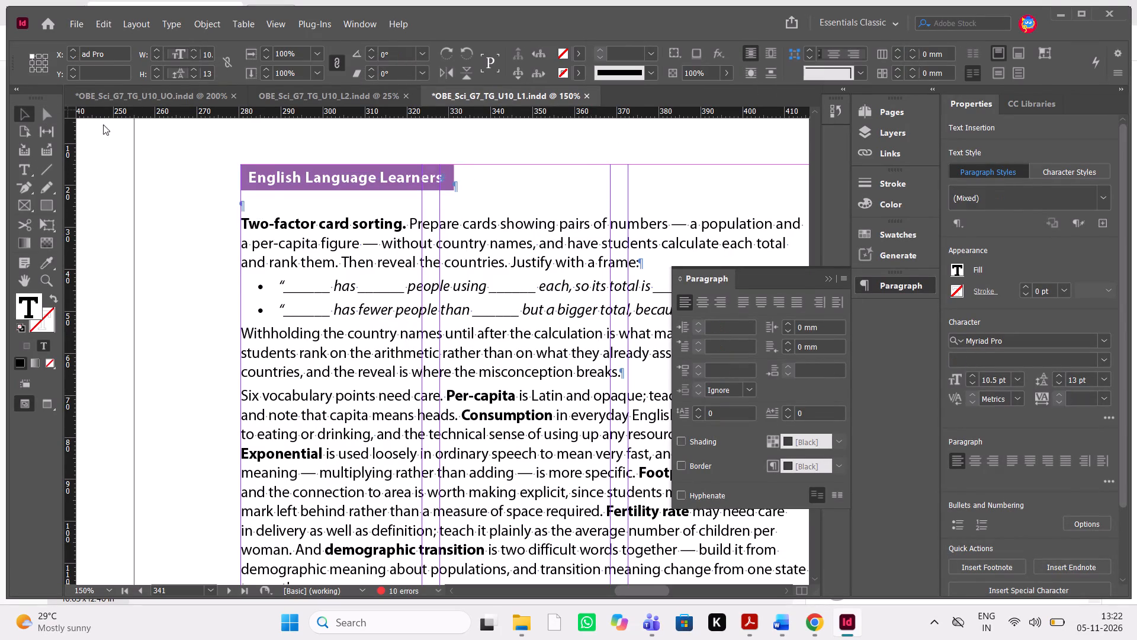
{"action": "left_click", "coordinate": [169, 217]}
{"action": "key", "text": "w"}
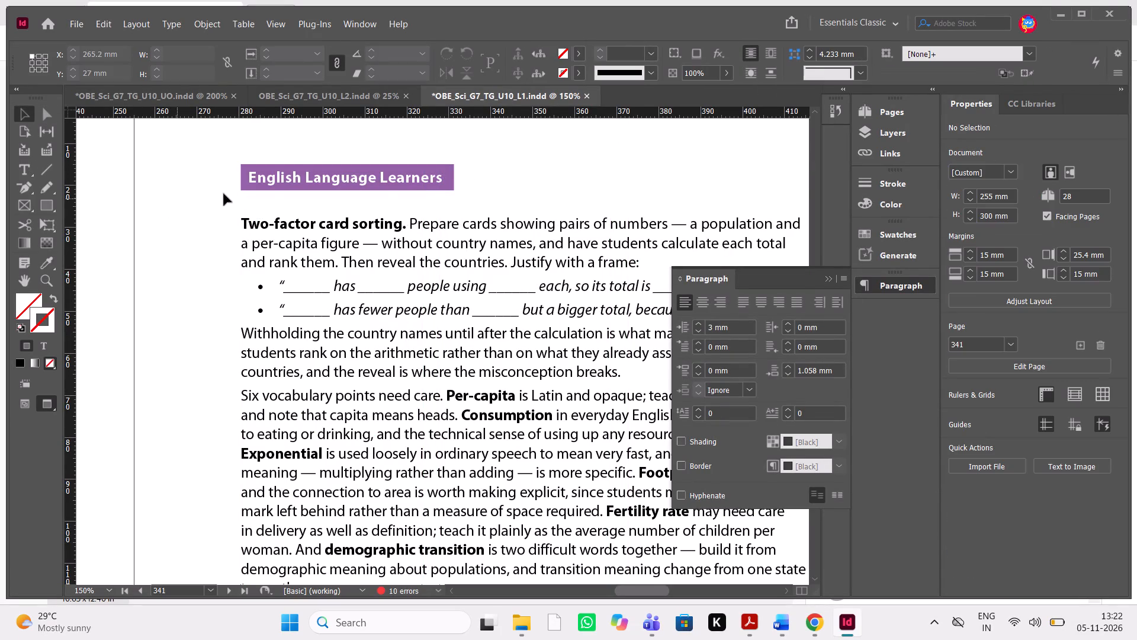
{"action": "left_click", "coordinate": [829, 281]}
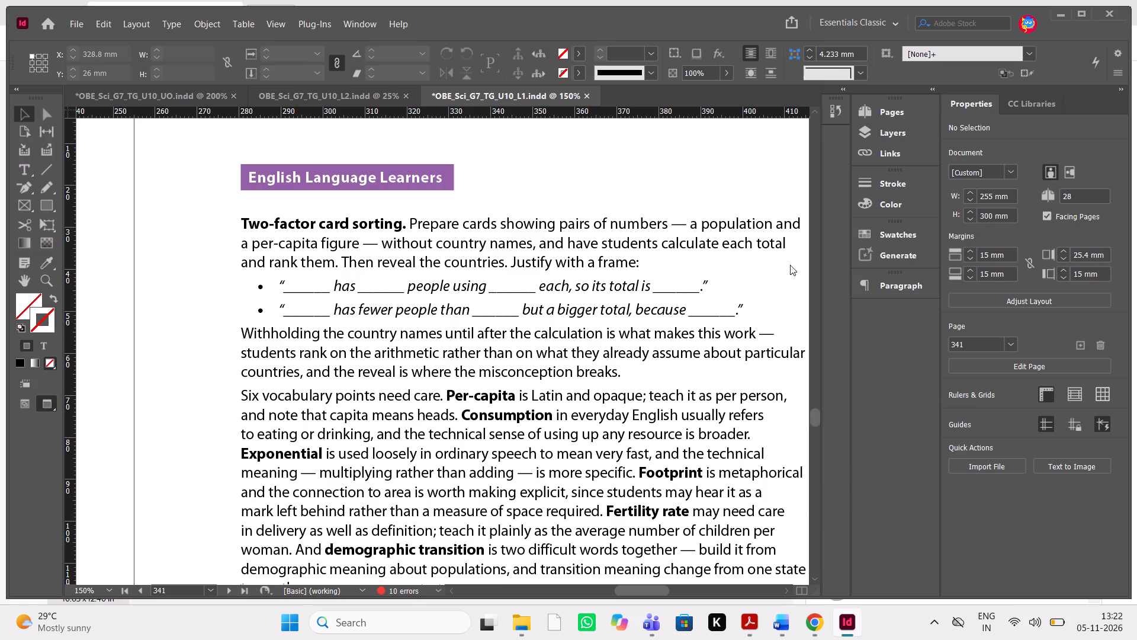
{"action": "left_click", "coordinate": [187, 214]}
{"action": "key", "text": "w"}
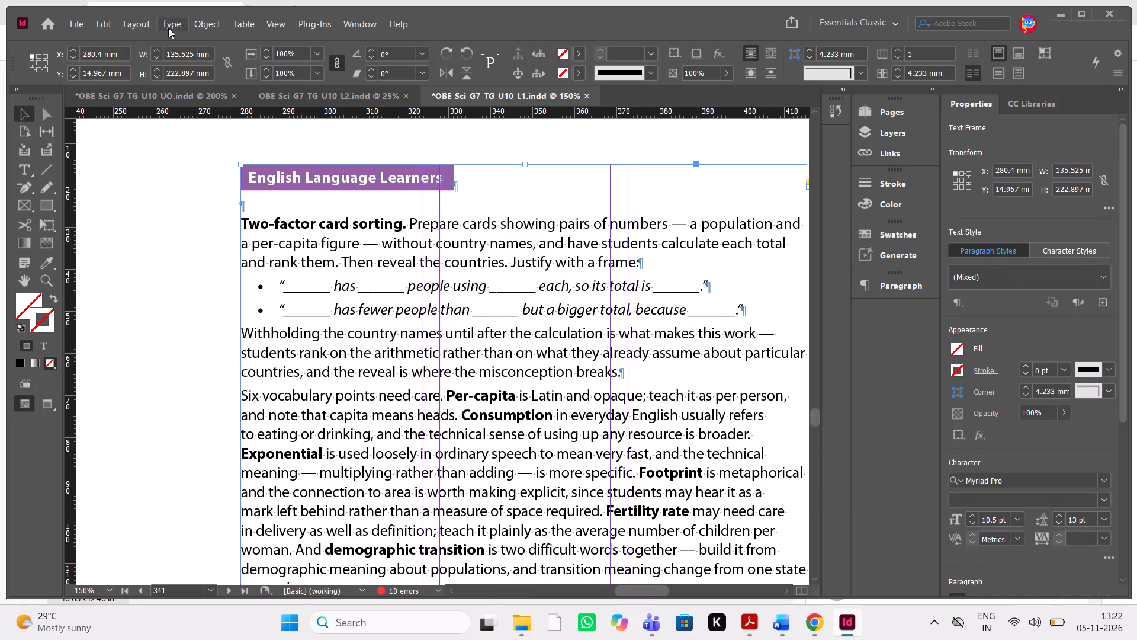
{"action": "left_click", "coordinate": [126, 23]}
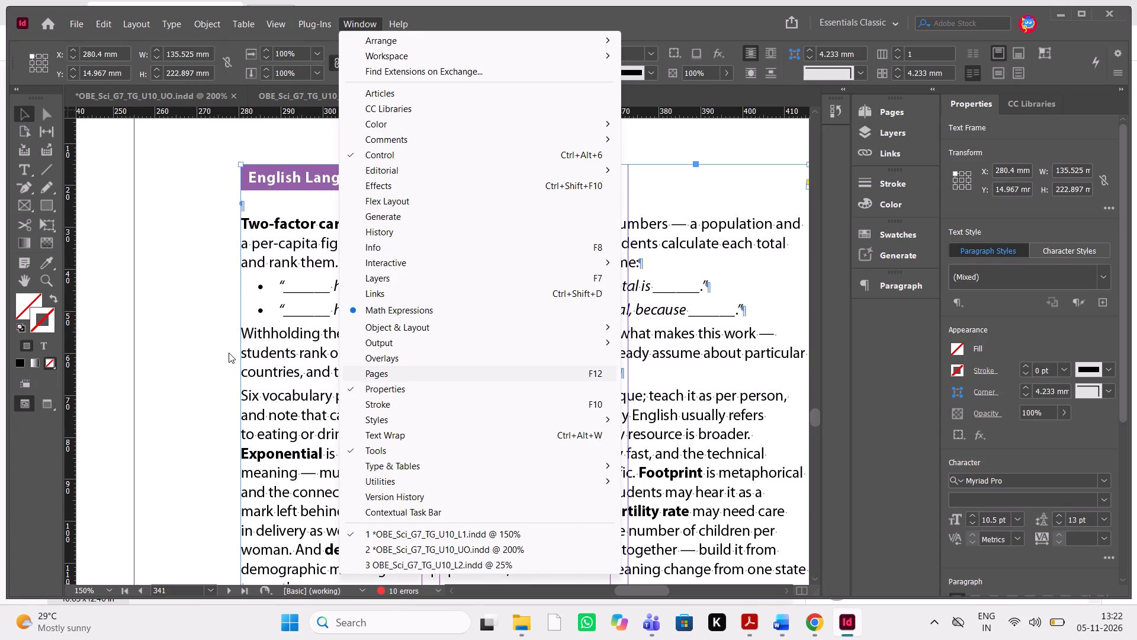
{"action": "left_click", "coordinate": [229, 353]}
{"action": "scroll", "coordinate": [476, 432], "scroll_direction": "down", "scroll_amount": 1}
{"action": "scroll", "coordinate": [476, 432], "scroll_direction": "up", "scroll_amount": 1}
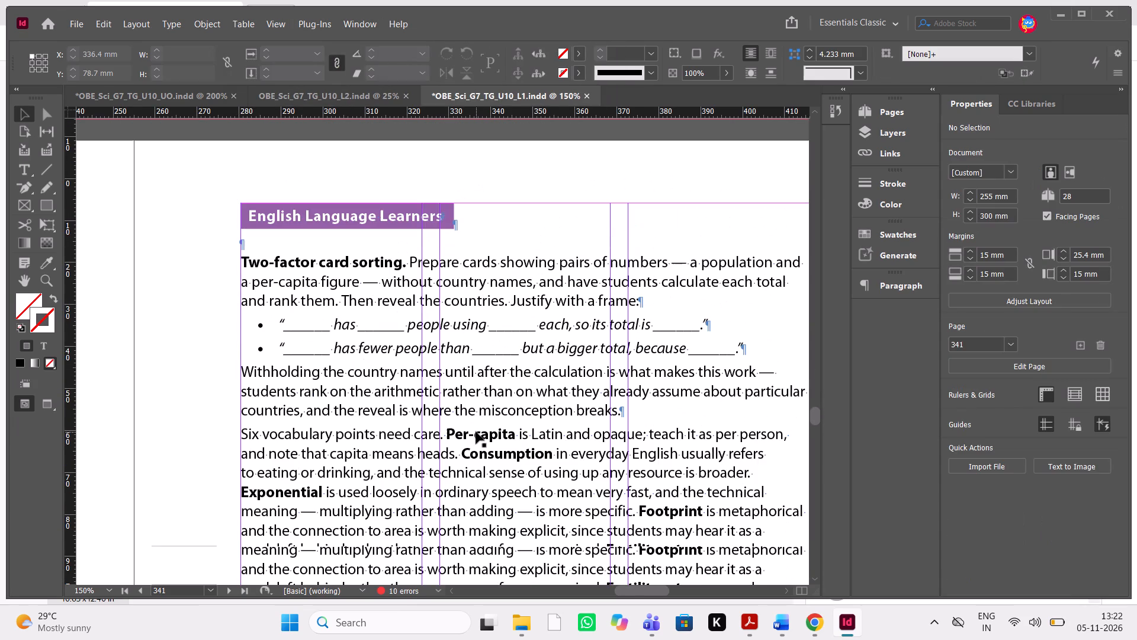
Check the anchored object options of the inline English Language Learners heading group.
{"action": "left_click", "coordinate": [509, 235]}
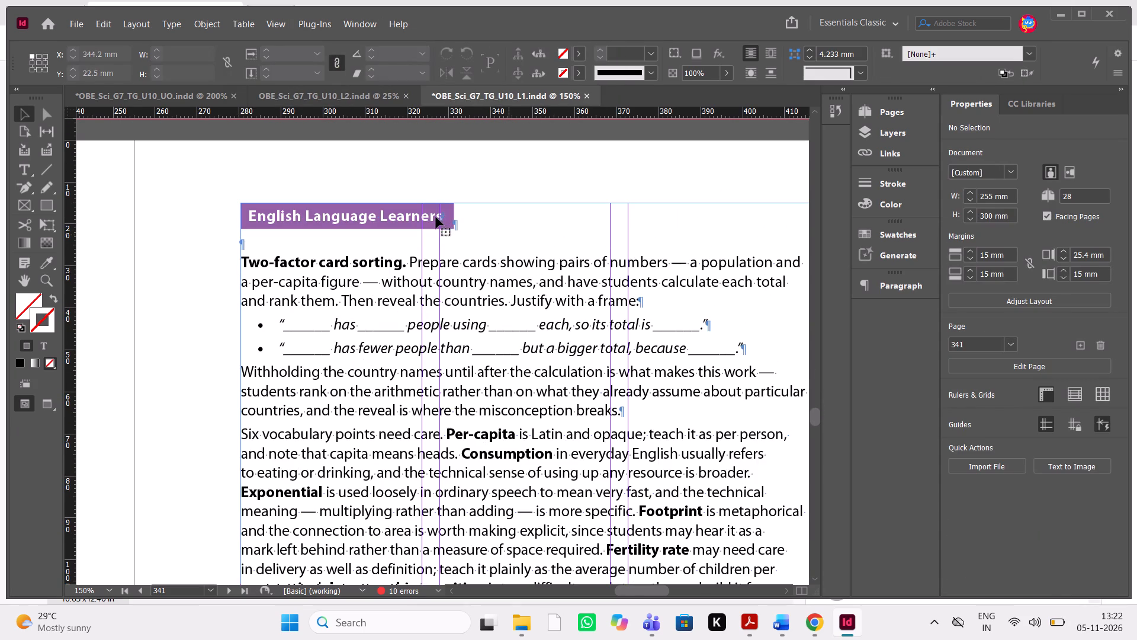
{"action": "left_click", "coordinate": [436, 217]}
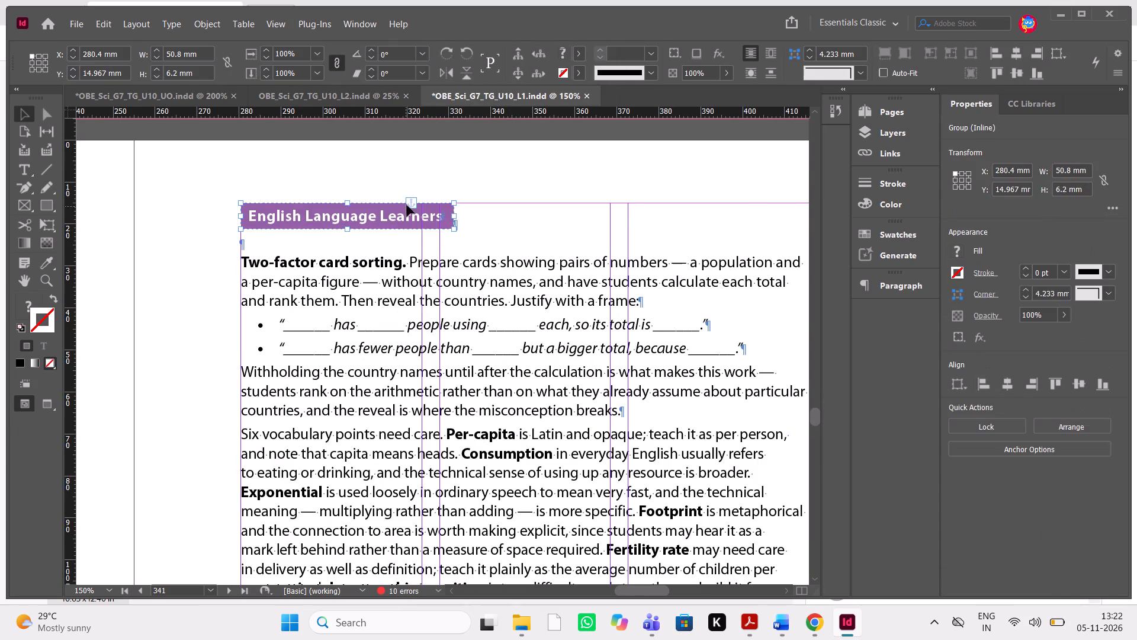
{"action": "left_click", "coordinate": [411, 203]}
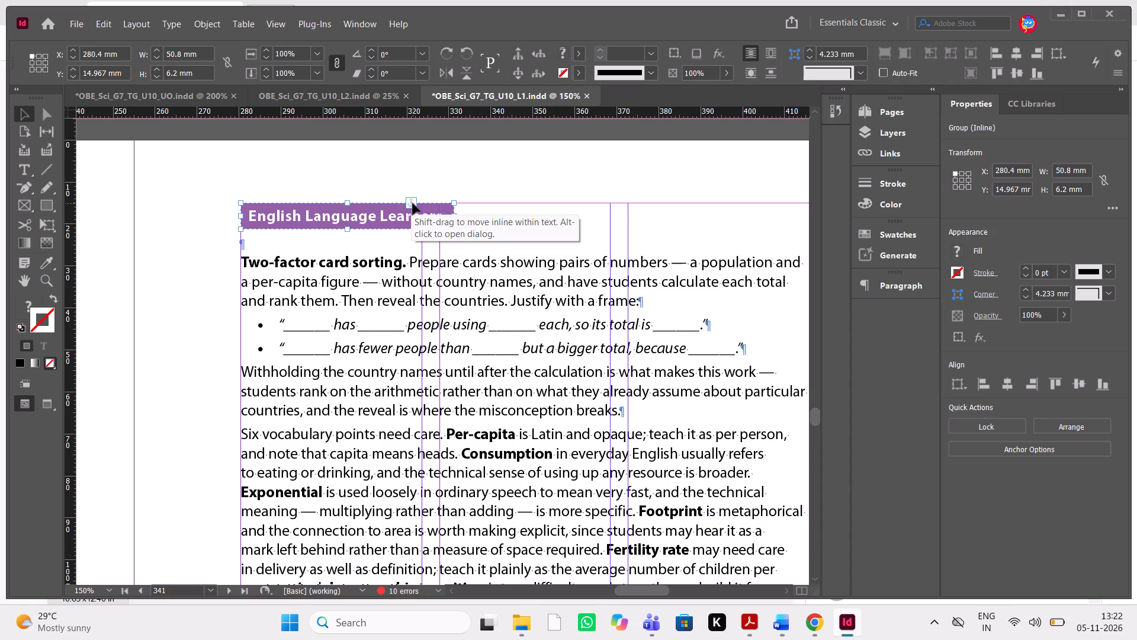
{"action": "left_click_drag", "start_coordinate": [413, 203], "coordinate": [409, 220]}
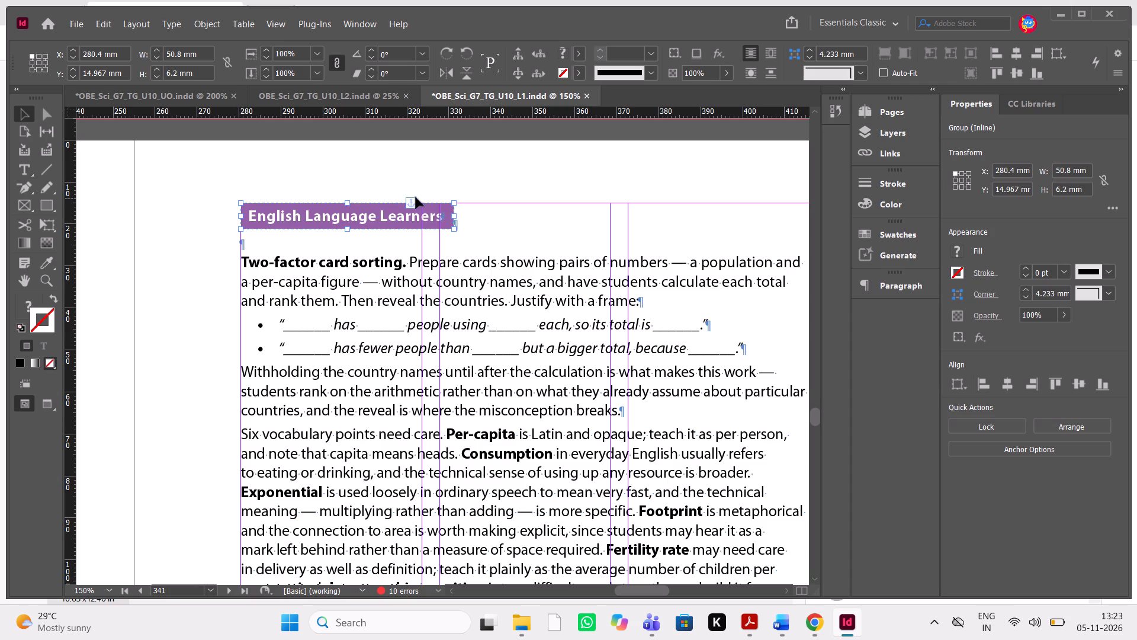
{"action": "left_click_drag", "start_coordinate": [412, 203], "coordinate": [410, 216], "text": "shift"}
{"action": "left_click", "coordinate": [469, 183]}
{"action": "left_click", "coordinate": [385, 219]}
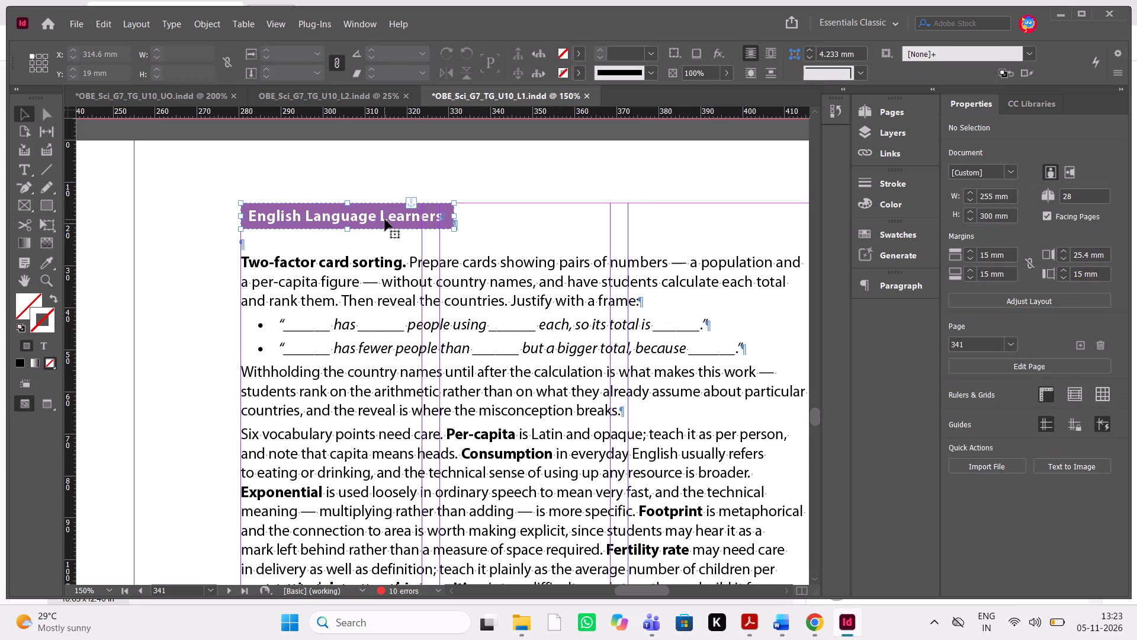
{"action": "left_click", "coordinate": [413, 209]}
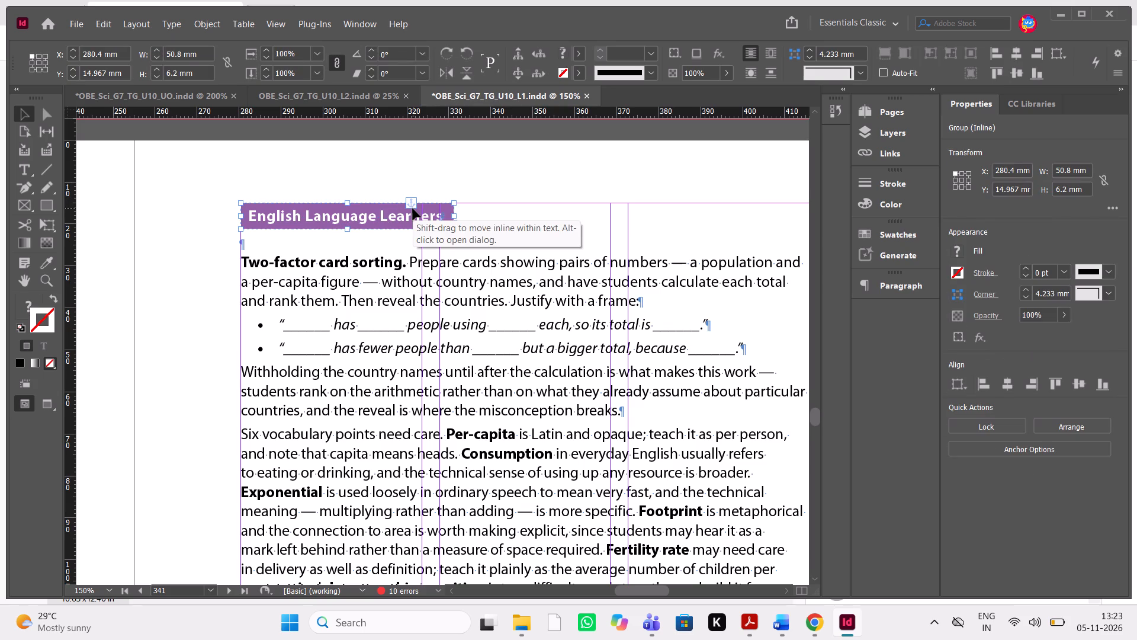
{"action": "left_click", "coordinate": [413, 207]}
{"action": "left_click", "coordinate": [413, 207]}
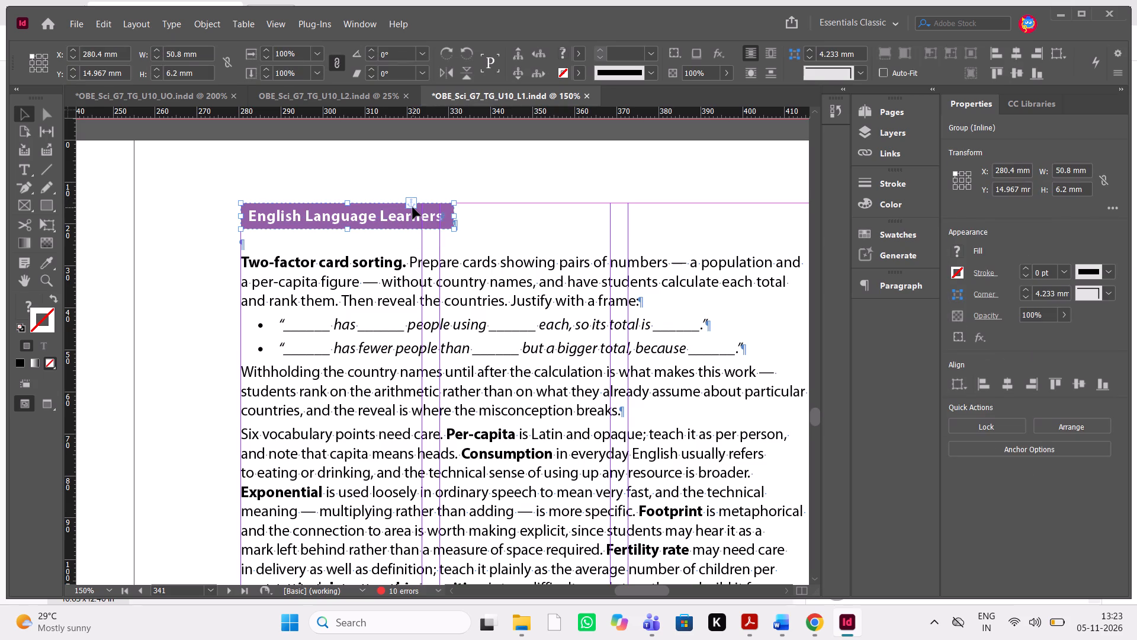
{"action": "left_click", "coordinate": [448, 189]}
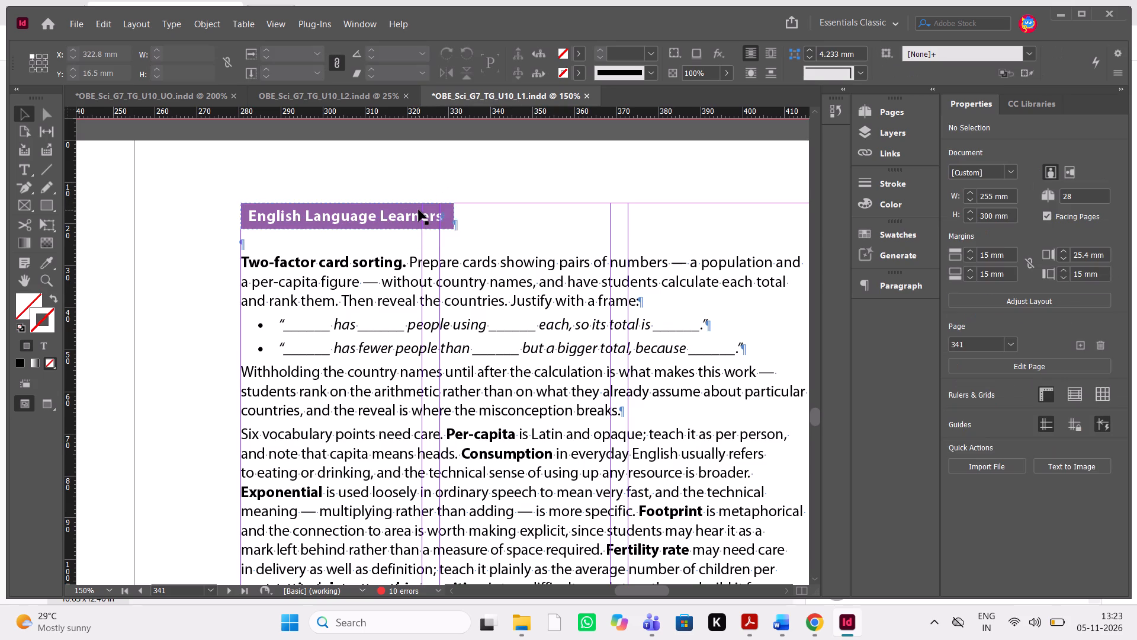
{"action": "left_click", "coordinate": [419, 210]}
{"action": "left_click", "coordinate": [415, 204]}
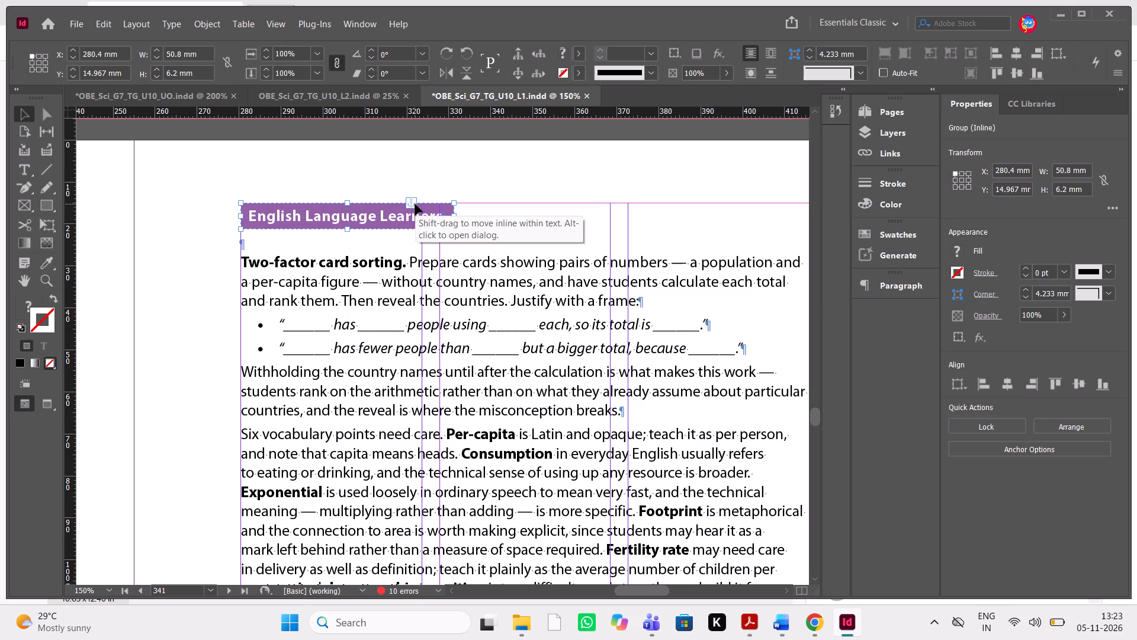
{"action": "left_click", "coordinate": [415, 204], "text": "alt"}
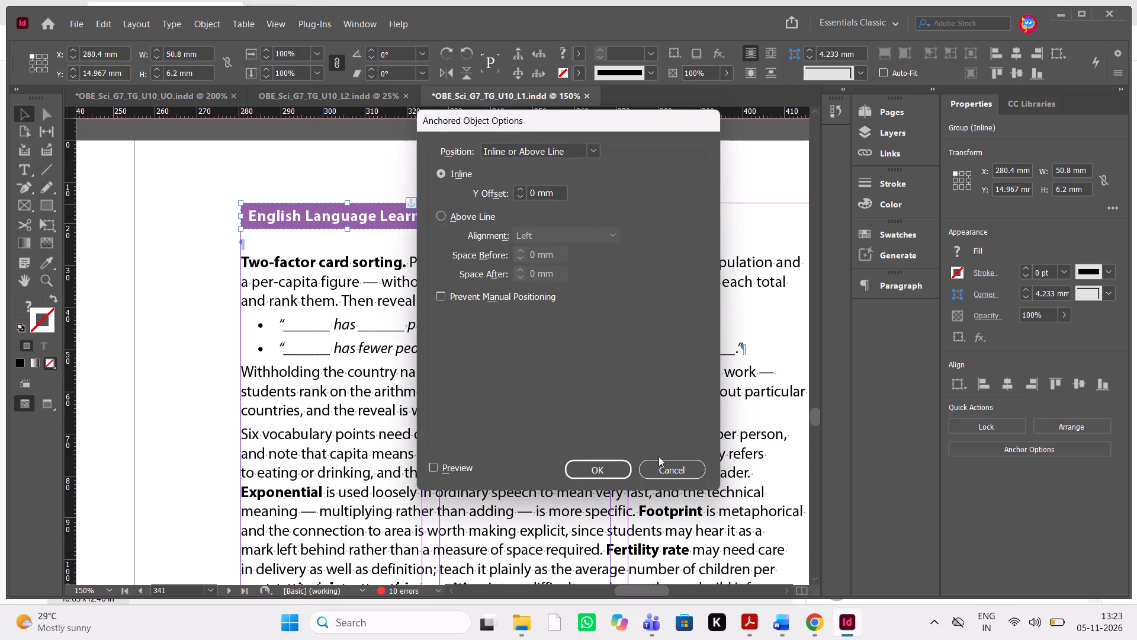
{"action": "left_click", "coordinate": [611, 466], "text": "alt"}
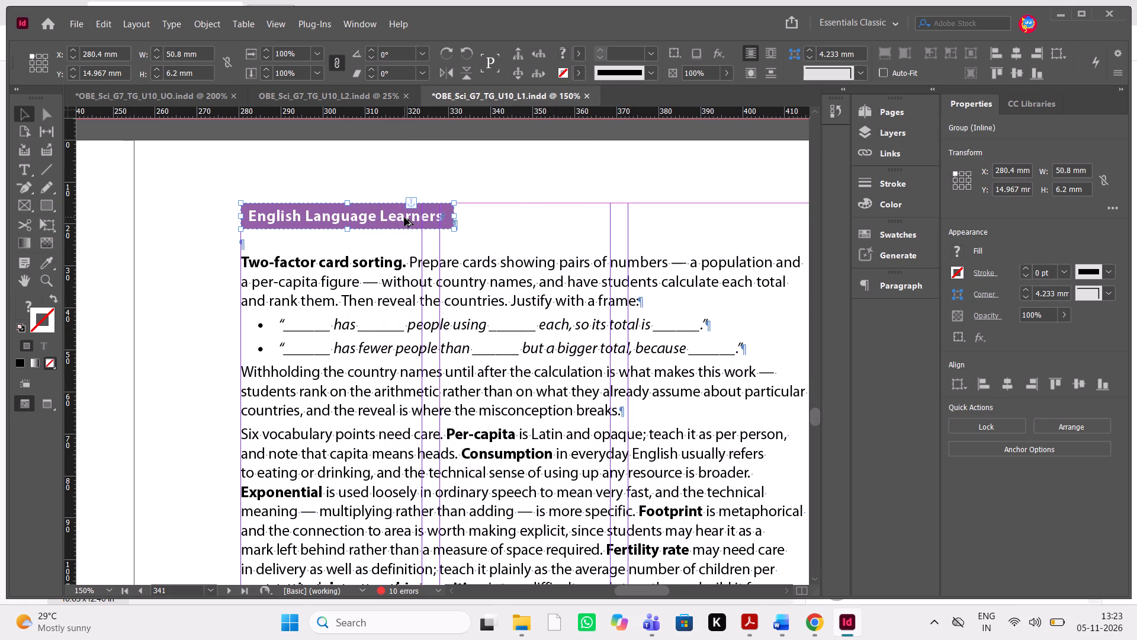
Place an unanchored copy of the English Language Learners heading group on page 341.
{"action": "key", "text": "alt+Down"}
{"action": "key", "text": "alt+Down"}
Delete the original inline English Language Learners heading at the start of the page 341 text frame.
{"action": "scroll", "coordinate": [404, 217], "scroll_direction": "up", "scroll_amount": 1}
{"action": "scroll", "coordinate": [404, 217], "scroll_direction": "right", "scroll_amount": 1}
{"action": "scroll", "coordinate": [404, 217], "scroll_direction": "up", "scroll_amount": 1}
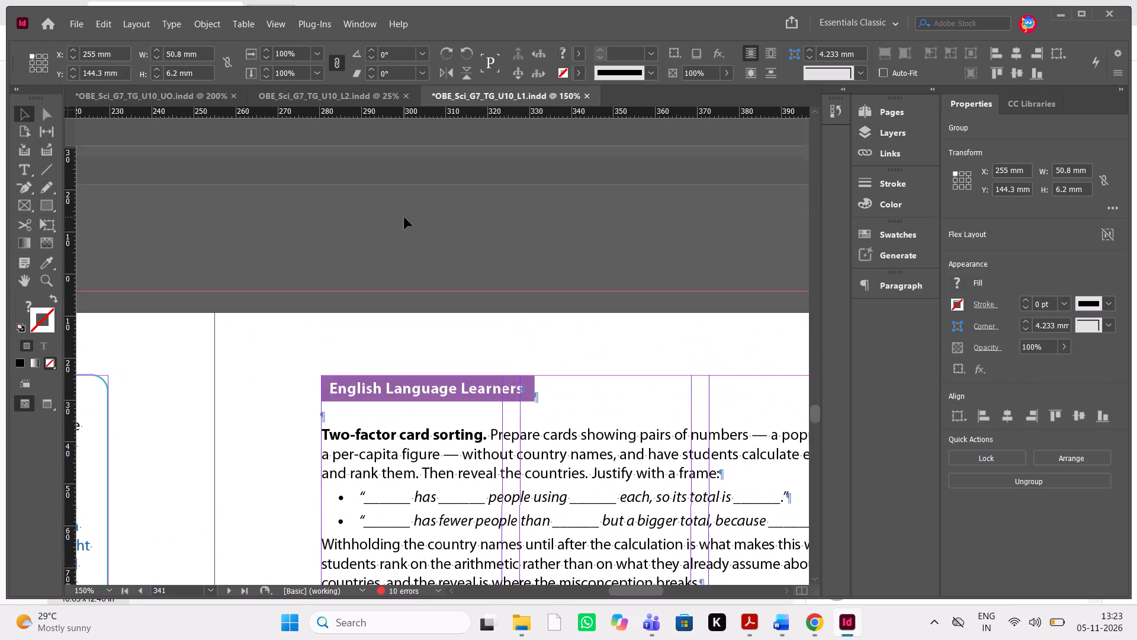
{"action": "scroll", "coordinate": [404, 217], "scroll_direction": "up", "scroll_amount": 1}
{"action": "key", "text": "ctrl+minus"}
{"action": "key", "text": "ctrl+minus"}
{"action": "key", "text": "ctrl+minus"}
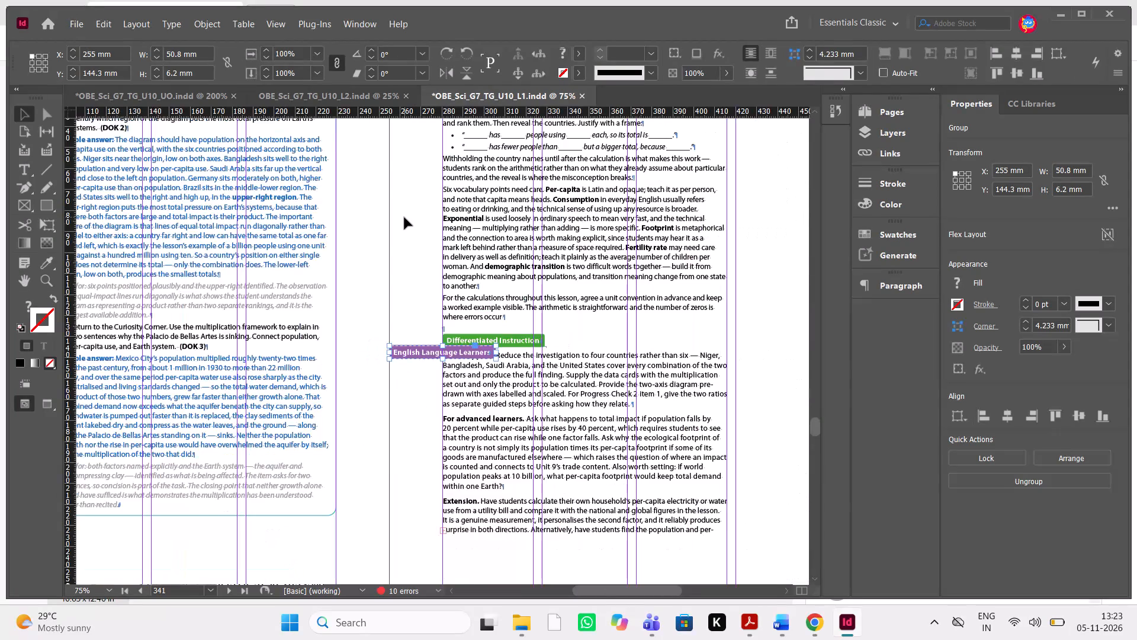
{"action": "scroll", "coordinate": [404, 217], "scroll_direction": "up", "scroll_amount": 1}
{"action": "scroll", "coordinate": [404, 217], "scroll_direction": "right", "scroll_amount": 1}
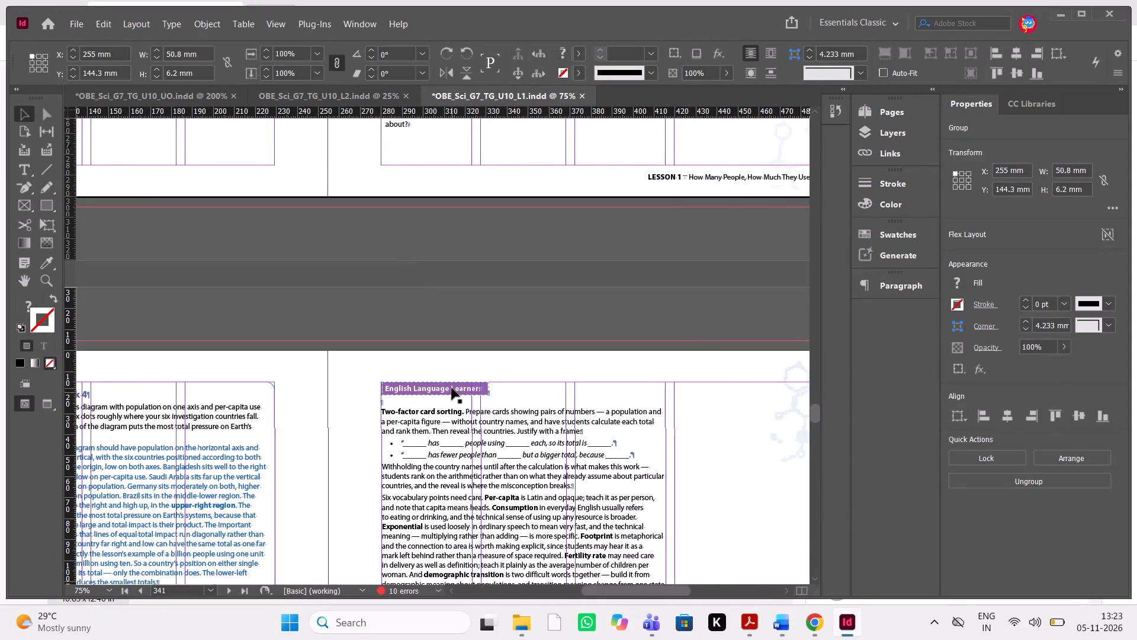
{"action": "left_click", "coordinate": [452, 388]}
{"action": "key", "text": "Delete"}
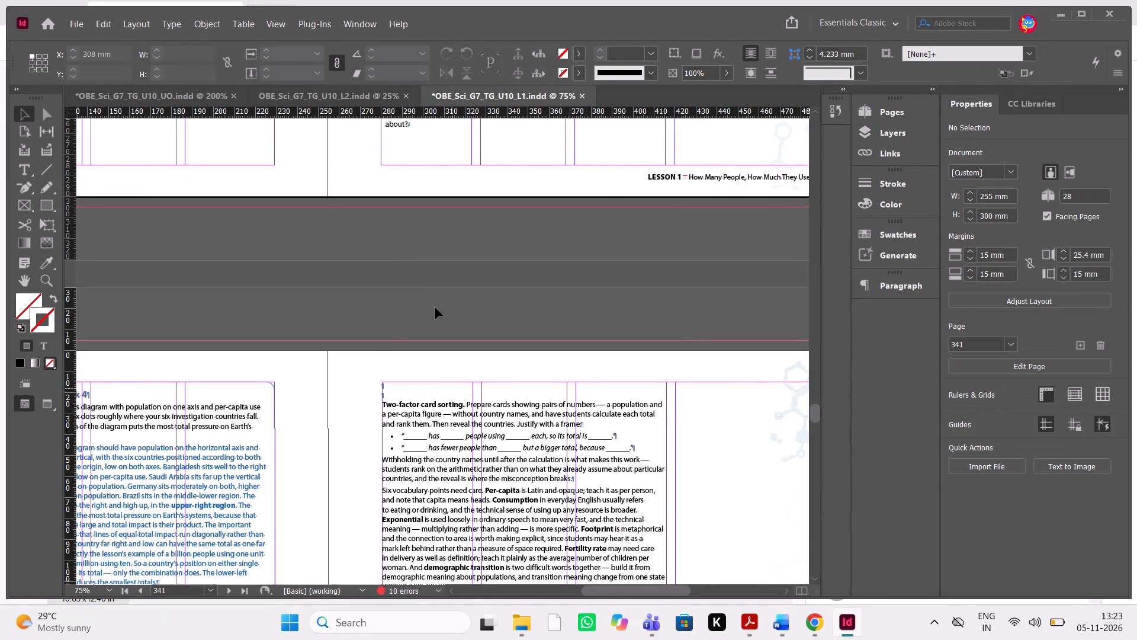
Move the unanchored English Language Learners heading above the page 341 text frame, to about X 293.6 mm and Y 7.03 mm.
{"action": "scroll", "coordinate": [374, 345], "scroll_direction": "down", "scroll_amount": 2}
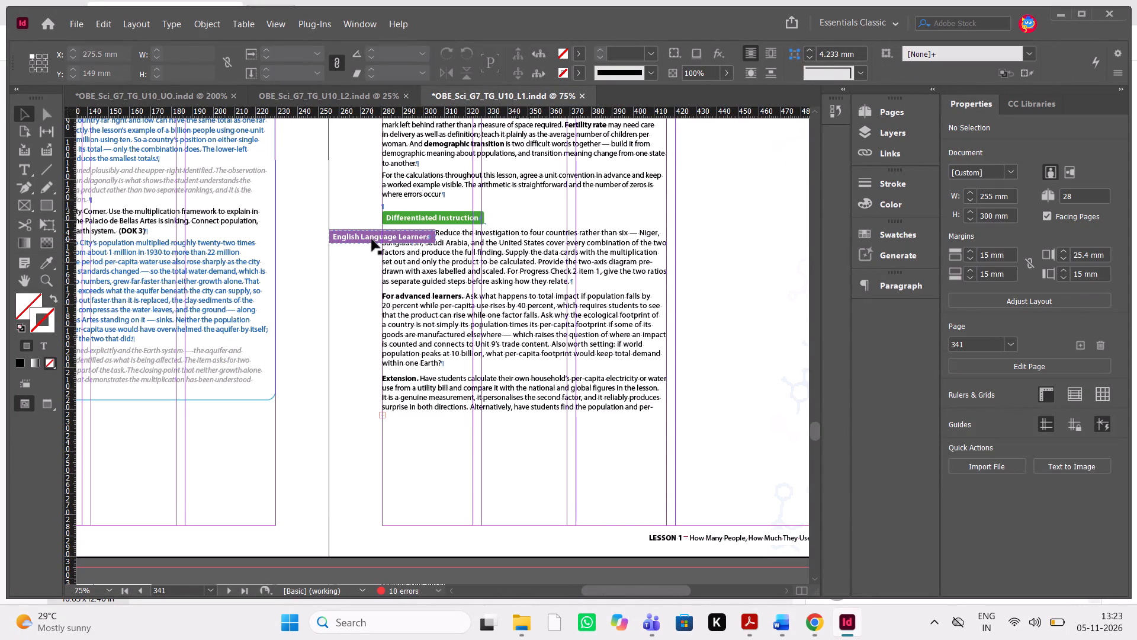
{"action": "left_click", "coordinate": [372, 239]}
{"action": "scroll", "coordinate": [372, 239], "scroll_direction": "up", "scroll_amount": 1}
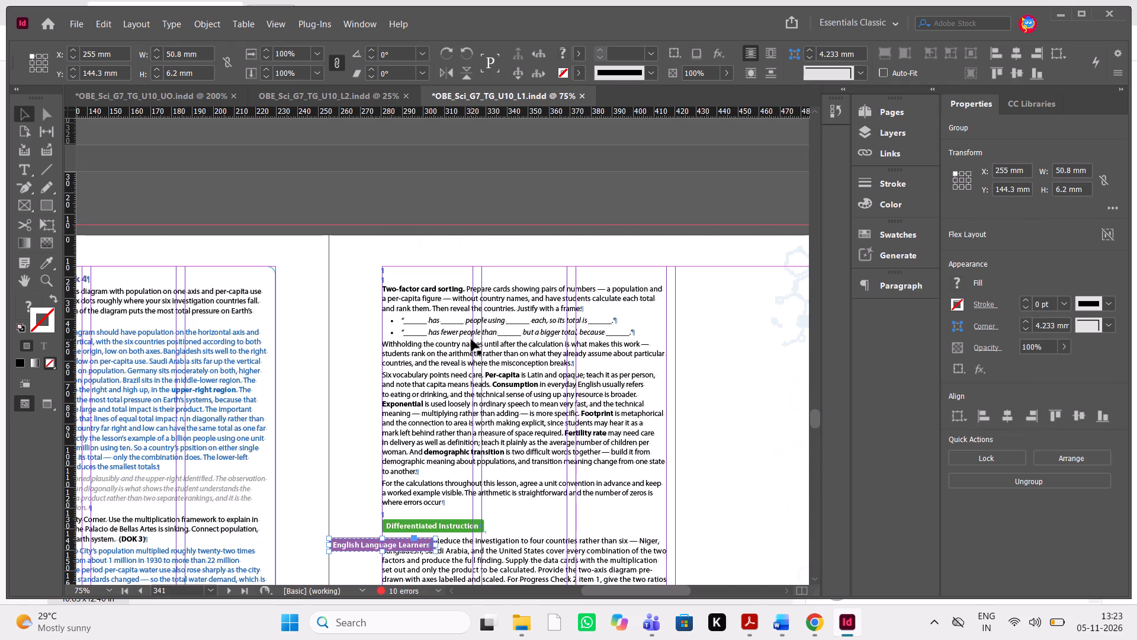
{"action": "key", "text": "ctrl+equal"}
{"action": "key", "text": "ctrl+equal"}
{"action": "key", "text": "ctrl+equal"}
{"action": "left_click_drag", "start_coordinate": [431, 351], "coordinate": [434, 328]}
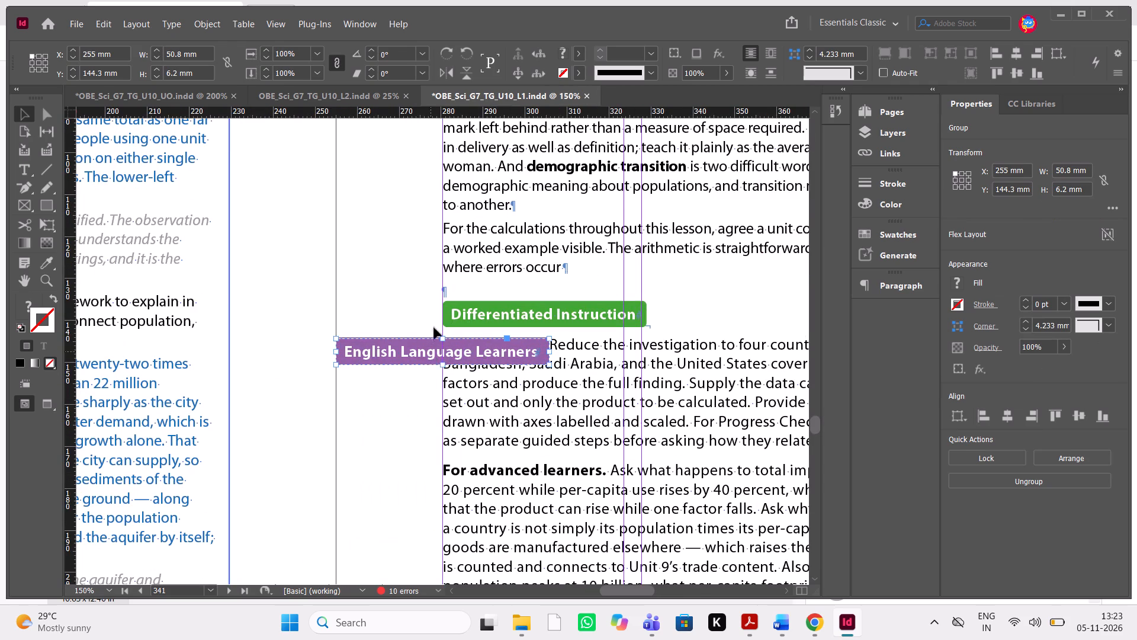
{"action": "left_click_drag", "start_coordinate": [434, 328], "coordinate": [594, 155]}
{"action": "scroll", "coordinate": [594, 155], "scroll_direction": "up", "scroll_amount": 2}
{"action": "scroll", "coordinate": [594, 155], "scroll_direction": "down", "scroll_amount": 2}
{"action": "scroll", "coordinate": [594, 155], "scroll_direction": "up", "scroll_amount": 1}
{"action": "left_click_drag", "start_coordinate": [435, 191], "coordinate": [435, 122]}
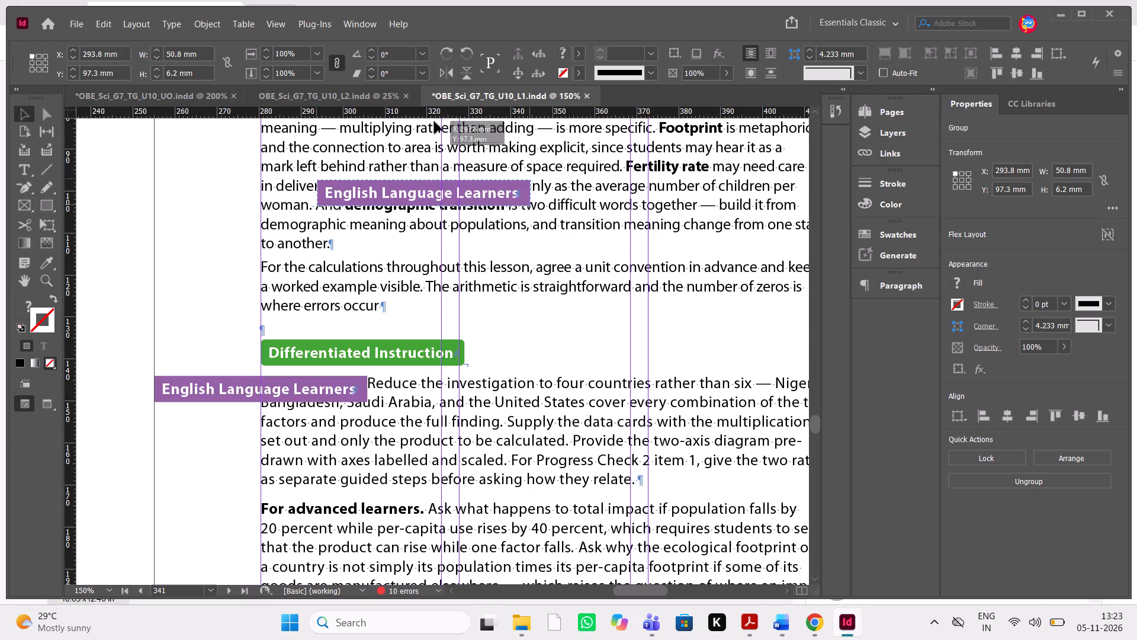
{"action": "left_click_drag", "start_coordinate": [435, 122], "coordinate": [435, 119]}
{"action": "scroll", "coordinate": [457, 296], "scroll_direction": "up", "scroll_amount": 2}
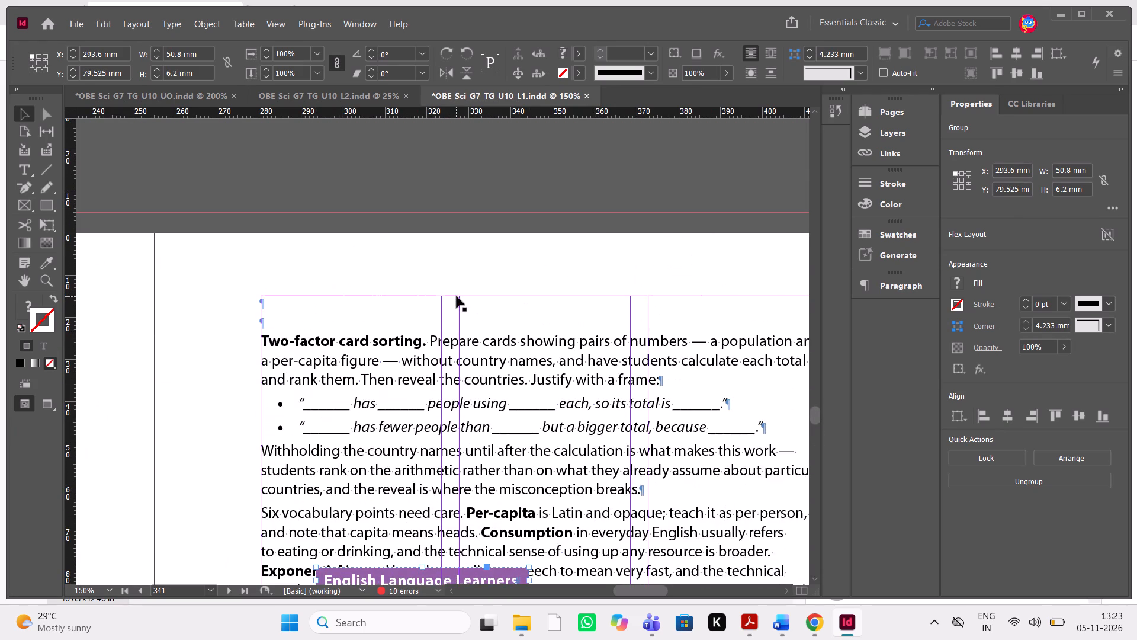
{"action": "key", "text": "shift+Up"}
{"action": "key", "text": "shift+Up"}
{"action": "key", "text": "shift+Up"}
{"action": "key", "text": "shift+Up"}
{"action": "key", "text": "shift+Up"}
{"action": "key", "text": "shift+Up"}
{"action": "key", "text": "shift+Up"}
{"action": "key", "text": "shift+Up"}
{"action": "key", "text": "shift+Up"}
{"action": "key", "text": "shift+Up"}
{"action": "key", "text": "shift+Up"}
{"action": "key", "text": "shift+Up"}
{"action": "key", "text": "shift+Up"}
{"action": "key", "text": "shift+Up"}
{"action": "key", "text": "shift+Up"}
{"action": "key", "text": "shift+Up"}
{"action": "key", "text": "shift+Up"}
{"action": "key", "text": "shift+Up"}
{"action": "key", "text": "shift+Up"}
{"action": "key", "text": "shift+Up"}
{"action": "key", "text": "shift+Up"}
{"action": "key", "text": "shift+Up"}
{"action": "key", "text": "shift+Up"}
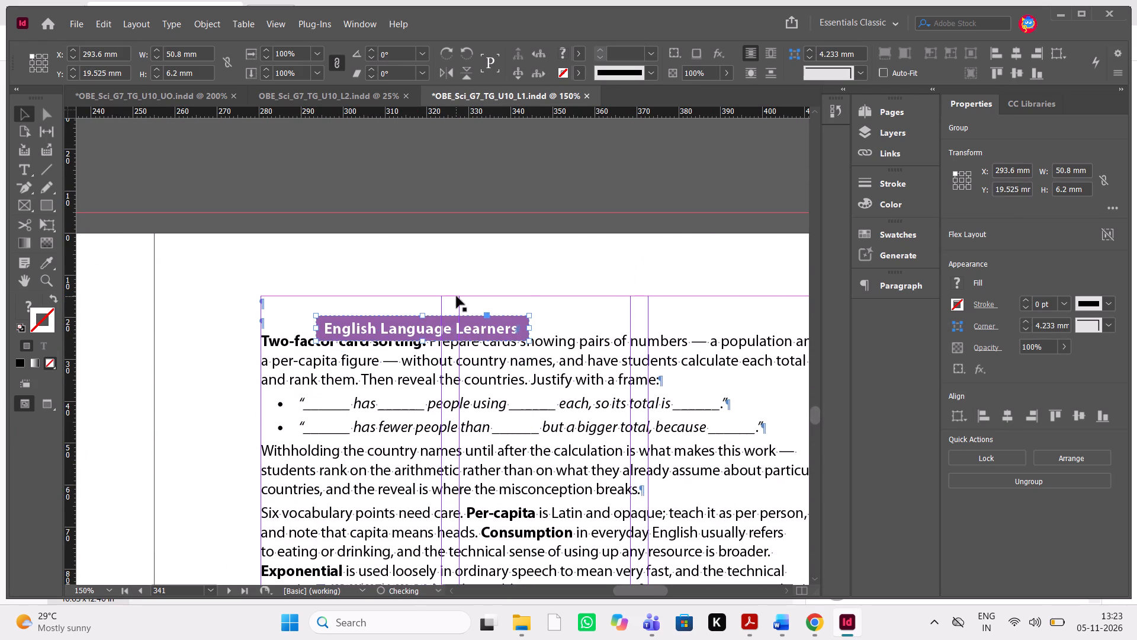
{"action": "key", "text": "shift+Up"}
{"action": "key", "text": "shift+Up"}
{"action": "key", "text": "shift+Up"}
{"action": "key", "text": "shift+Up"}
{"action": "key", "text": "shift+Up"}
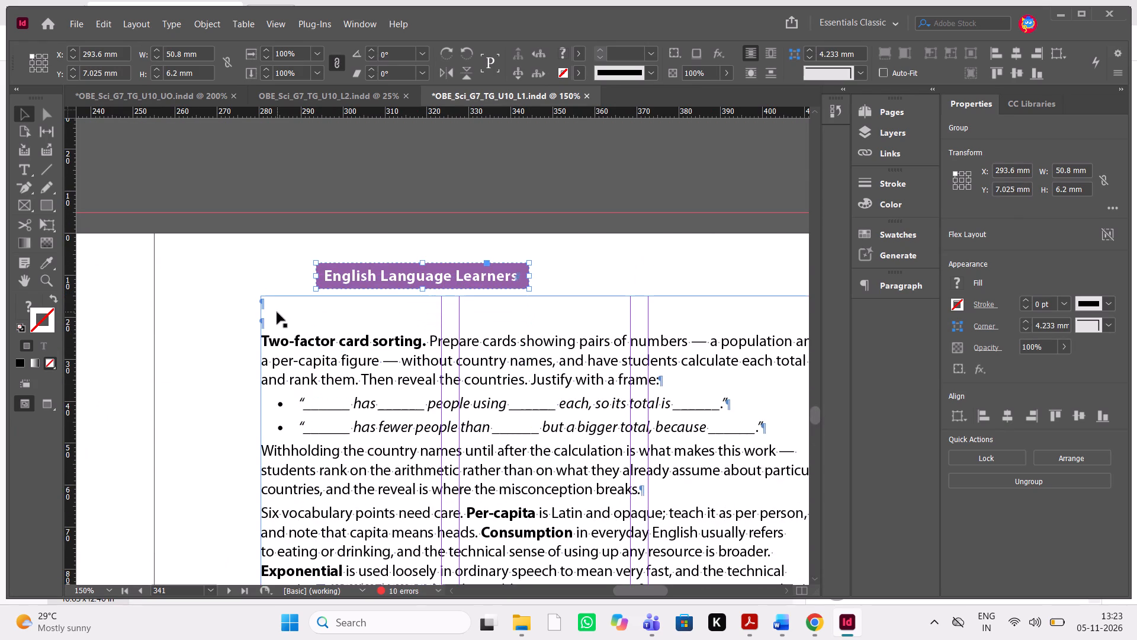
Delete the two empty paragraphs above the Two-factor card sorting text.
{"action": "double_click", "coordinate": [277, 312]}
{"action": "left_click", "coordinate": [268, 326]}
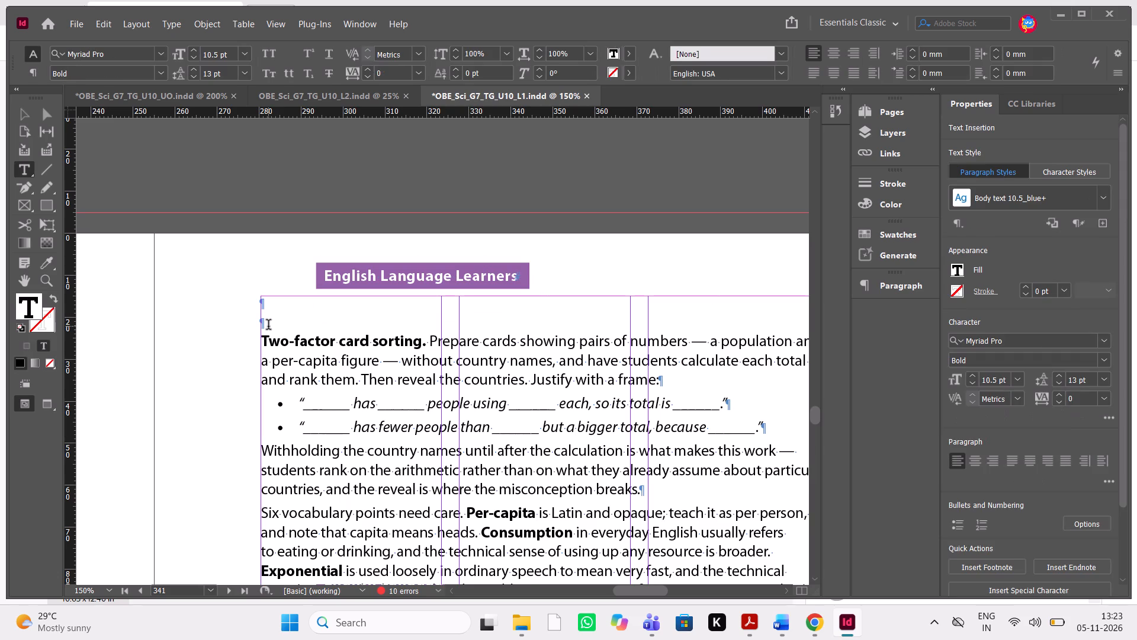
{"action": "key", "text": "Delete"}
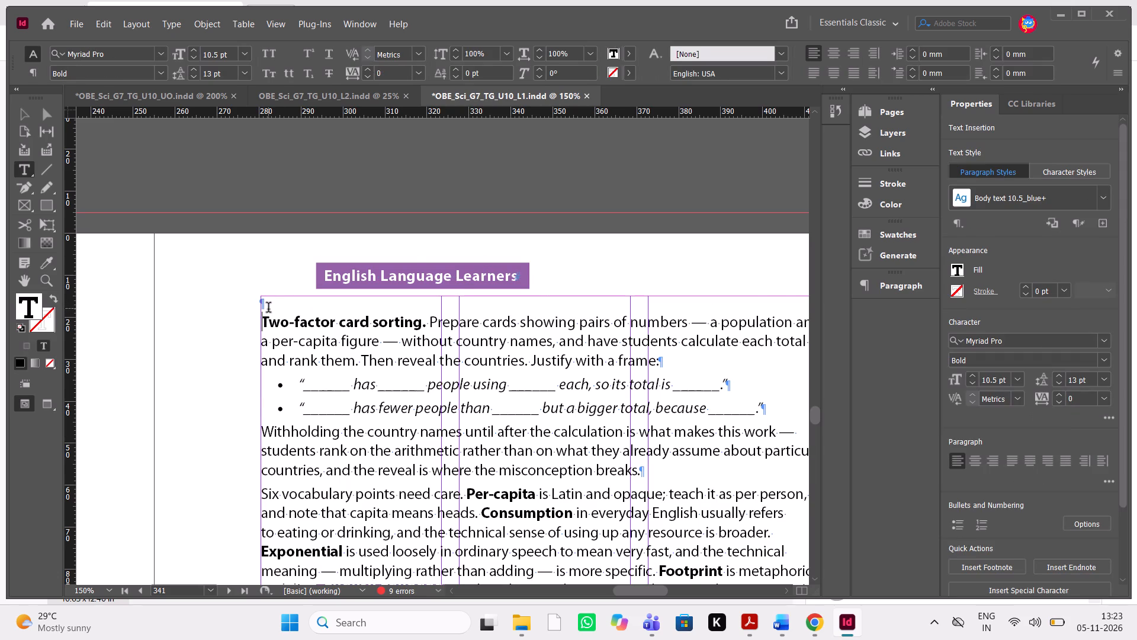
{"action": "left_click", "coordinate": [268, 309]}
{"action": "key", "text": "Delete"}
{"action": "key", "text": "Escape"}
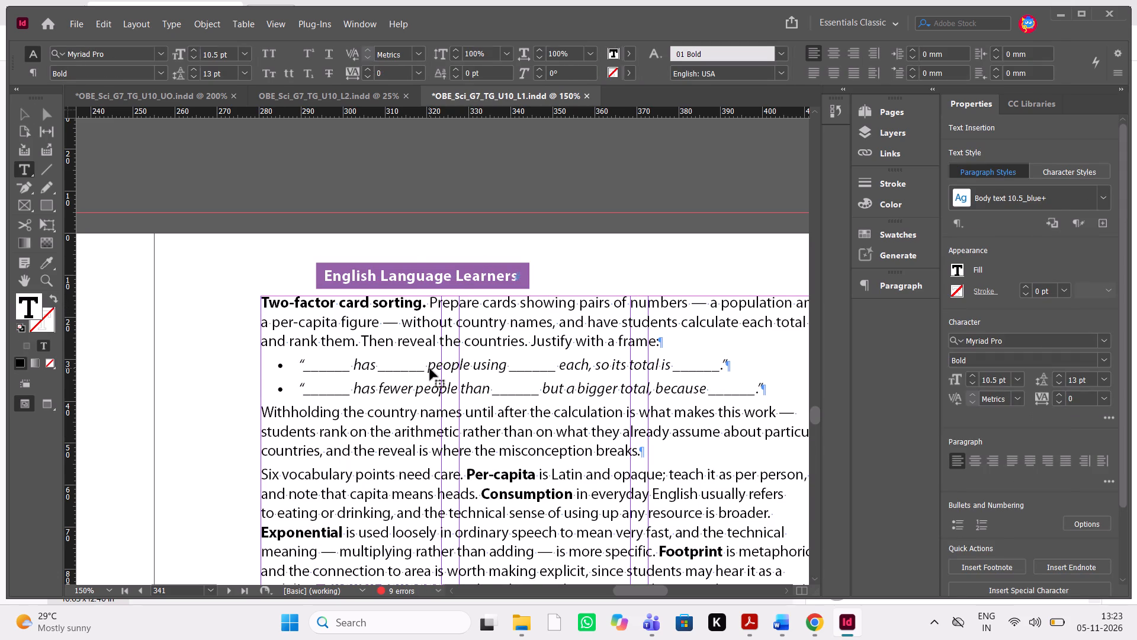
Move the page 341 text frame down to clear room for the English Language Learners heading at the top margin.
{"action": "left_click", "coordinate": [541, 338]}
{"action": "key", "text": "shift+Down"}
{"action": "key", "text": "shift+Down"}
{"action": "key", "text": "shift+Down"}
{"action": "key", "text": "shift+Down"}
{"action": "key", "text": "shift+Down"}
{"action": "key", "text": "shift+Down"}
{"action": "key", "text": "shift+Down"}
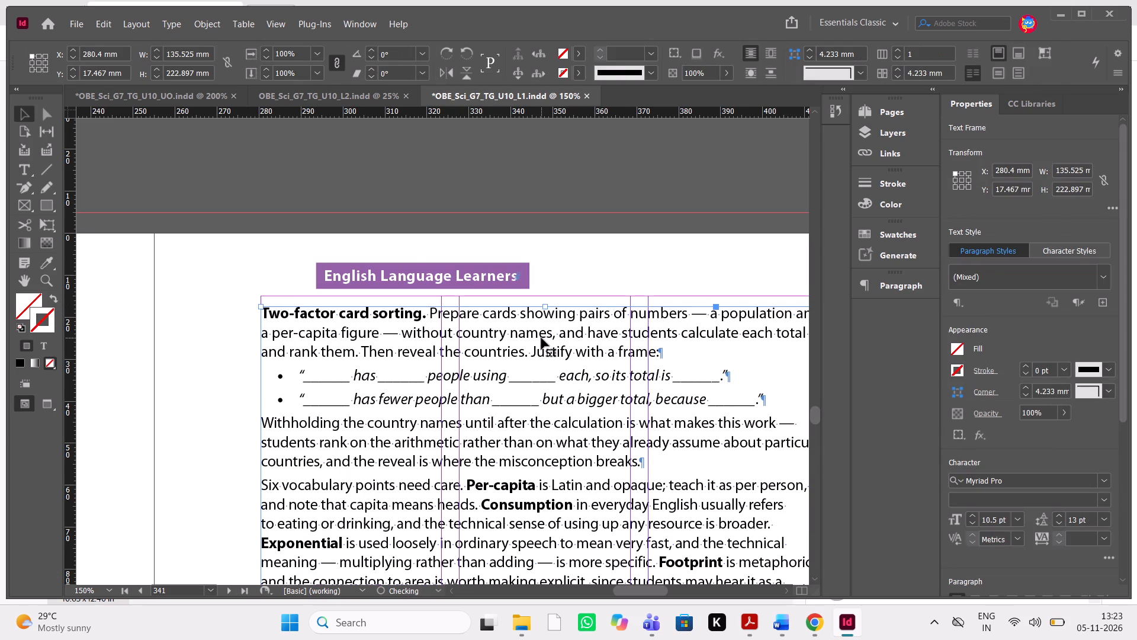
{"action": "key", "text": "shift+Down"}
{"action": "key", "text": "shift+Down"}
Move the English Language Learners heading group to the page 341 margin corner, at X 280.15 mm and Y 14.775 mm.
{"action": "left_click_drag", "start_coordinate": [301, 236], "coordinate": [478, 328]}
{"action": "left_click_drag", "start_coordinate": [425, 272], "coordinate": [377, 308]}
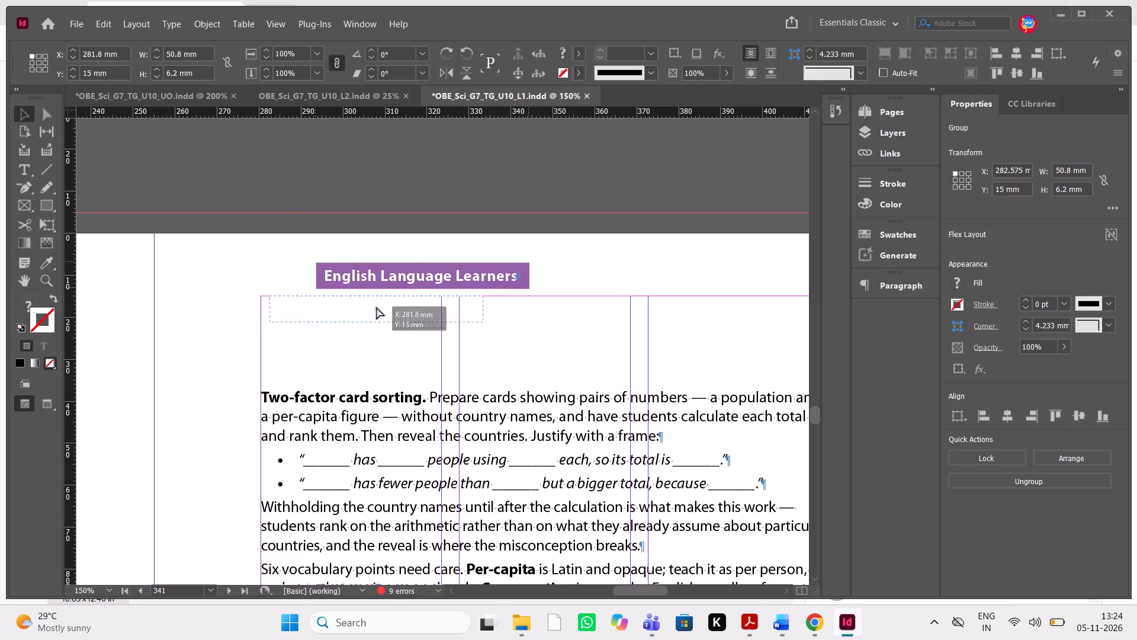
{"action": "left_click_drag", "start_coordinate": [377, 308], "coordinate": [370, 310]}
{"action": "key", "text": "Up"}
{"action": "key", "text": "Up"}
{"action": "key", "text": "Up"}
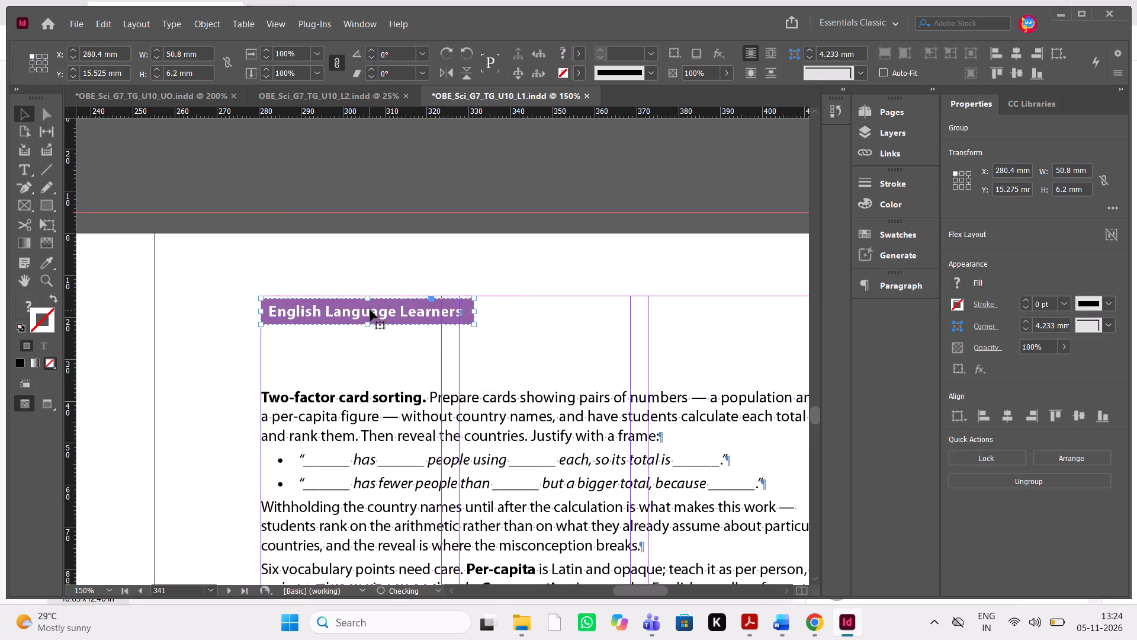
{"action": "key", "text": "Up"}
{"action": "key", "text": "Up"}
{"action": "key", "text": "Down"}
{"action": "key", "text": "Up"}
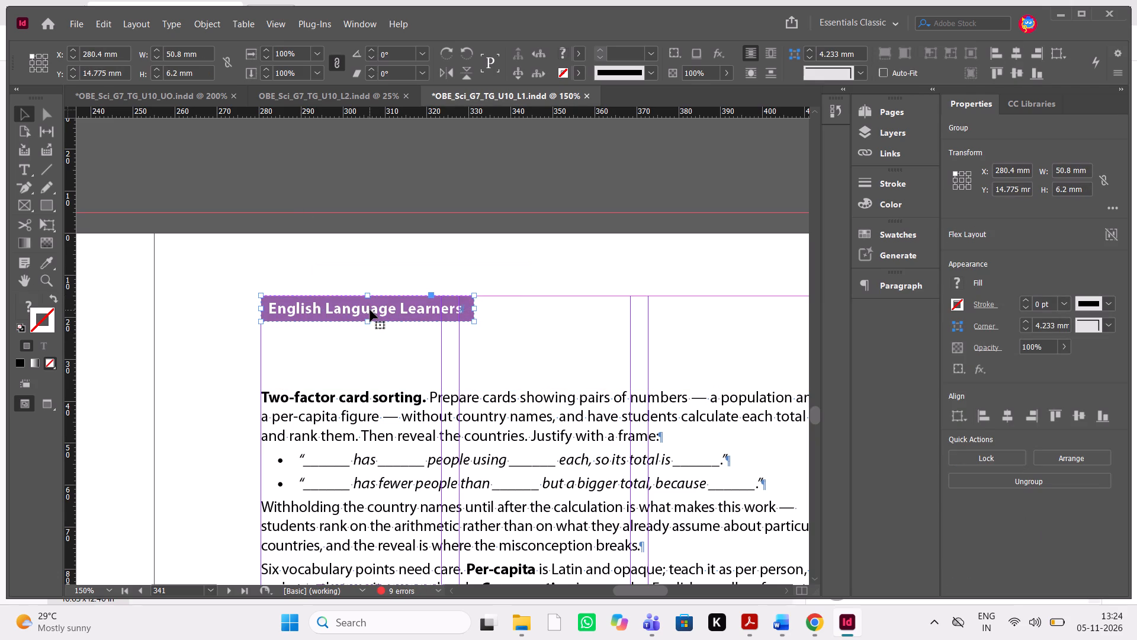
{"action": "key", "text": "Left"}
{"action": "left_click", "coordinate": [545, 239]}
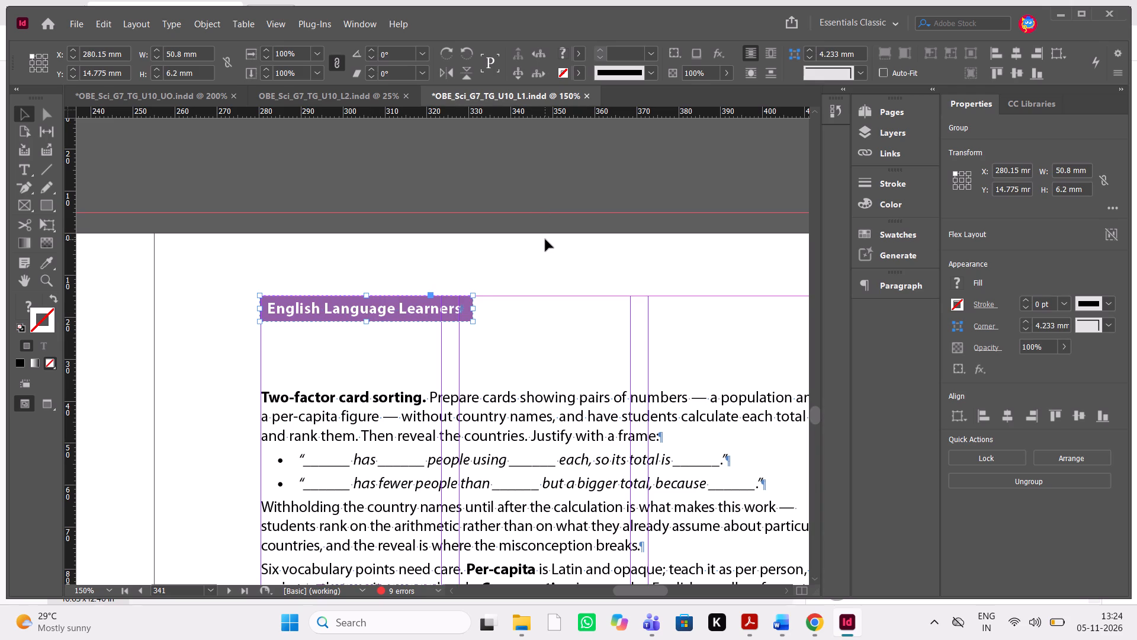
Move the Two-factor card sorting text frame up beneath the heading, to Y 24.467 mm, and preview the page.
{"action": "left_click", "coordinate": [444, 449]}
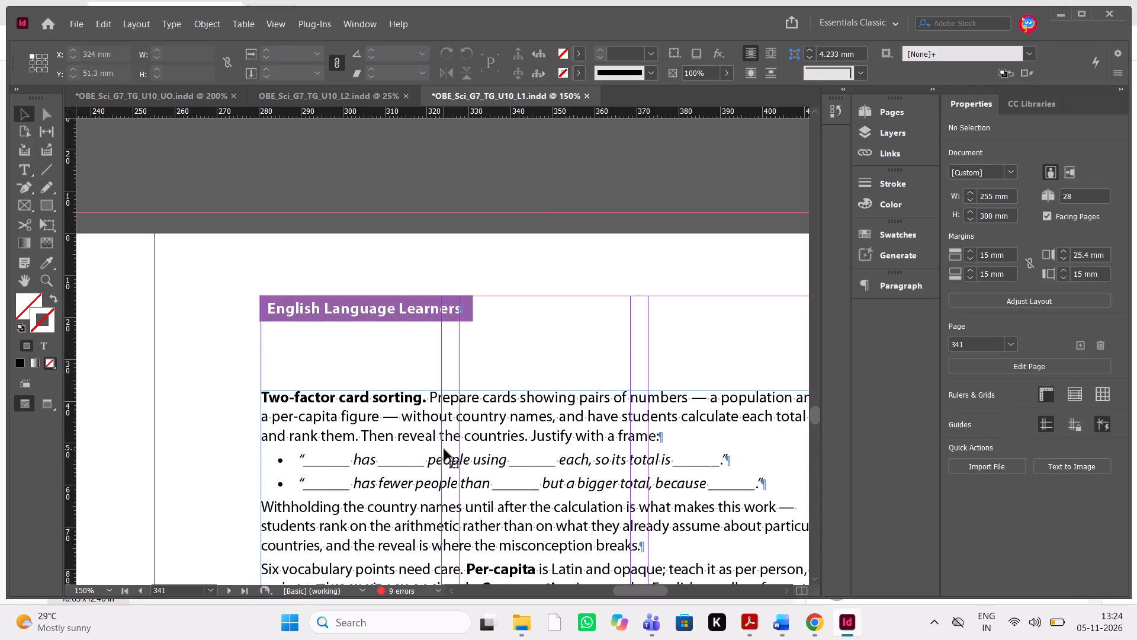
{"action": "key", "text": "shift+Up"}
{"action": "key", "text": "shift+Up"}
{"action": "key", "text": "shift+Up"}
{"action": "key", "text": "shift+Up"}
{"action": "key", "text": "shift+Up"}
{"action": "key", "text": "shift+Up"}
{"action": "key", "text": "Down"}
{"action": "key", "text": "Down"}
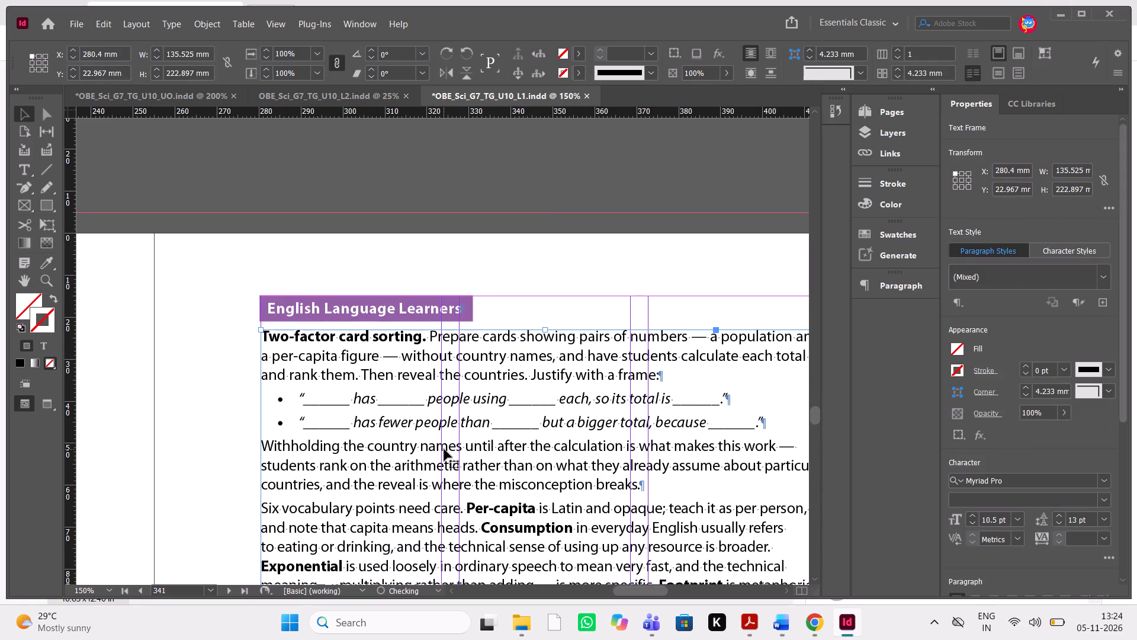
{"action": "key", "text": "Down"}
{"action": "key", "text": "Escape"}
{"action": "key", "text": "Down"}
{"action": "key", "text": "Down"}
{"action": "key", "text": "Down"}
{"action": "key", "text": "Down"}
{"action": "key", "text": "Down"}
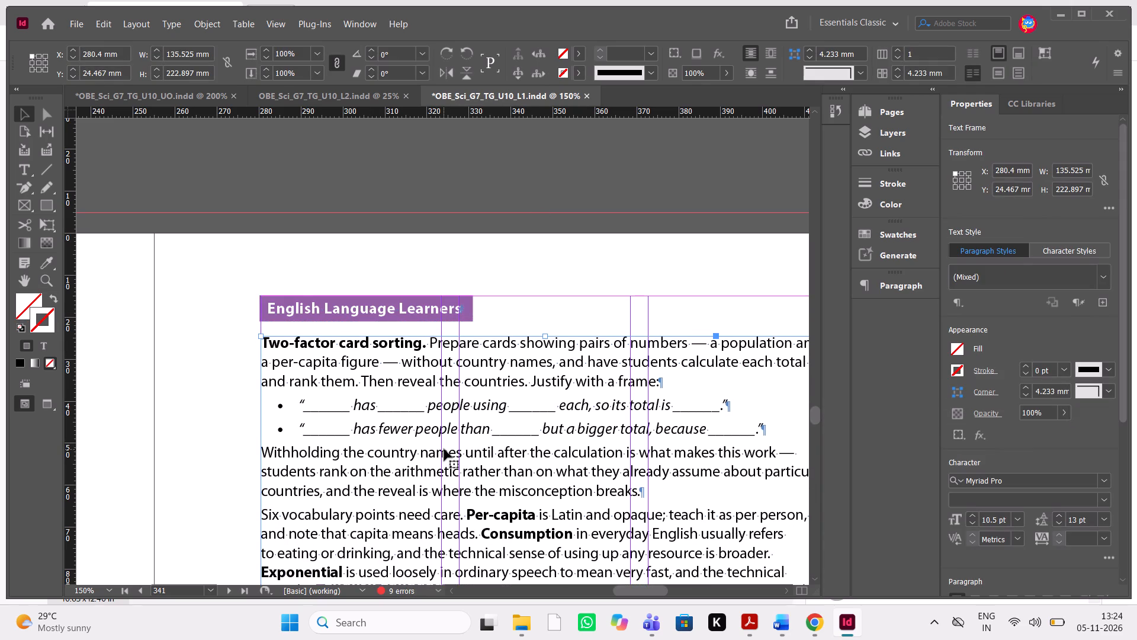
{"action": "left_click", "coordinate": [201, 355]}
{"action": "key", "text": "w"}
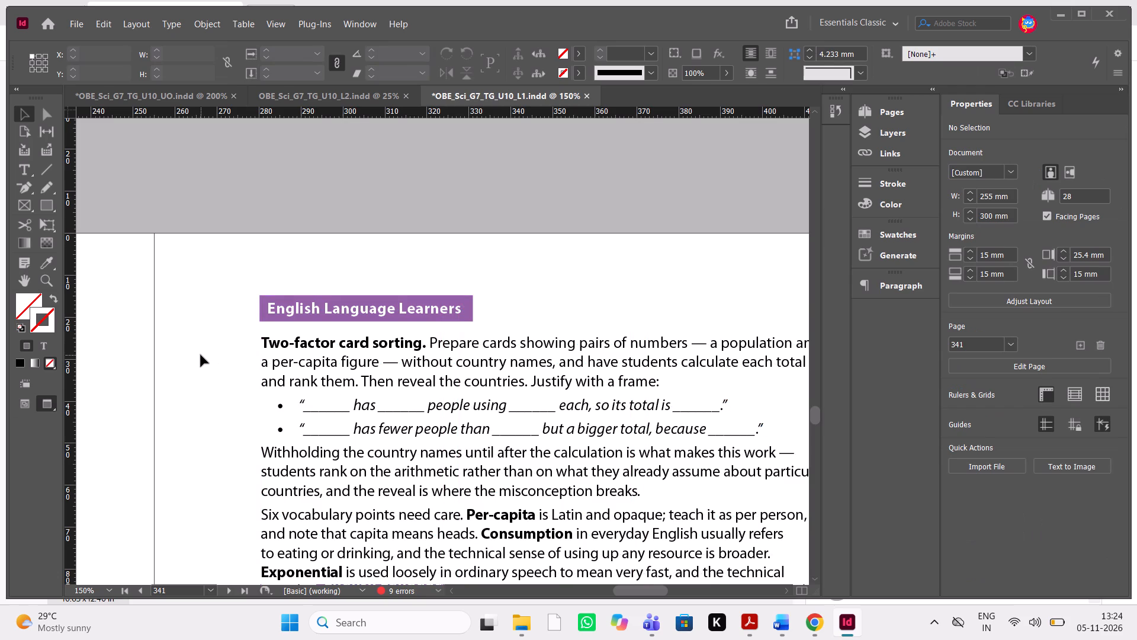
Delete the stray English Language Learners heading overlapping the Extra support paragraph under Differentiated Instruction on page 341.
{"action": "scroll", "coordinate": [201, 355], "scroll_direction": "down", "scroll_amount": 2}
{"action": "left_click", "coordinate": [236, 352]}
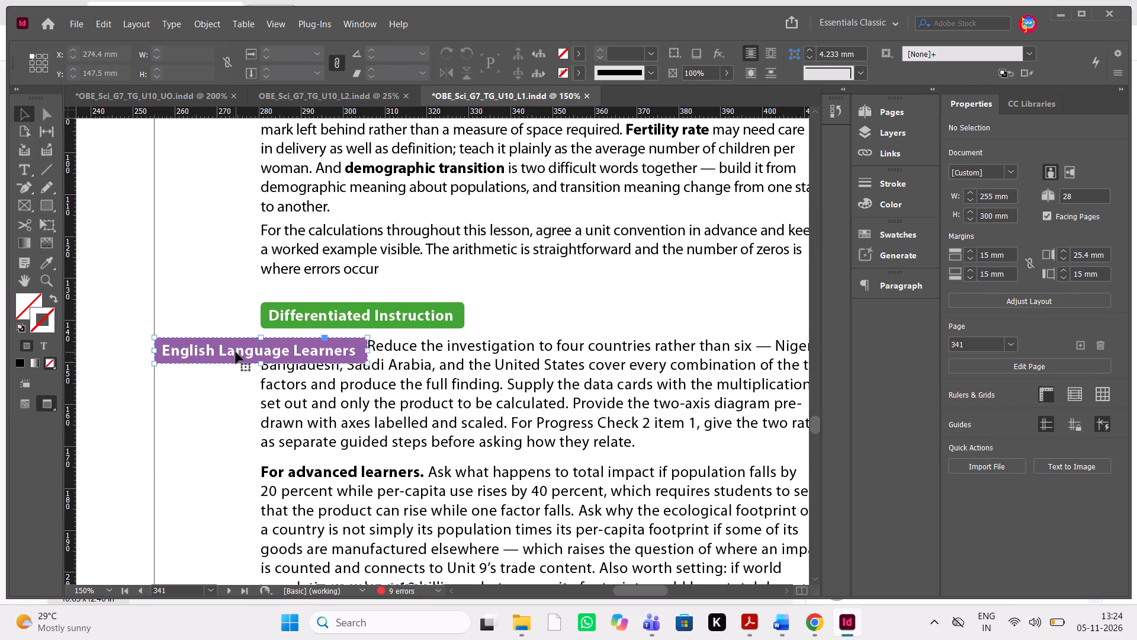
{"action": "key", "text": "Delete"}
{"action": "scroll", "coordinate": [236, 352], "scroll_direction": "up", "scroll_amount": 3}
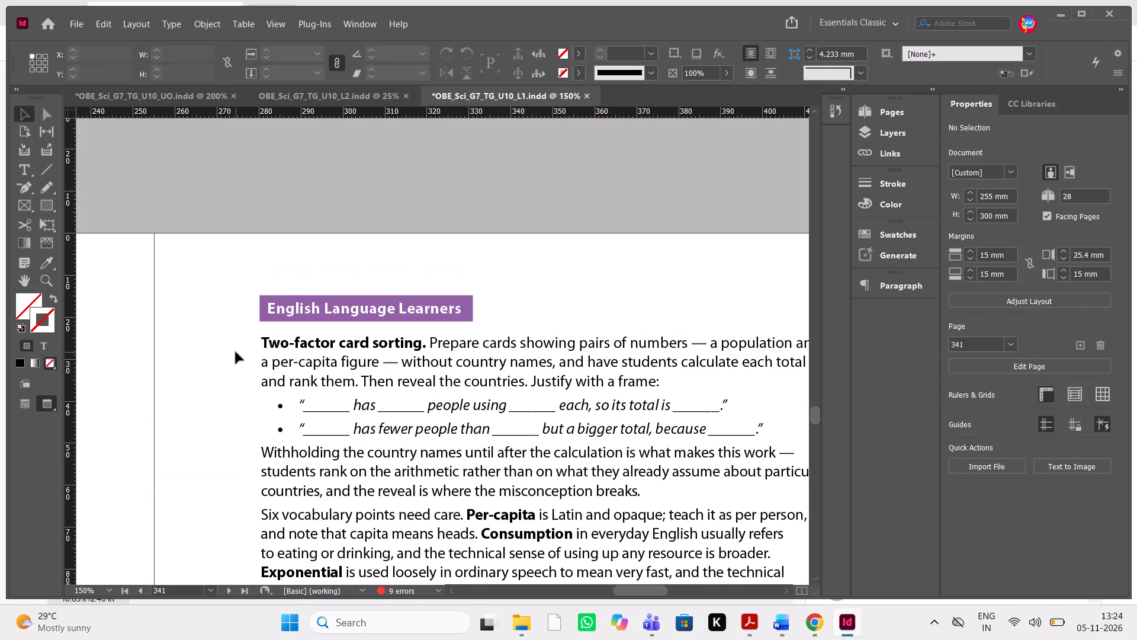
Align the page 341 text frame with the heading's edge and tighten the gap, placing it at X 280.15 mm and Y 23.717 mm.
{"action": "left_click", "coordinate": [343, 376]}
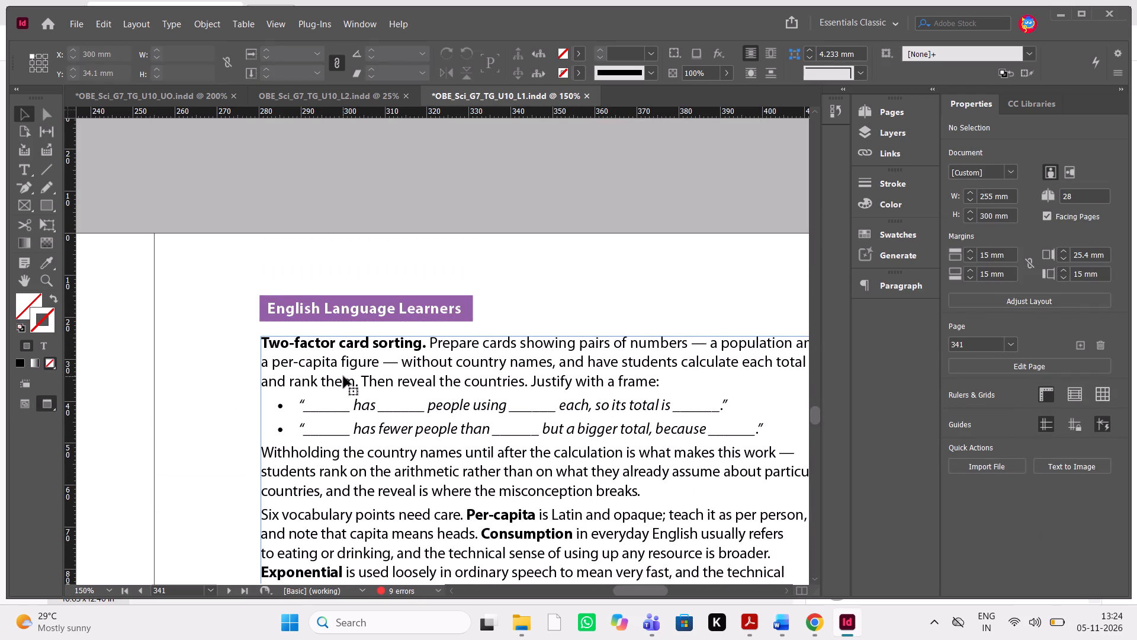
{"action": "key", "text": "Up"}
{"action": "key", "text": "Up"}
{"action": "key", "text": "Up"}
{"action": "key", "text": "Left"}
{"action": "key", "text": "Up"}
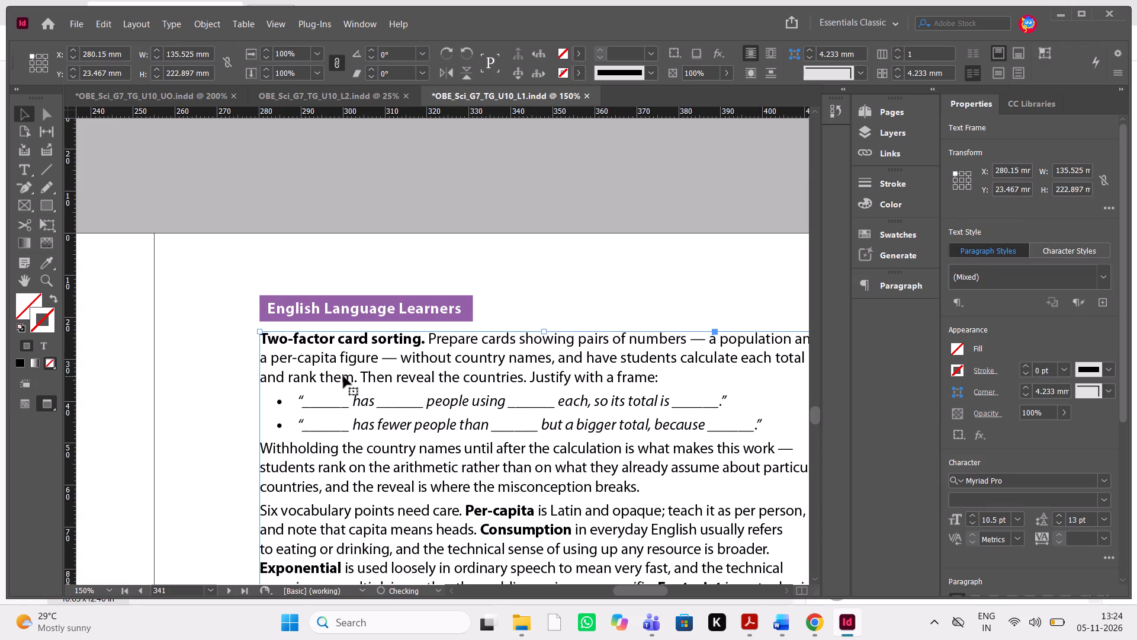
{"action": "scroll", "coordinate": [343, 376], "scroll_direction": "down", "scroll_amount": 1}
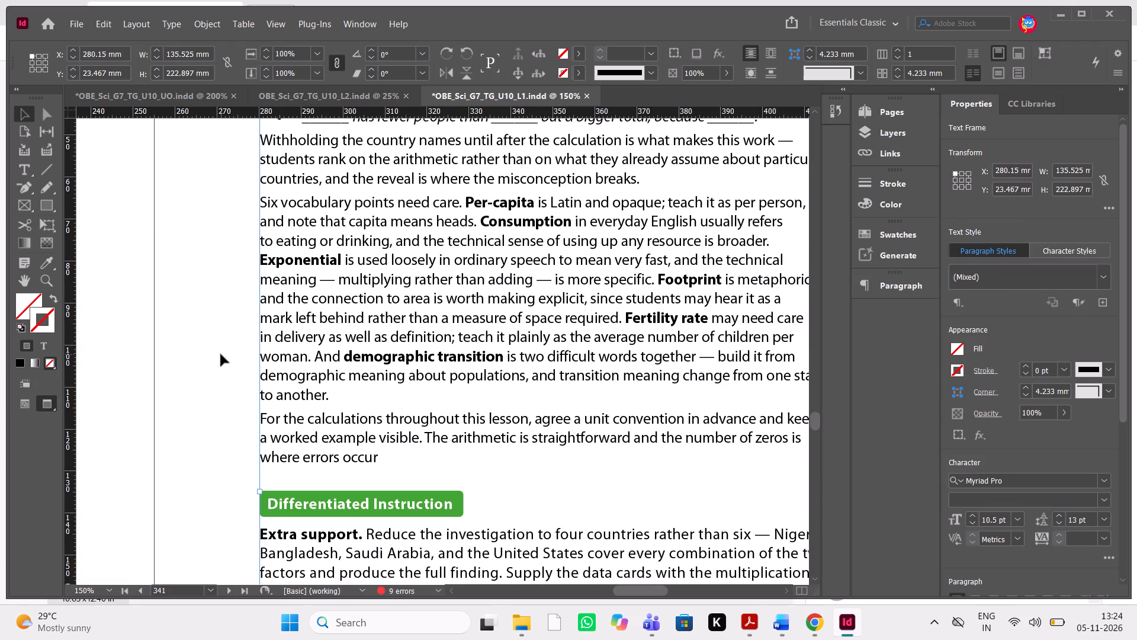
{"action": "left_click", "coordinate": [221, 354]}
{"action": "scroll", "coordinate": [221, 354], "scroll_direction": "up", "scroll_amount": 2}
{"action": "left_click", "coordinate": [223, 357]}
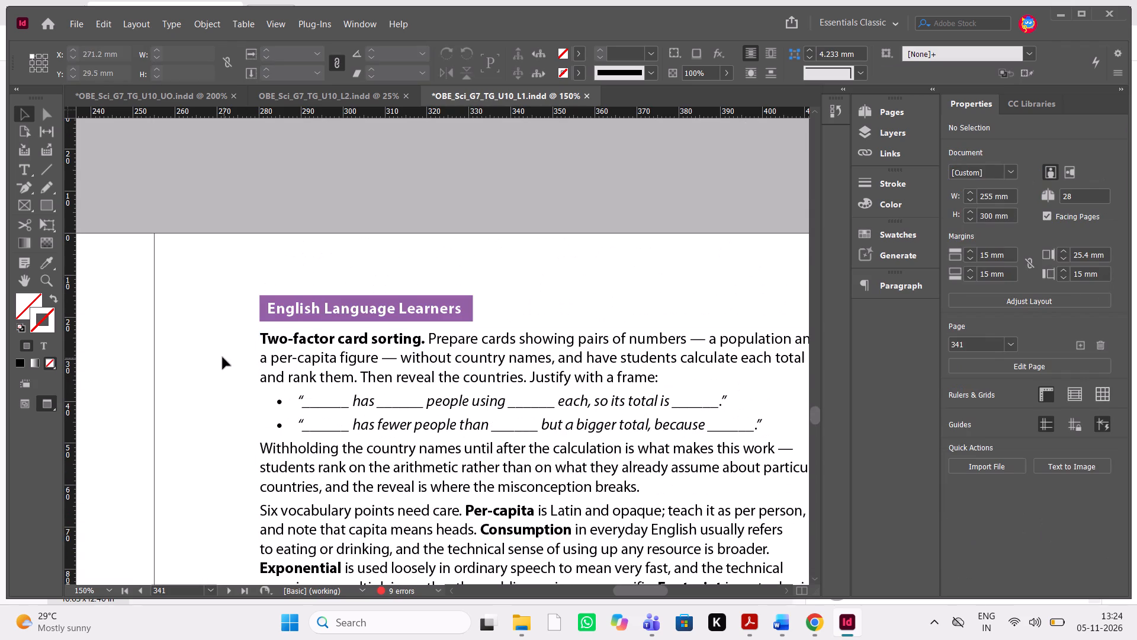
{"action": "type", "text": "ww"}
{"action": "left_click", "coordinate": [354, 353]}
{"action": "key", "text": "Down"}
{"action": "key", "text": "Down"}
{"action": "key", "text": "Up"}
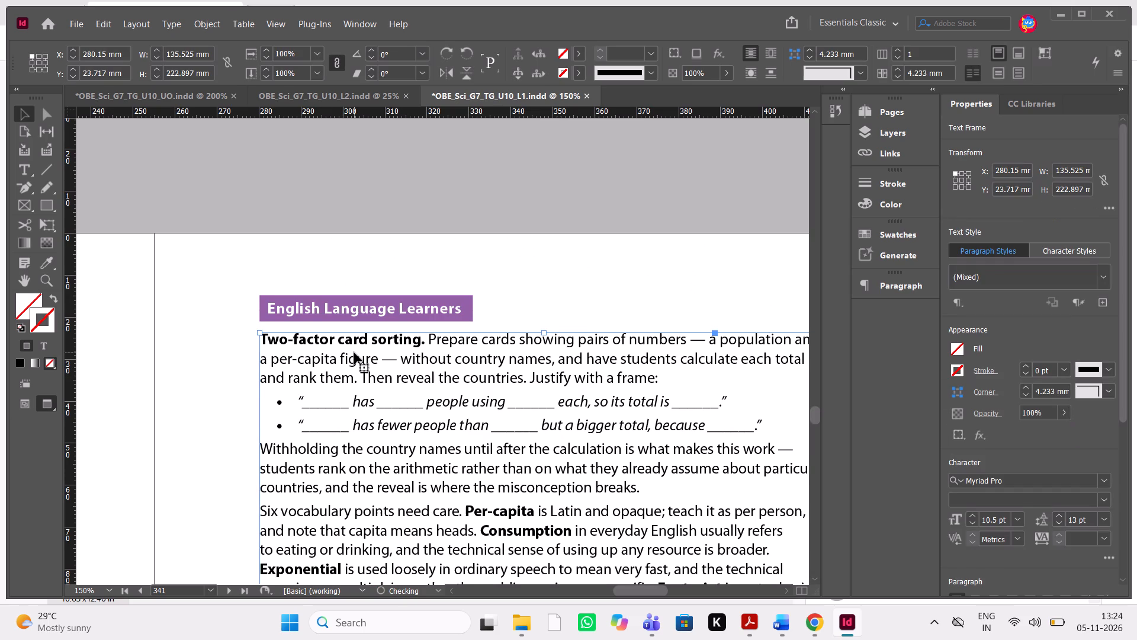
{"action": "left_click", "coordinate": [179, 280]}
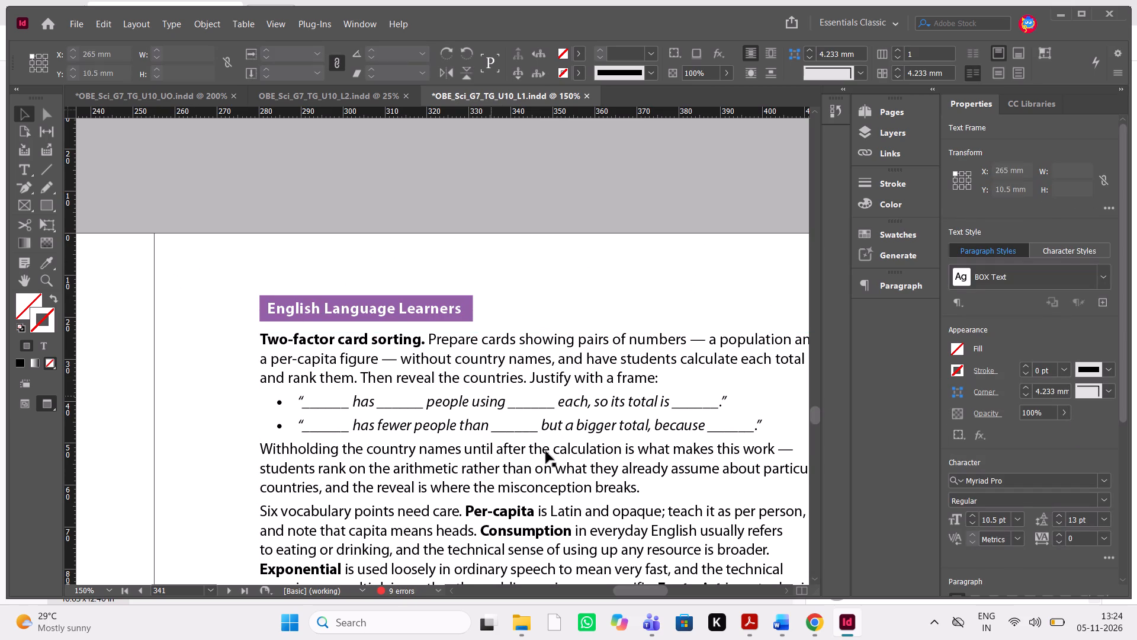
Switch to the review PDF in Acrobat and open the page 47 comment "Place correctly".
{"action": "left_click", "coordinate": [746, 629]}
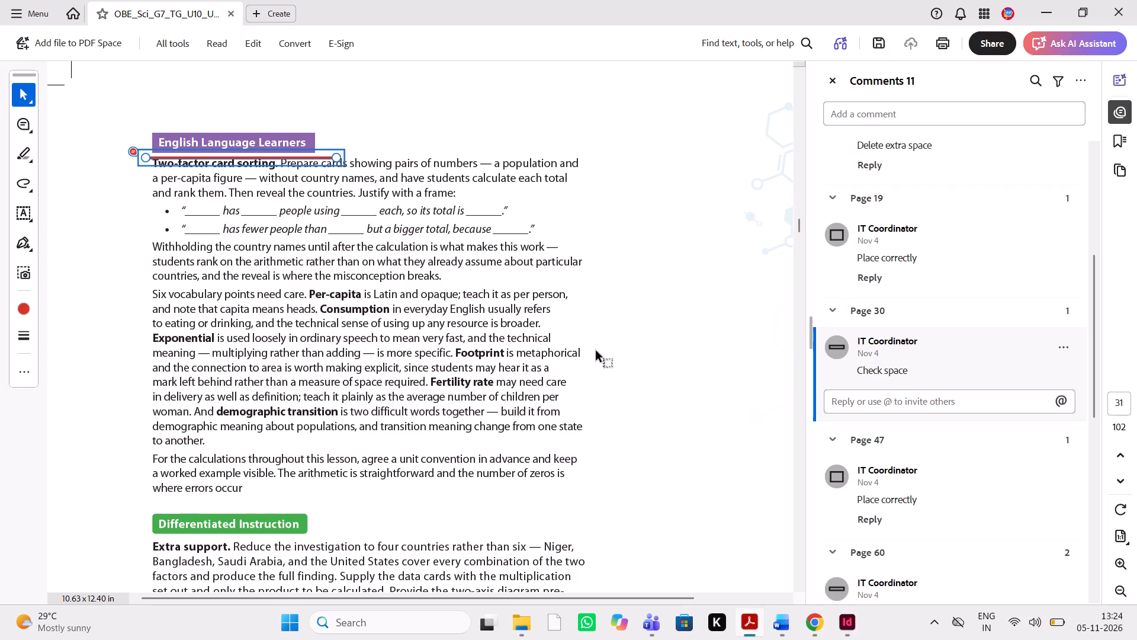
{"action": "left_click", "coordinate": [958, 486]}
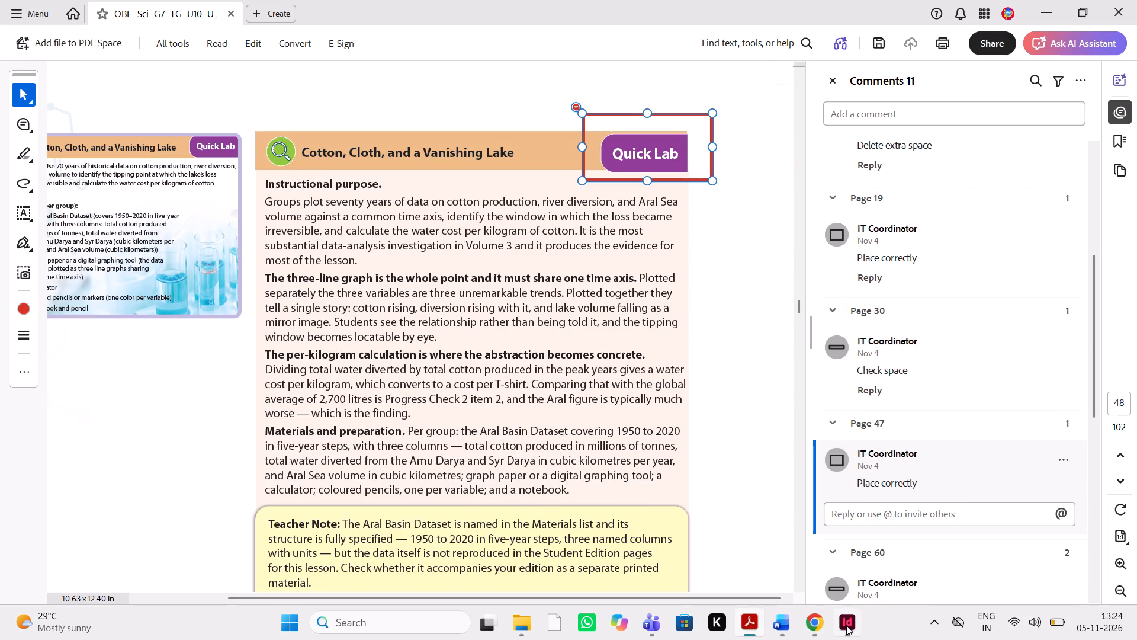
In the Lesson 2 InDesign file, nudge the page 358 Quick Lab label up to the top edge of its orange header bar.
{"action": "left_click", "coordinate": [846, 625]}
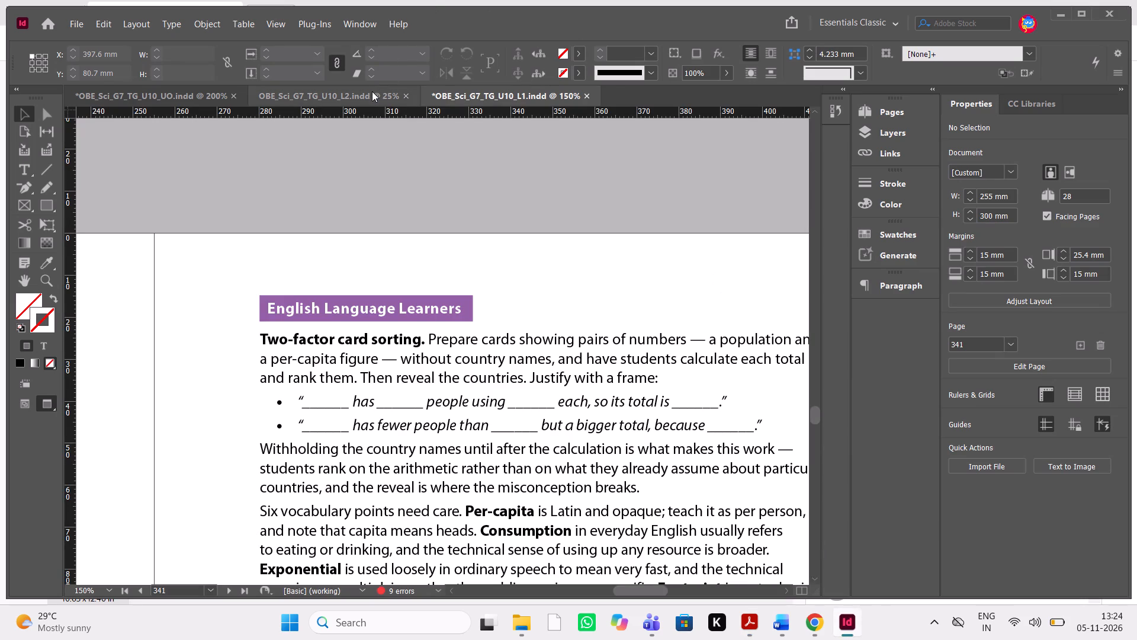
{"action": "left_click", "coordinate": [371, 92]}
{"action": "scroll", "coordinate": [590, 315], "scroll_direction": "up", "scroll_amount": 1}
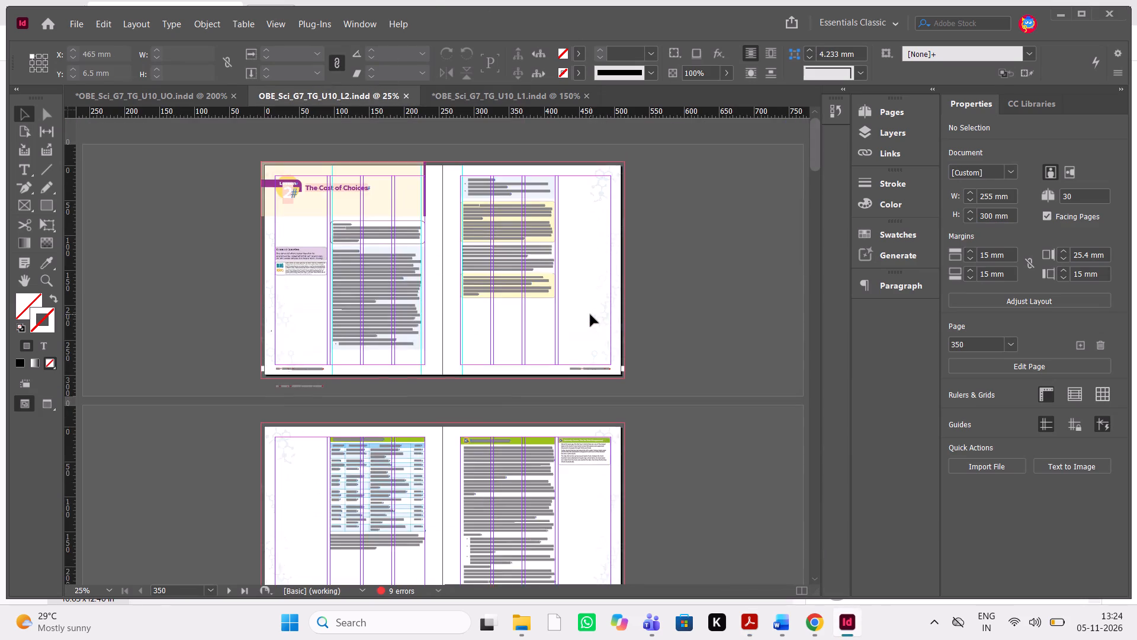
{"action": "scroll", "coordinate": [590, 315], "scroll_direction": "down", "scroll_amount": 20}
{"action": "scroll", "coordinate": [590, 315], "scroll_direction": "down", "scroll_amount": 5}
{"action": "key", "text": "ctrl+equal"}
{"action": "key", "text": "ctrl+equal"}
{"action": "key", "text": "ctrl+equal"}
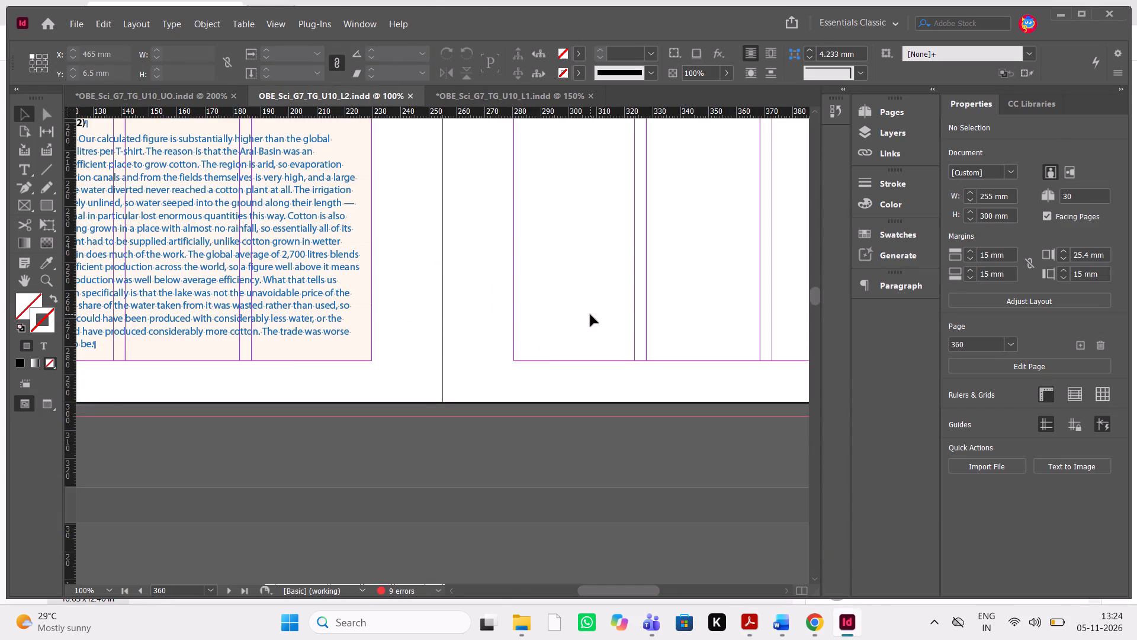
{"action": "scroll", "coordinate": [590, 315], "scroll_direction": "up", "scroll_amount": 7}
{"action": "scroll", "coordinate": [590, 315], "scroll_direction": "down", "scroll_amount": 1}
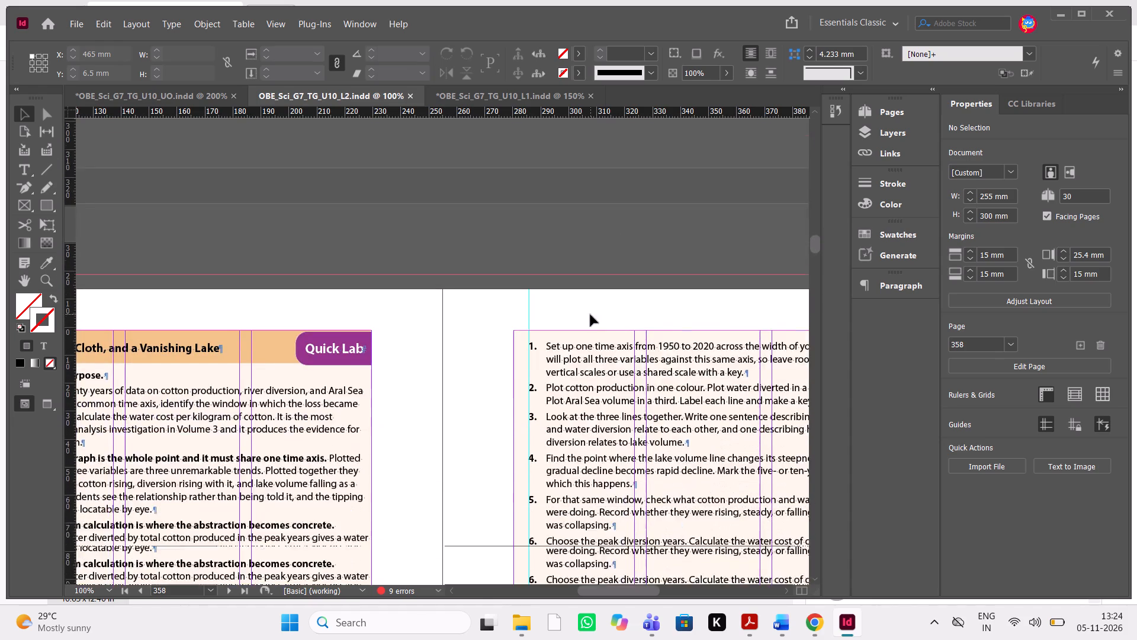
{"action": "scroll", "coordinate": [590, 315], "scroll_direction": "down", "scroll_amount": 1}
{"action": "left_click", "coordinate": [351, 305]}
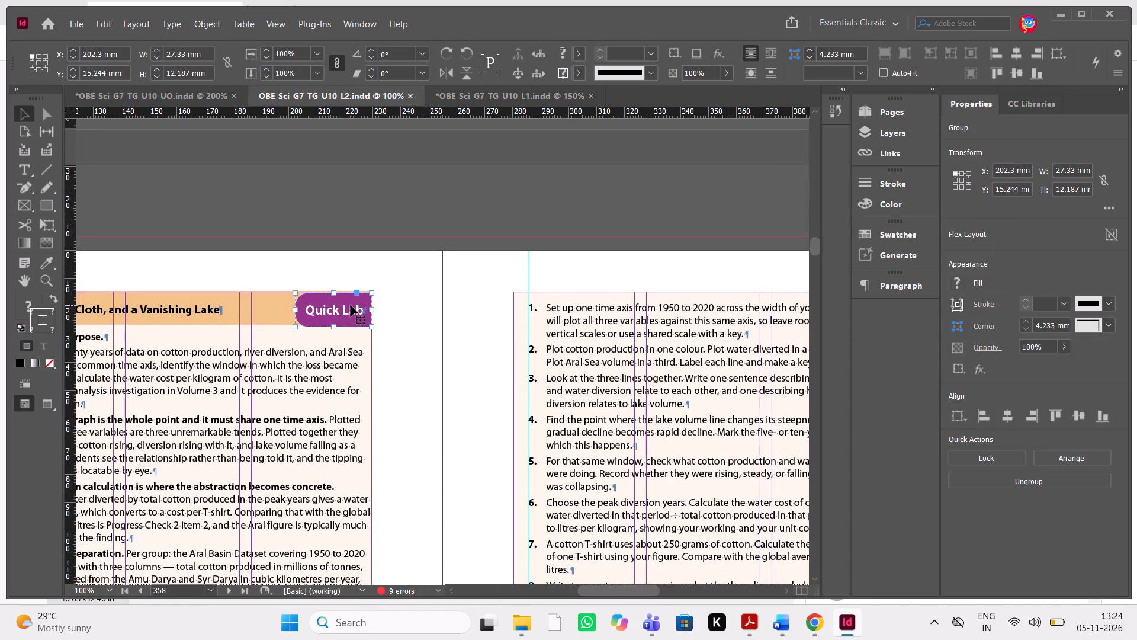
{"action": "key", "text": "ctrl+equal"}
{"action": "key", "text": "ctrl+equal"}
{"action": "key", "text": "ctrl+equal"}
{"action": "key", "text": "Up"}
{"action": "key", "text": "Up"}
{"action": "key", "text": "Up"}
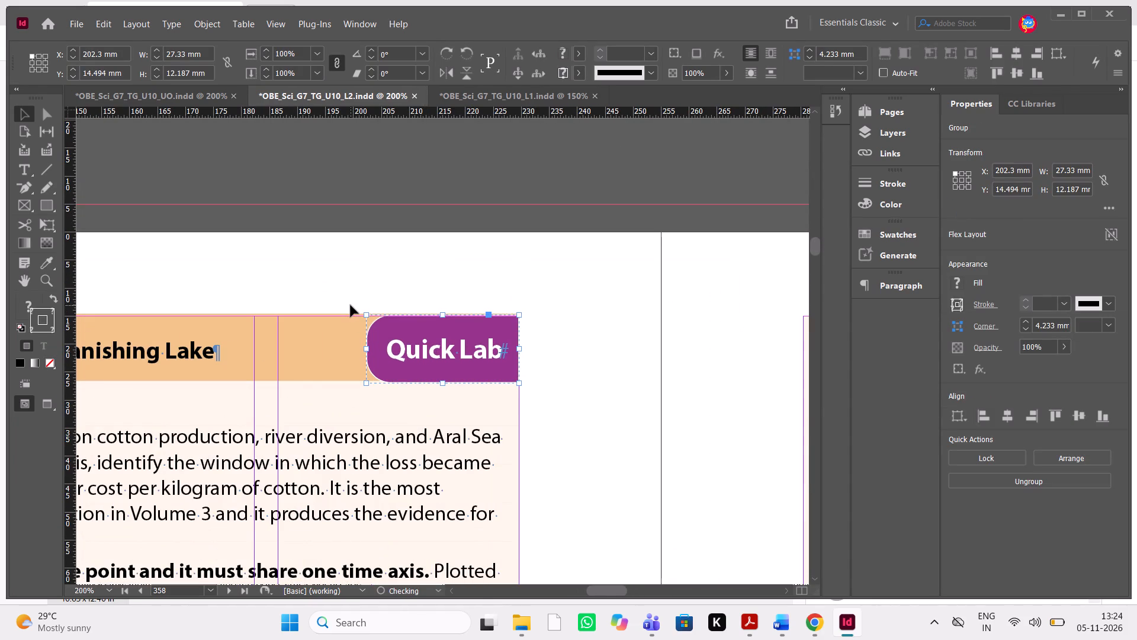
{"action": "key", "text": "Down"}
{"action": "key", "text": "Up"}
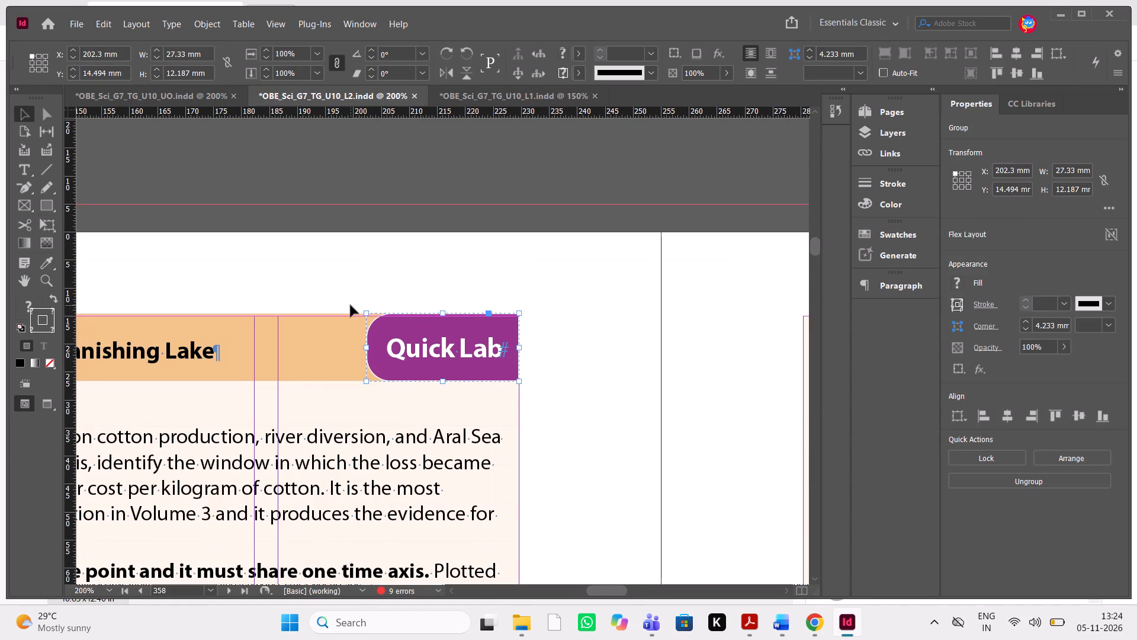
{"action": "key", "text": "Down"}
{"action": "left_click", "coordinate": [617, 305]}
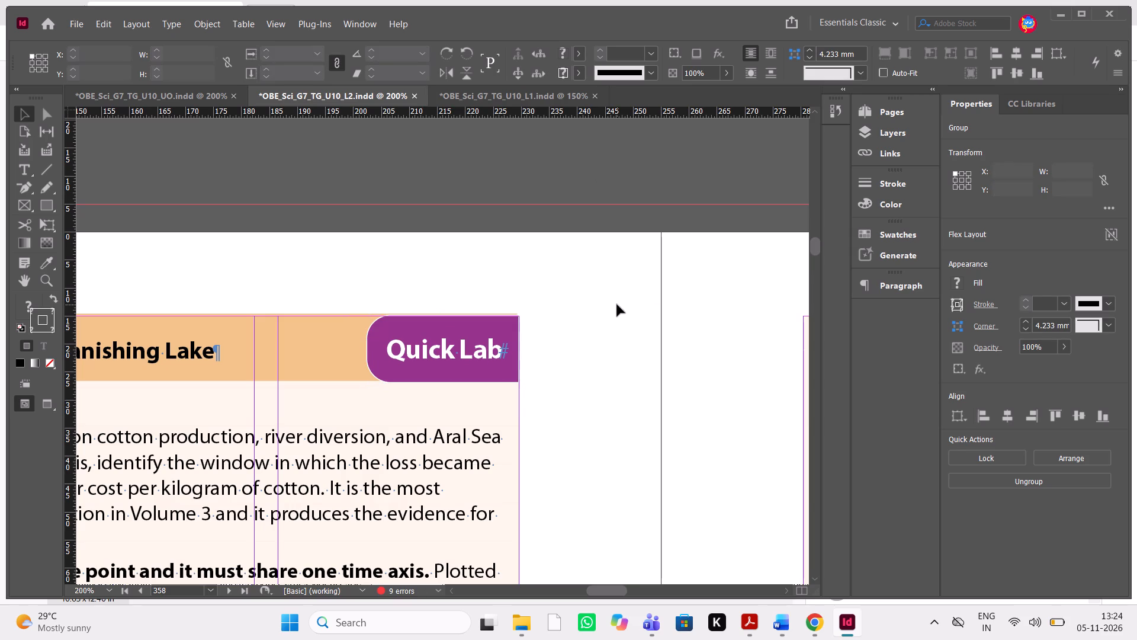
Fine-tune the Quick Lab label's vertical position on the Cotton, Cloth, and a Vanishing Lake header to Y 14.494 mm.
{"action": "left_click", "coordinate": [490, 357]}
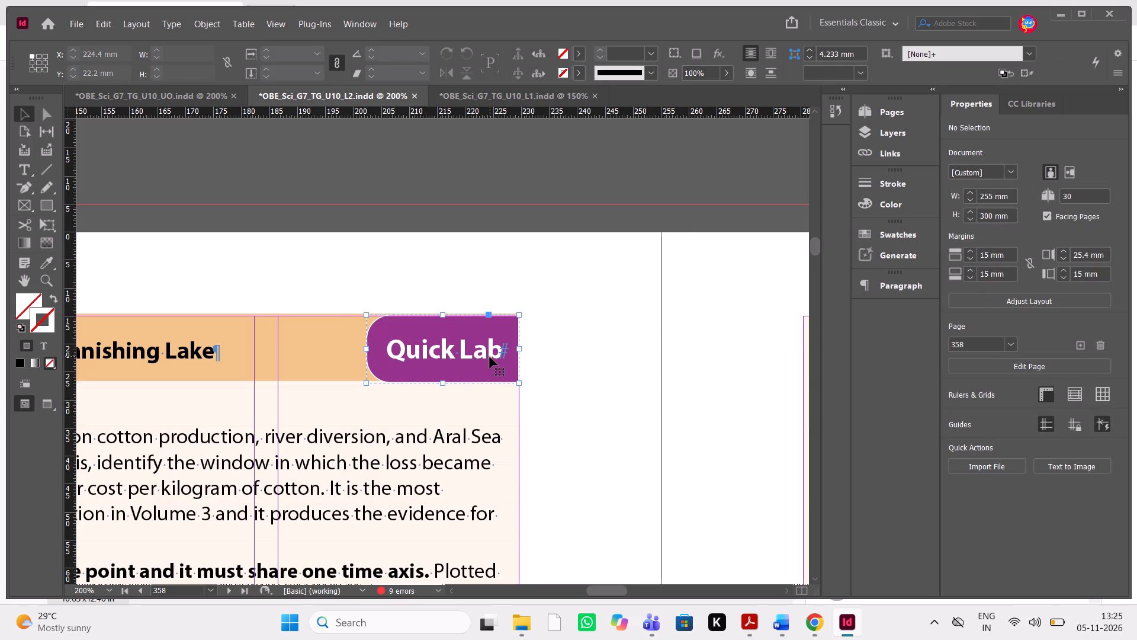
{"action": "key", "text": "Down"}
{"action": "key", "text": "Down"}
{"action": "key", "text": "Down"}
{"action": "key", "text": "Down"}
{"action": "key", "text": "Down"}
{"action": "key", "text": "Up"}
{"action": "key", "text": "Up"}
{"action": "key", "text": "Up"}
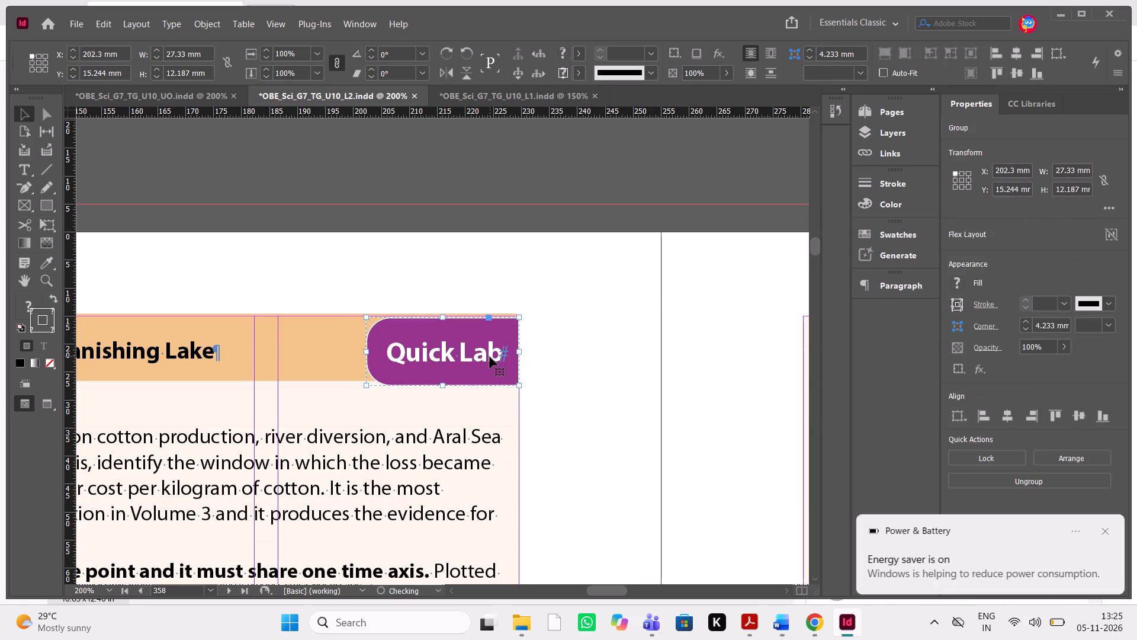
{"action": "key", "text": "Up"}
{"action": "key", "text": "Up"}
{"action": "key", "text": "Up"}
{"action": "left_click", "coordinate": [600, 325]}
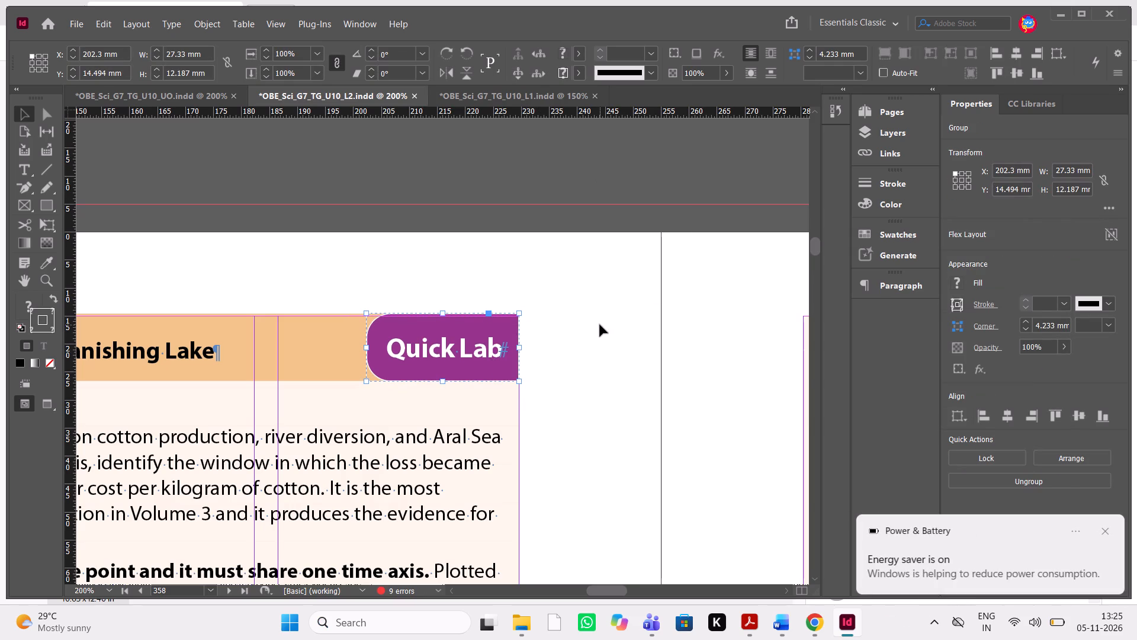
Switch to the review PDF in Acrobat and examine the page 60 comment "Check space" and the marked last line "believe.".
{"action": "scroll", "coordinate": [600, 325], "scroll_direction": "left", "scroll_amount": 1}
{"action": "scroll", "coordinate": [600, 325], "scroll_direction": "down", "scroll_amount": 1}
{"action": "key", "text": "ctrl+minus"}
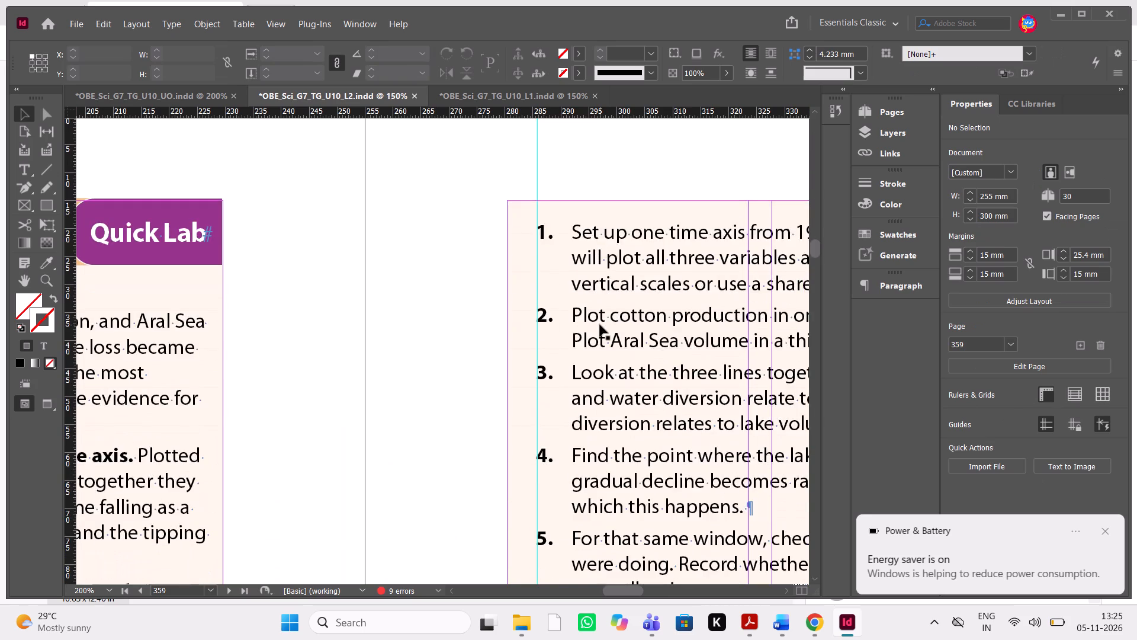
{"action": "key", "text": "ctrl+minus"}
{"action": "key", "text": "ctrl+minus"}
{"action": "key", "text": "ctrl+minus"}
{"action": "key", "text": "ctrl+minus"}
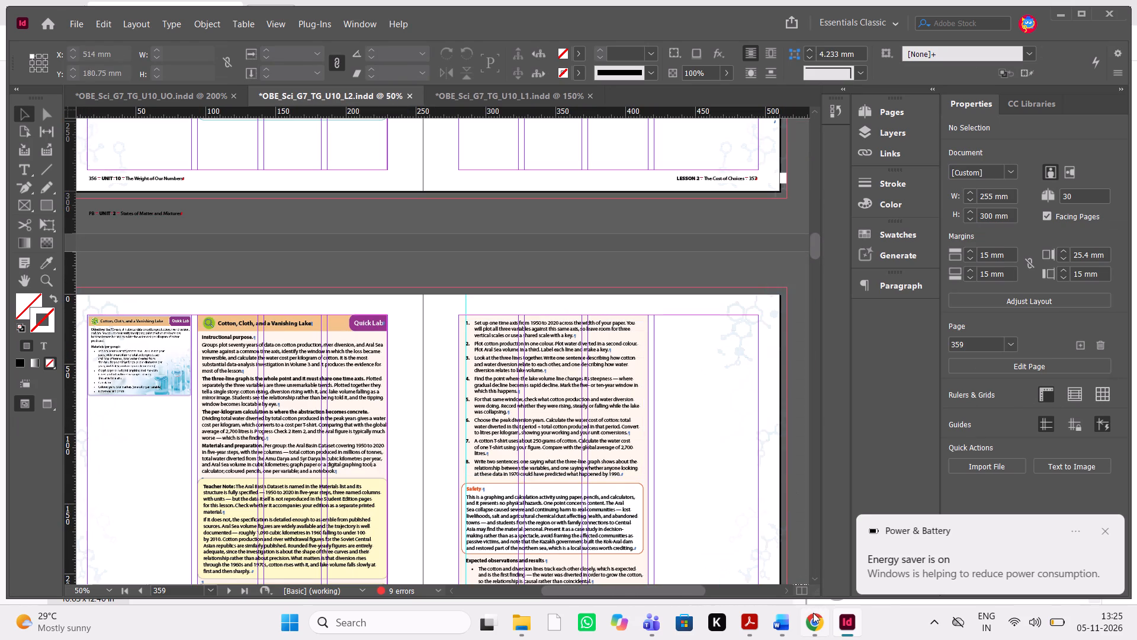
{"action": "left_click", "coordinate": [755, 619]}
{"action": "left_click", "coordinate": [983, 379]}
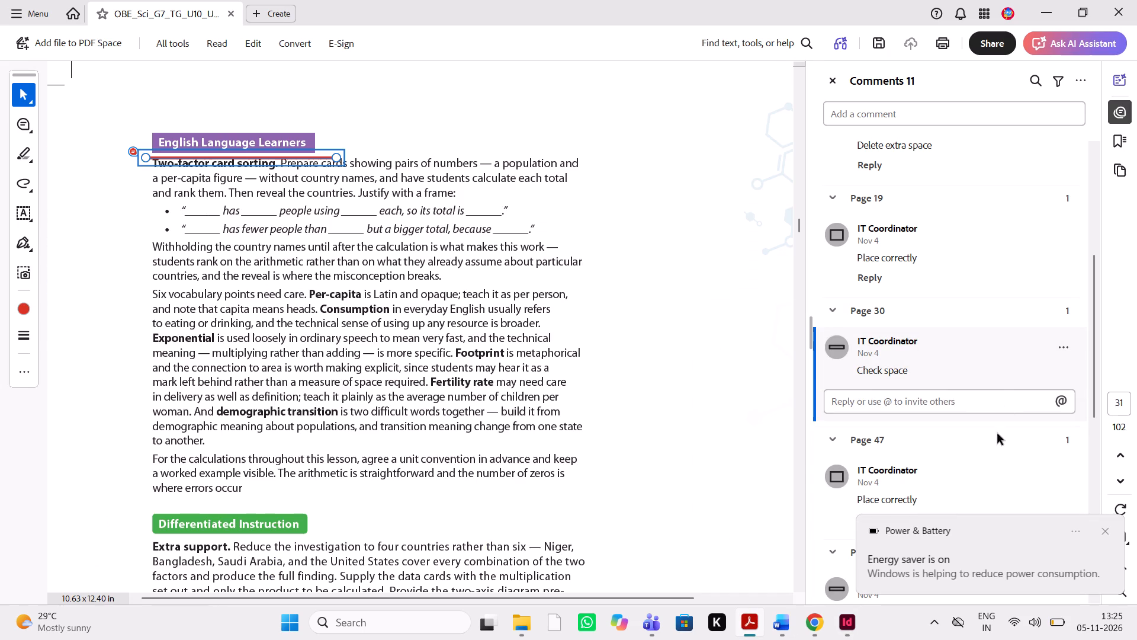
{"action": "left_click", "coordinate": [911, 492]}
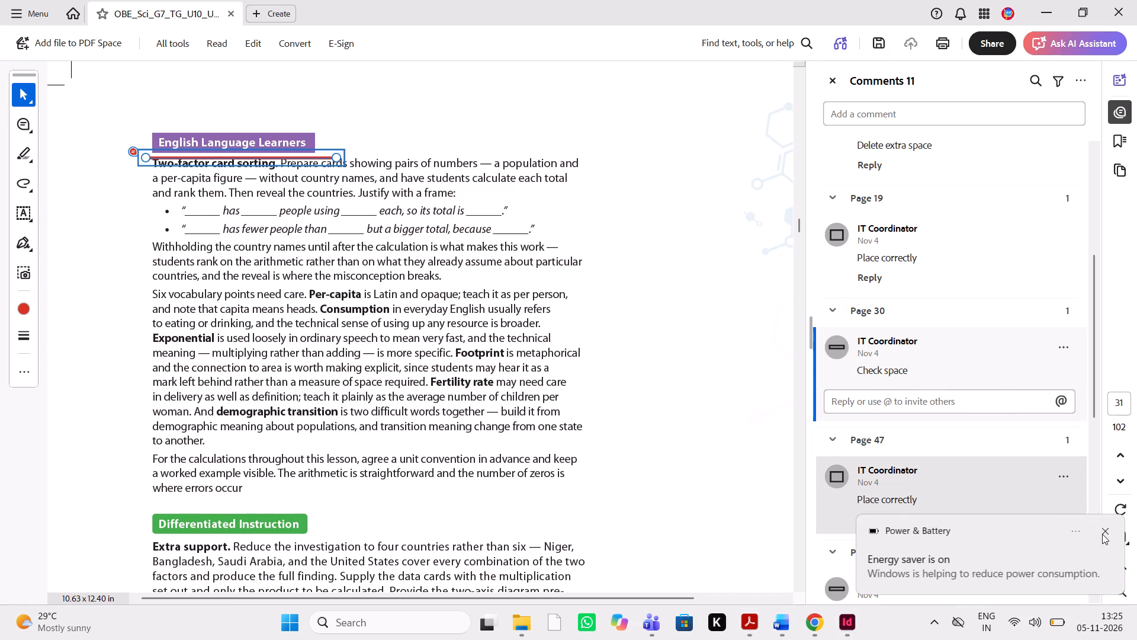
{"action": "left_click", "coordinate": [1102, 534]}
{"action": "scroll", "coordinate": [971, 533], "scroll_direction": "down", "scroll_amount": 1}
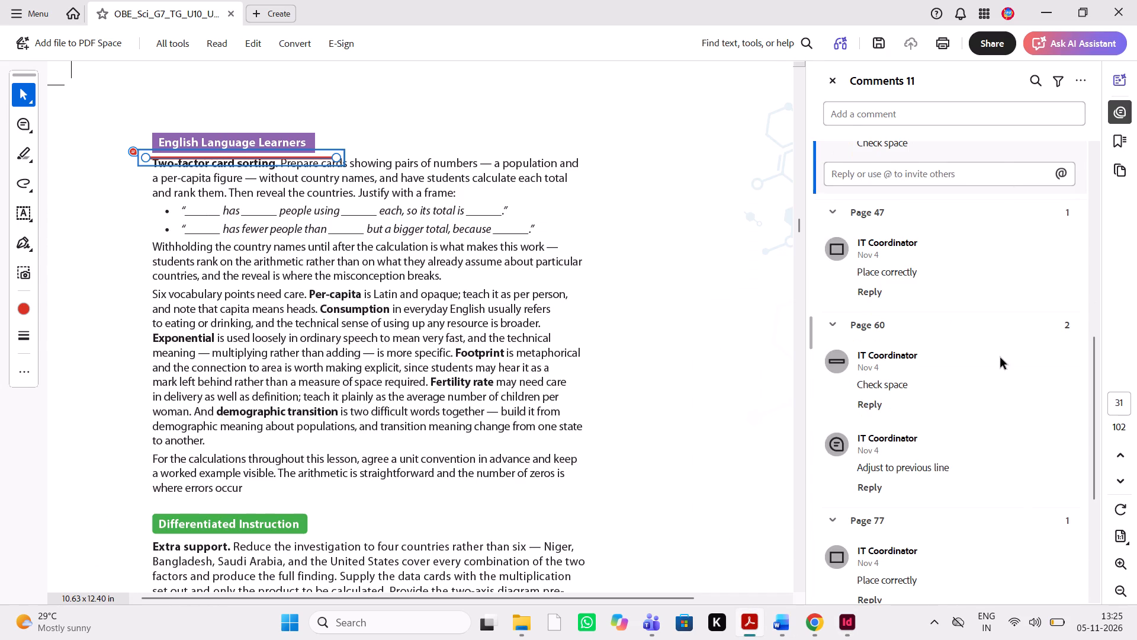
{"action": "left_click", "coordinate": [924, 376]}
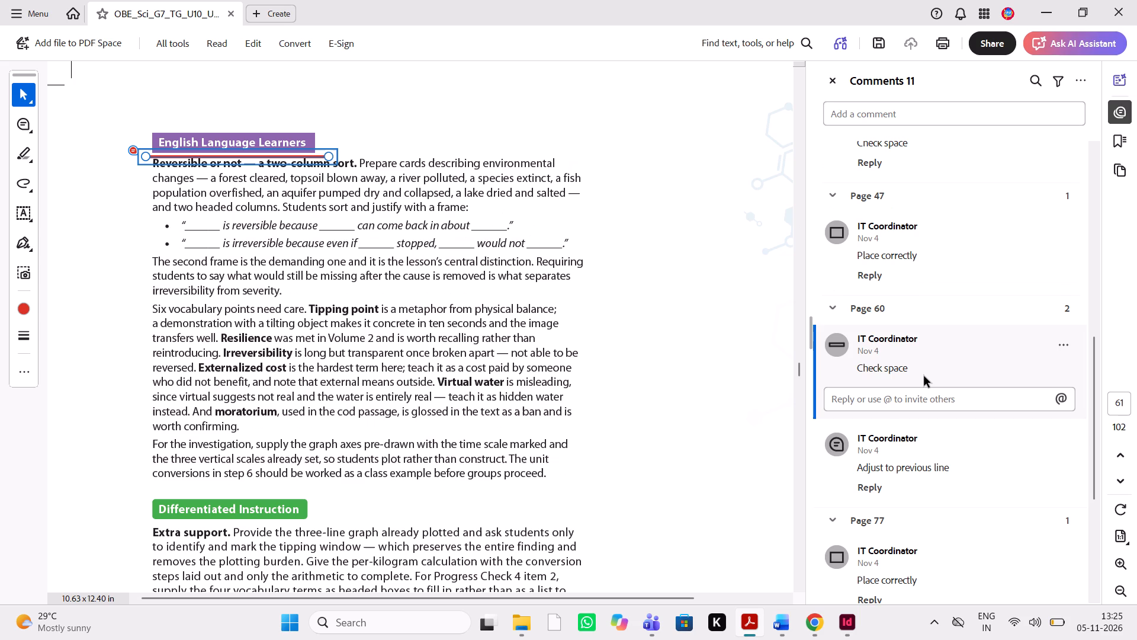
{"action": "scroll", "coordinate": [608, 466], "scroll_direction": "down", "scroll_amount": 4}
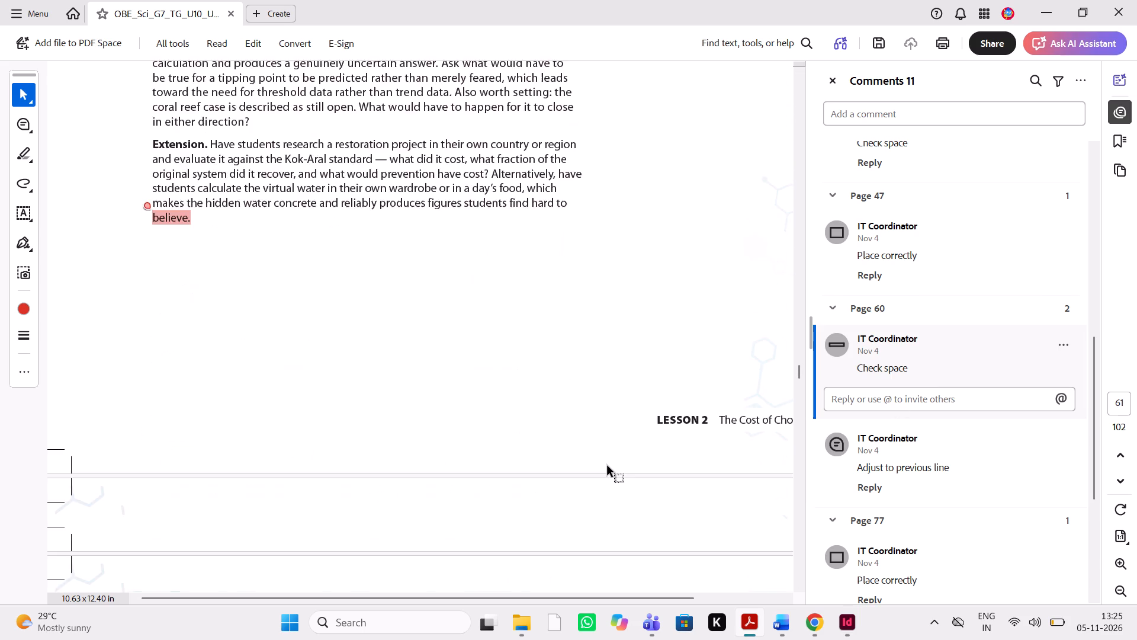
{"action": "scroll", "coordinate": [608, 466], "scroll_direction": "up", "scroll_amount": 3}
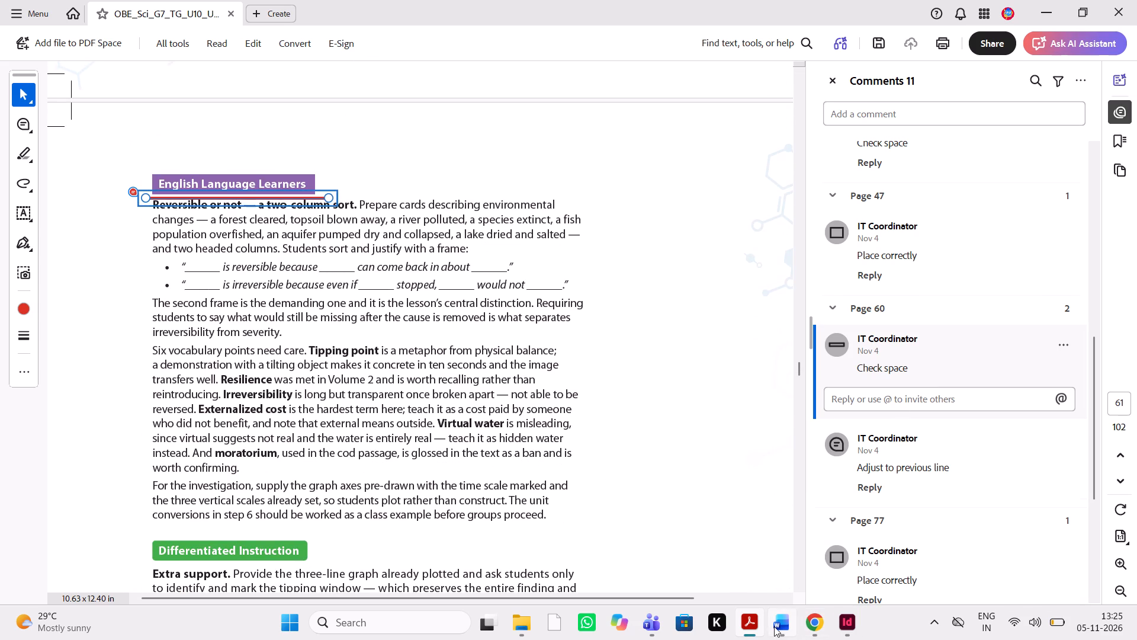
In the Lesson 2 InDesign file, set the tracking of the page 371 Extension paragraph to 5.
{"action": "left_click", "coordinate": [774, 626]}
{"action": "left_click", "coordinate": [855, 632]}
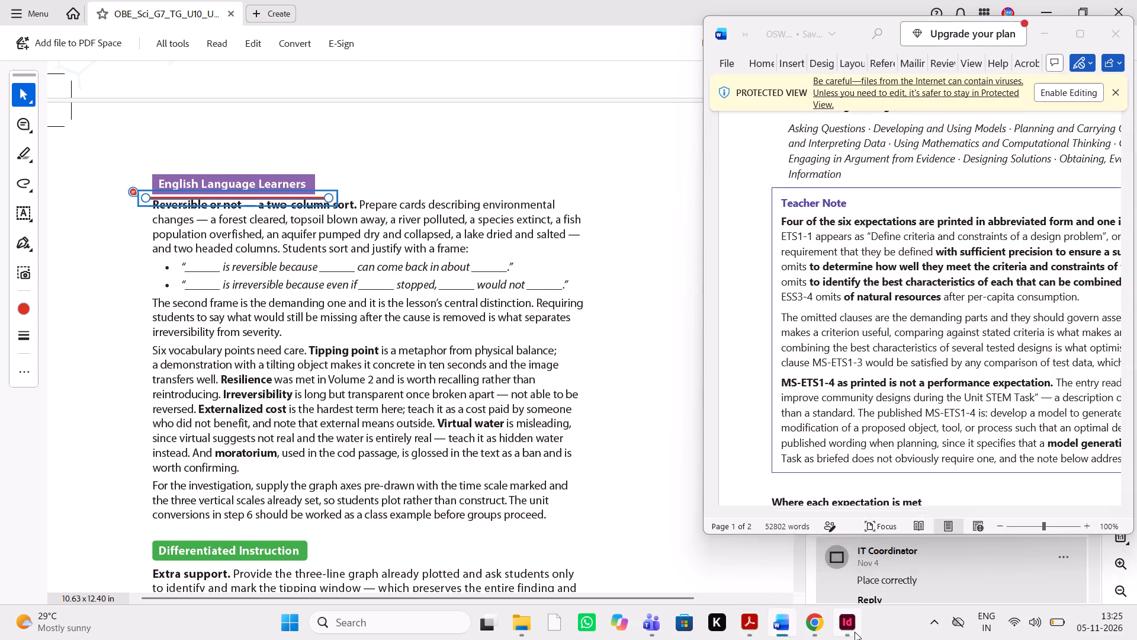
{"action": "left_click", "coordinate": [827, 542]}
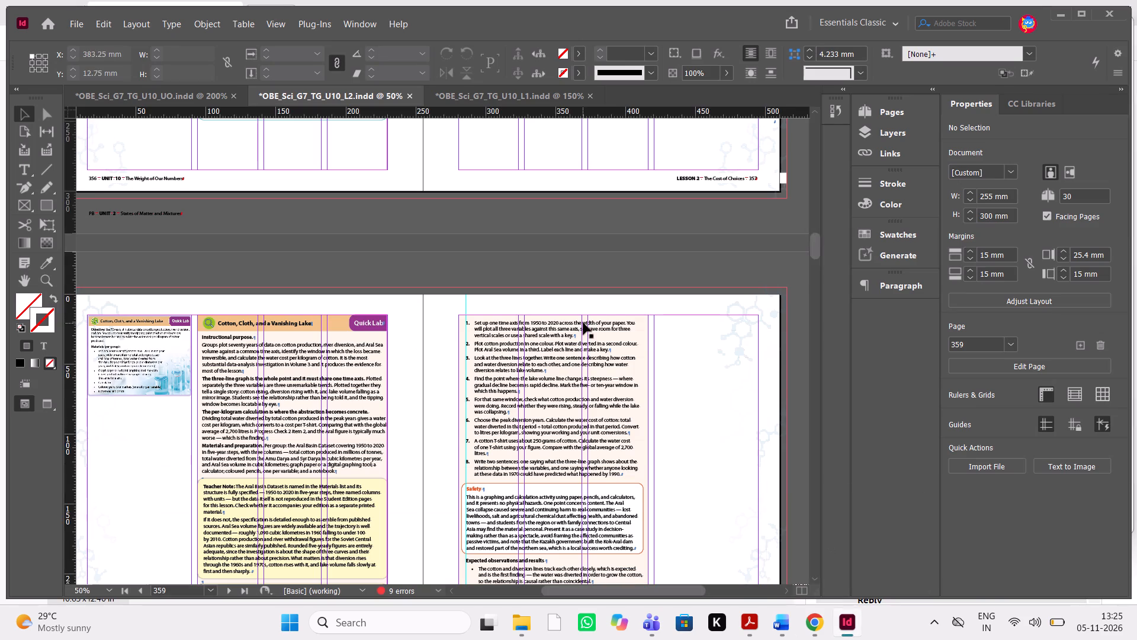
{"action": "scroll", "coordinate": [583, 323], "scroll_direction": "down", "scroll_amount": 9}
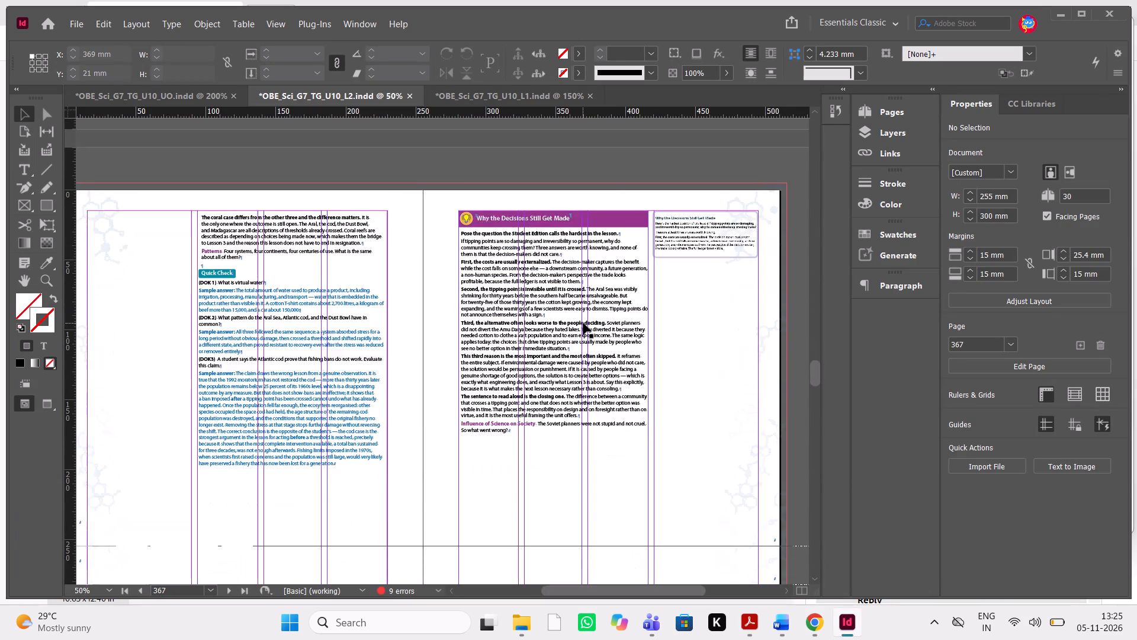
{"action": "scroll", "coordinate": [583, 323], "scroll_direction": "down", "scroll_amount": 9}
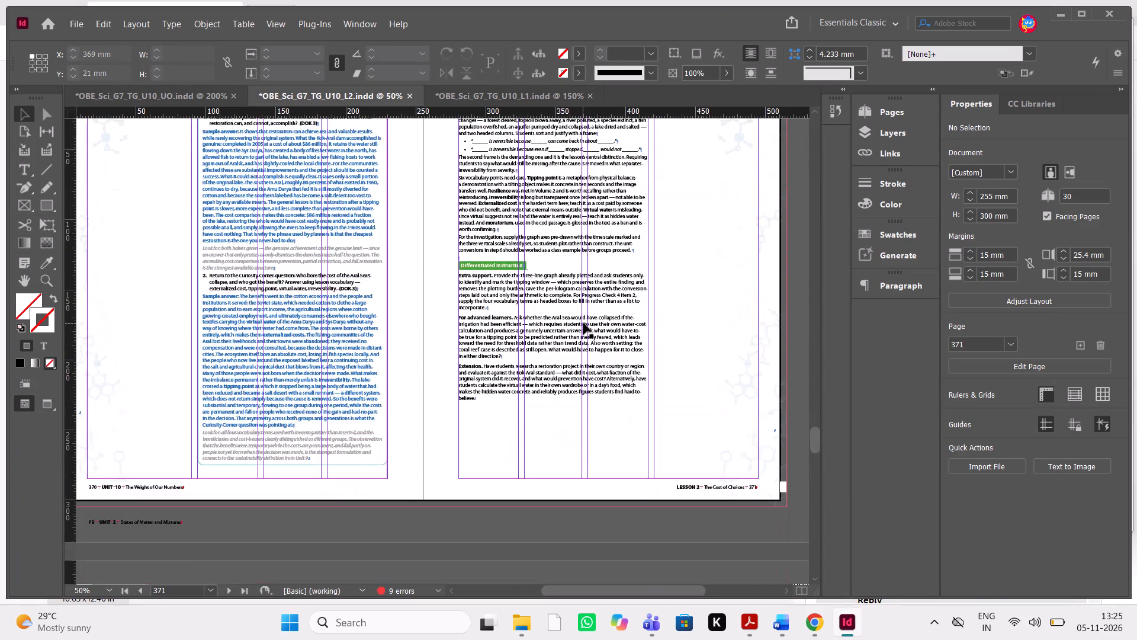
{"action": "key", "text": "ctrl+equal"}
{"action": "key", "text": "ctrl+equal"}
{"action": "key", "text": "ctrl+equal"}
{"action": "key", "text": "ctrl+equal"}
{"action": "scroll", "coordinate": [583, 323], "scroll_direction": "left", "scroll_amount": 1}
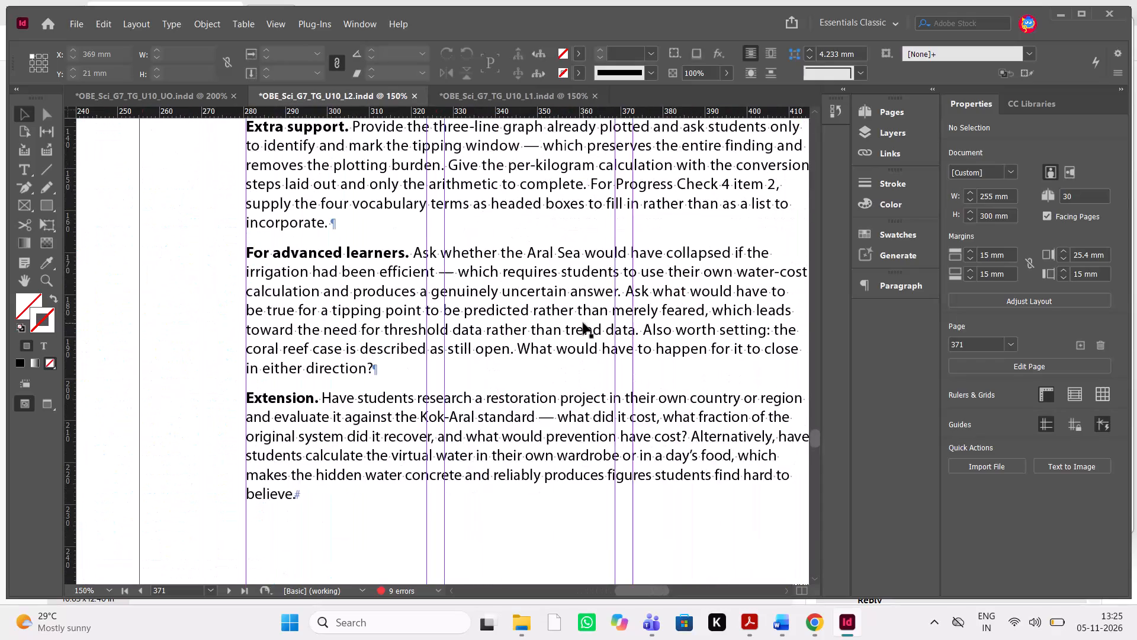
{"action": "scroll", "coordinate": [583, 323], "scroll_direction": "down", "scroll_amount": 1}
{"action": "triple_click", "coordinate": [325, 380]}
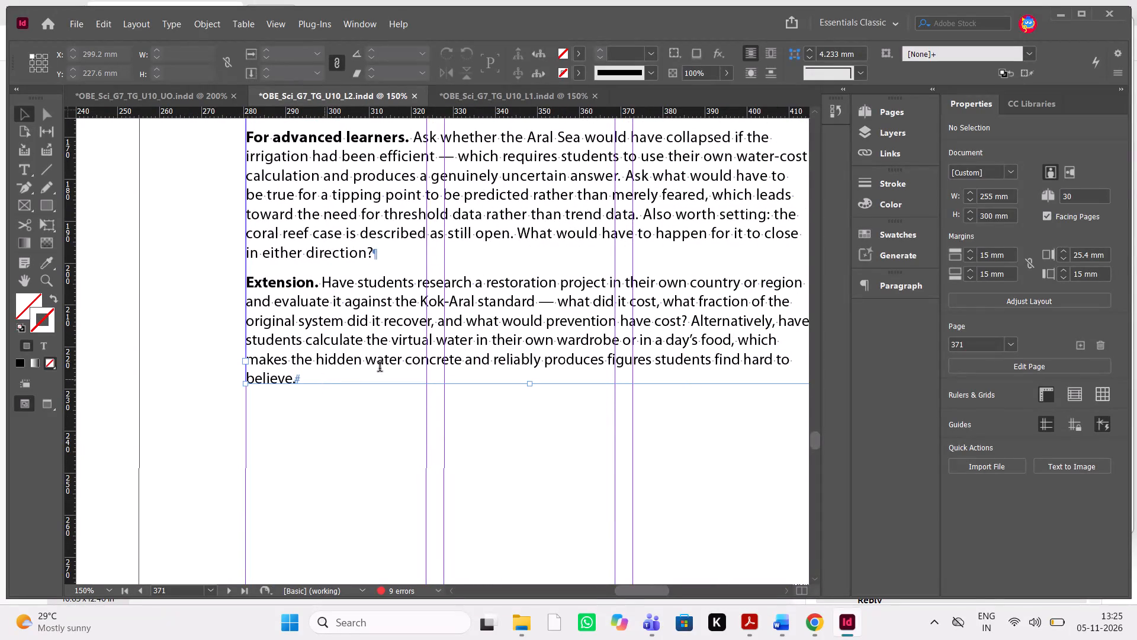
{"action": "left_click_drag", "start_coordinate": [373, 375], "coordinate": [225, 287]}
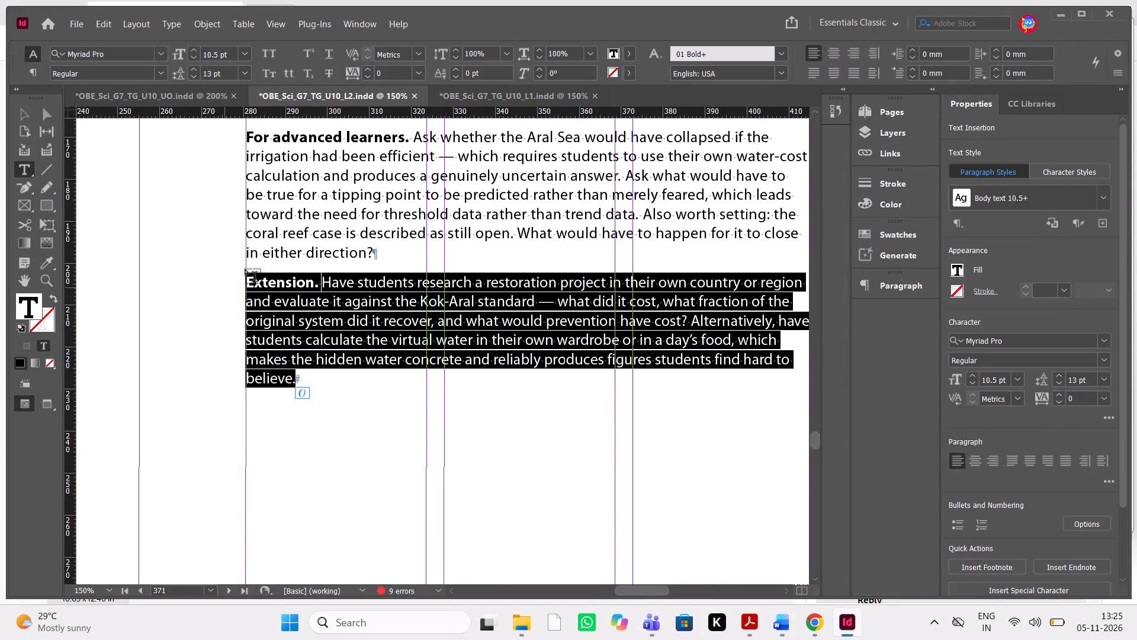
{"action": "left_click", "coordinate": [1107, 400]}
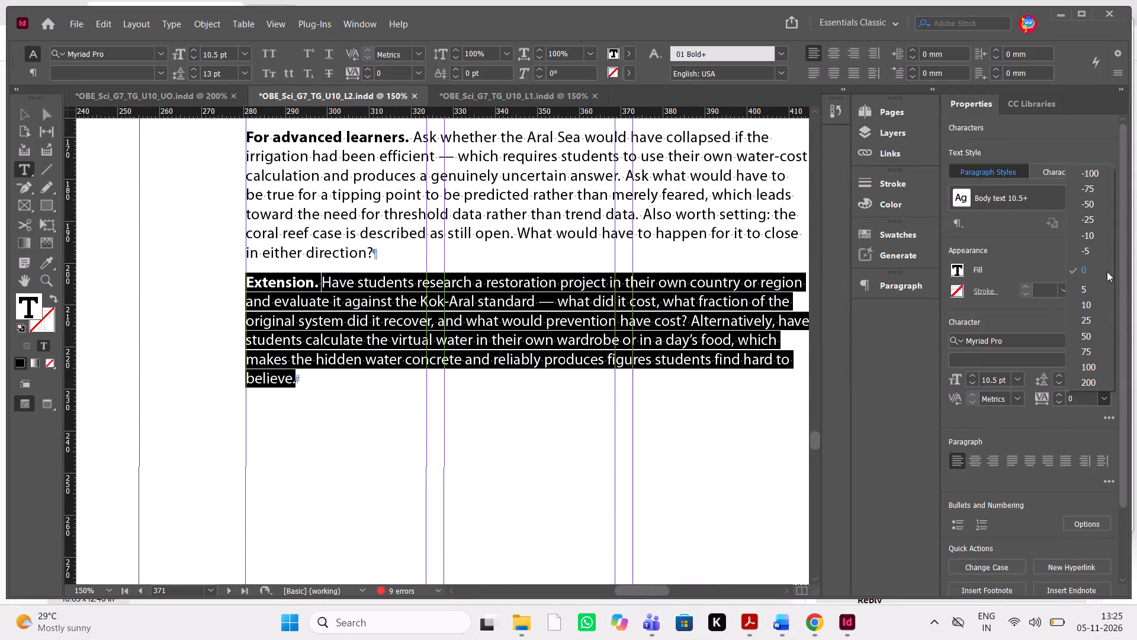
{"action": "left_click", "coordinate": [1097, 251]}
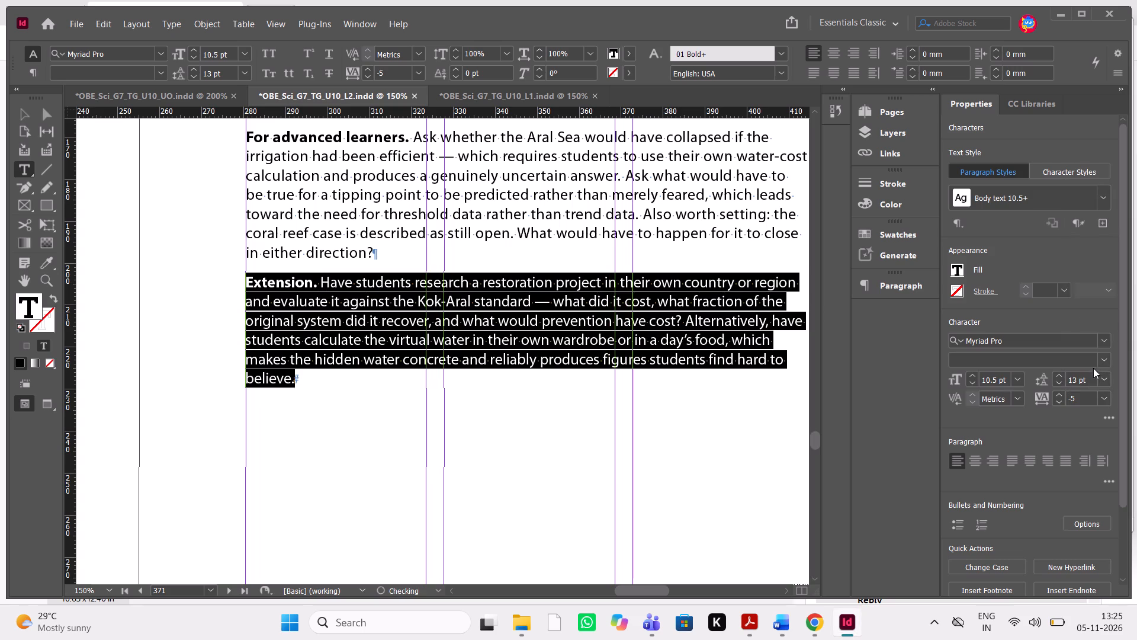
{"action": "left_click", "coordinate": [1100, 398]}
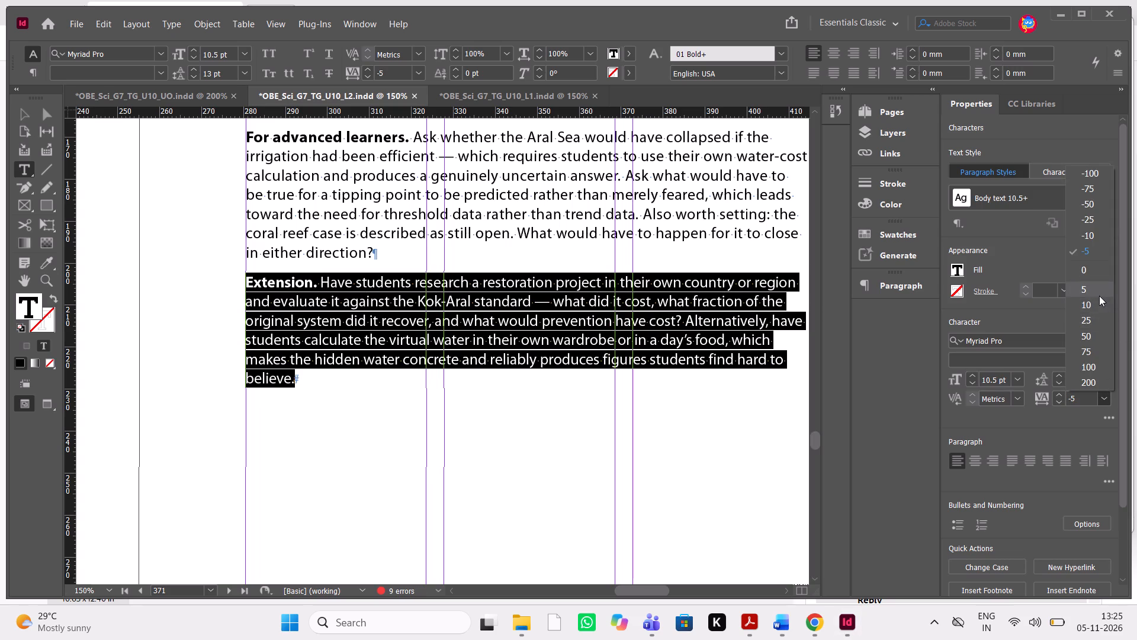
{"action": "left_click", "coordinate": [1098, 296]}
{"action": "left_click", "coordinate": [600, 409]}
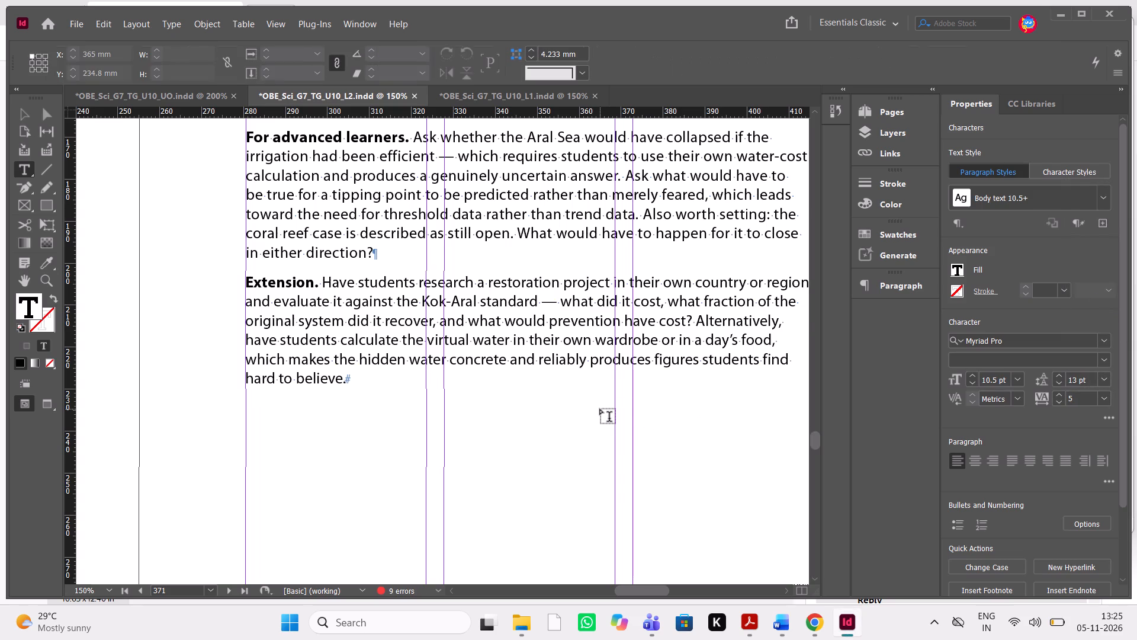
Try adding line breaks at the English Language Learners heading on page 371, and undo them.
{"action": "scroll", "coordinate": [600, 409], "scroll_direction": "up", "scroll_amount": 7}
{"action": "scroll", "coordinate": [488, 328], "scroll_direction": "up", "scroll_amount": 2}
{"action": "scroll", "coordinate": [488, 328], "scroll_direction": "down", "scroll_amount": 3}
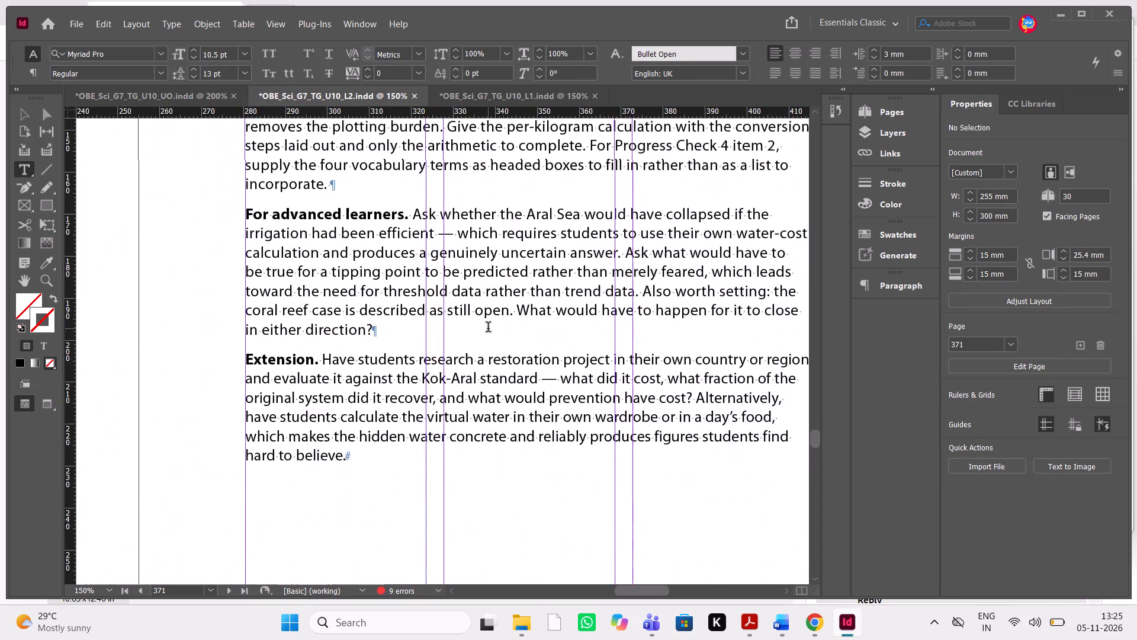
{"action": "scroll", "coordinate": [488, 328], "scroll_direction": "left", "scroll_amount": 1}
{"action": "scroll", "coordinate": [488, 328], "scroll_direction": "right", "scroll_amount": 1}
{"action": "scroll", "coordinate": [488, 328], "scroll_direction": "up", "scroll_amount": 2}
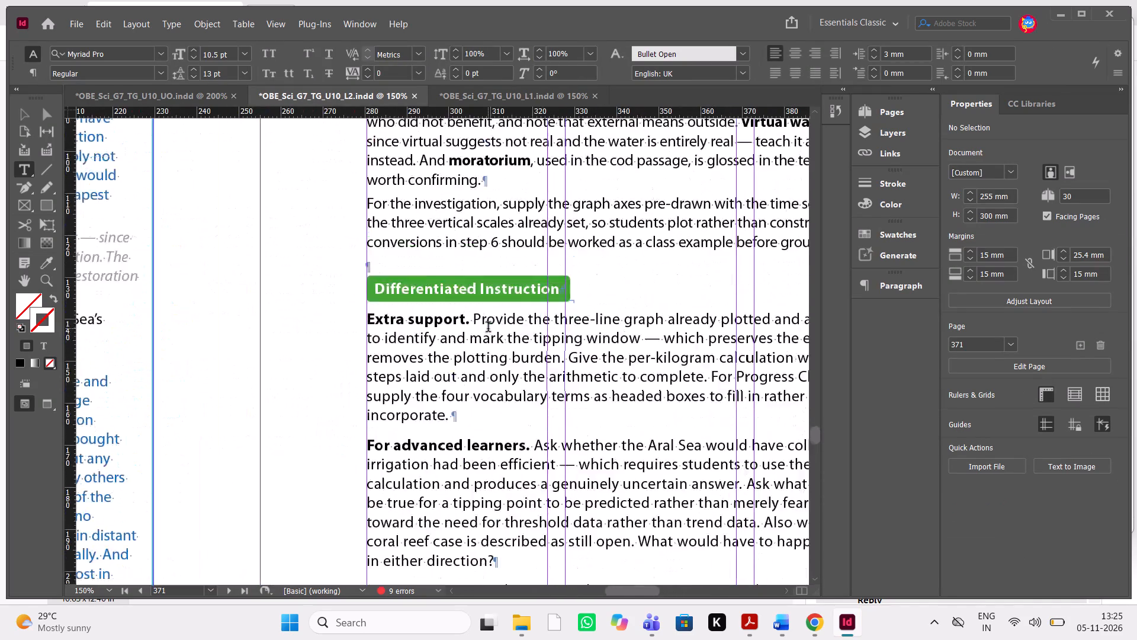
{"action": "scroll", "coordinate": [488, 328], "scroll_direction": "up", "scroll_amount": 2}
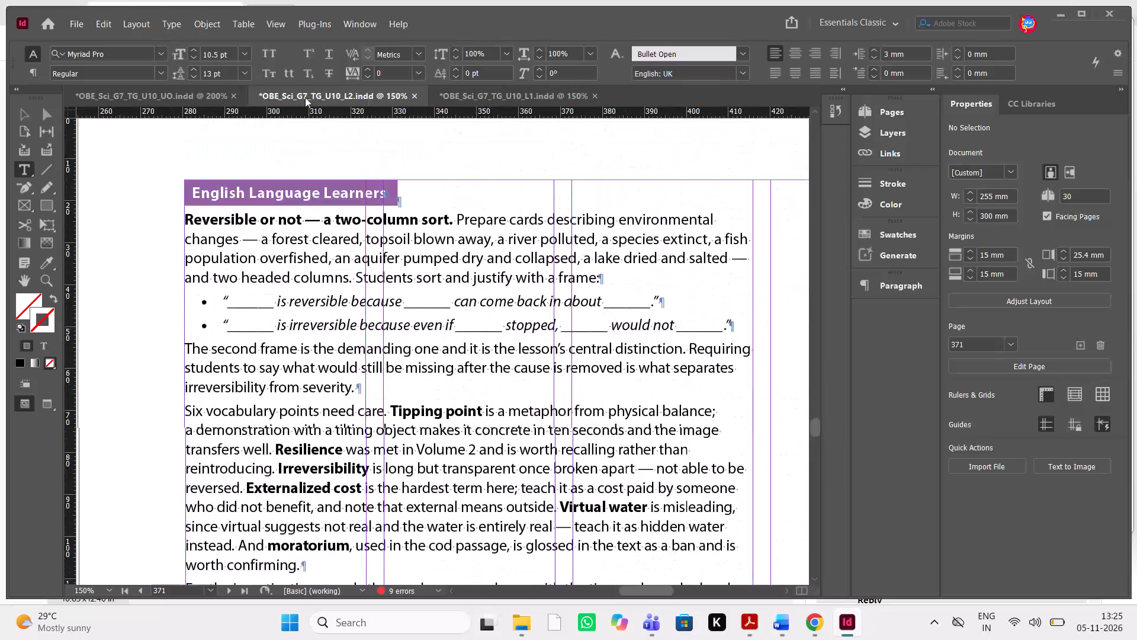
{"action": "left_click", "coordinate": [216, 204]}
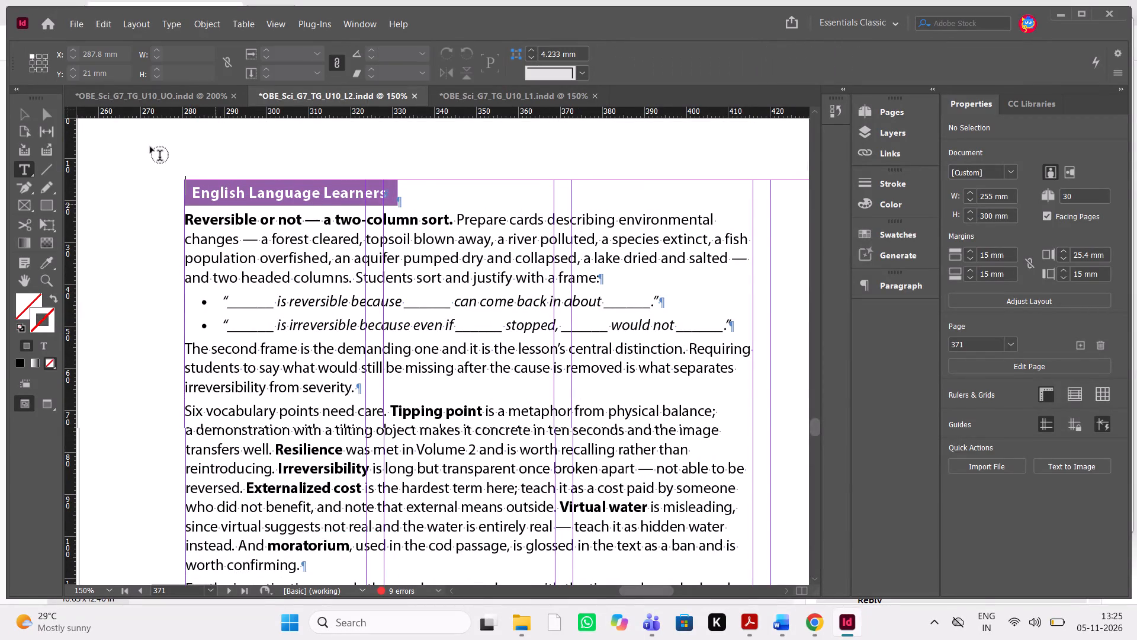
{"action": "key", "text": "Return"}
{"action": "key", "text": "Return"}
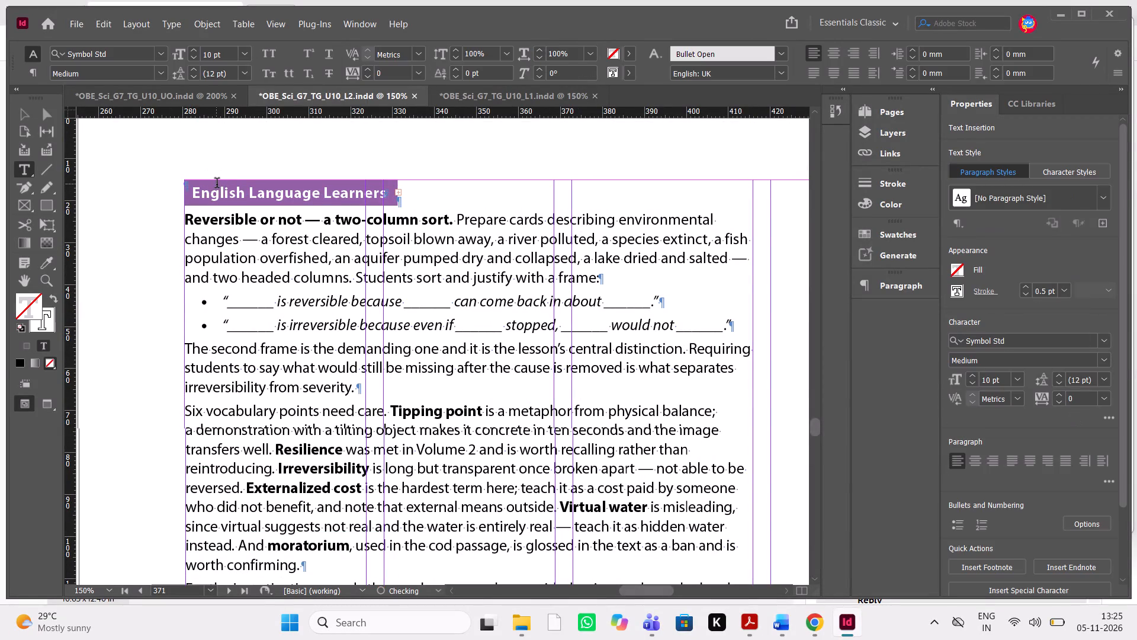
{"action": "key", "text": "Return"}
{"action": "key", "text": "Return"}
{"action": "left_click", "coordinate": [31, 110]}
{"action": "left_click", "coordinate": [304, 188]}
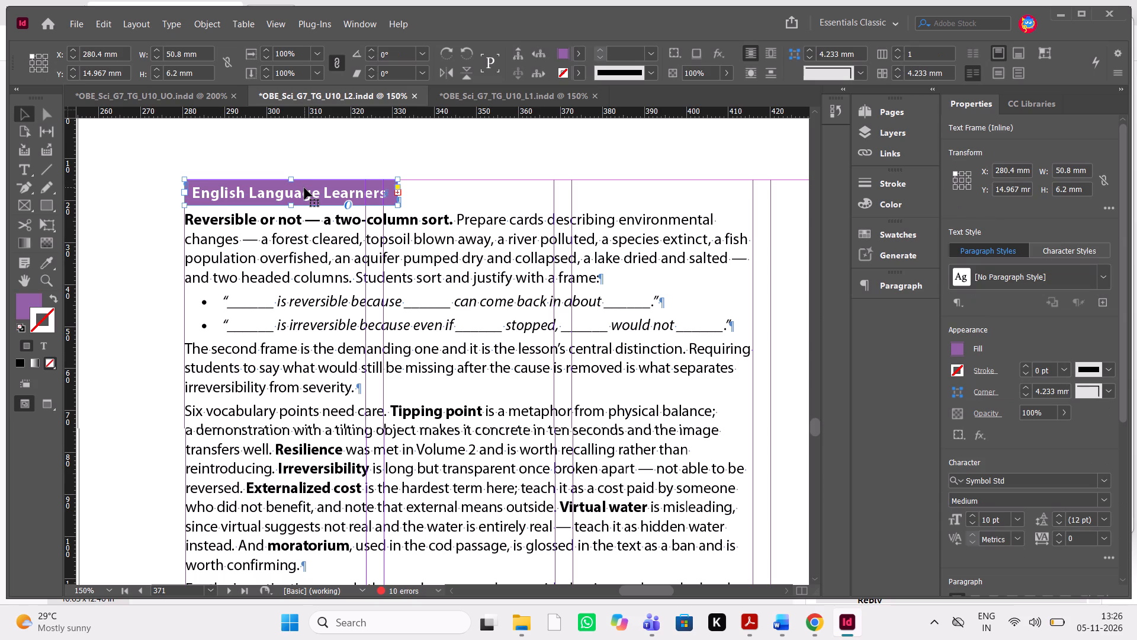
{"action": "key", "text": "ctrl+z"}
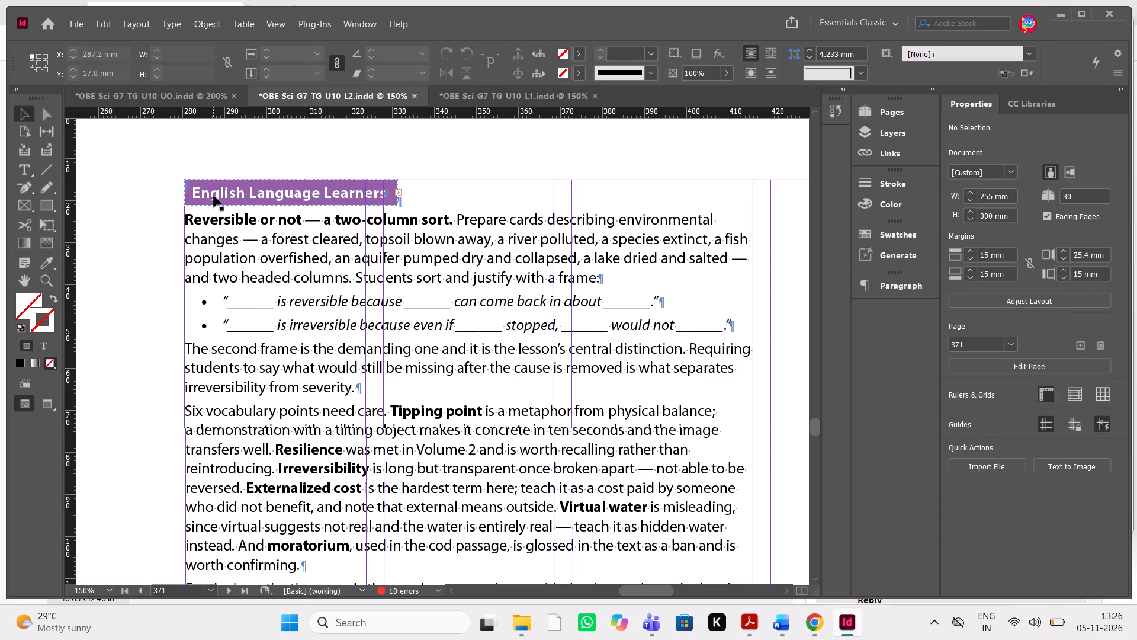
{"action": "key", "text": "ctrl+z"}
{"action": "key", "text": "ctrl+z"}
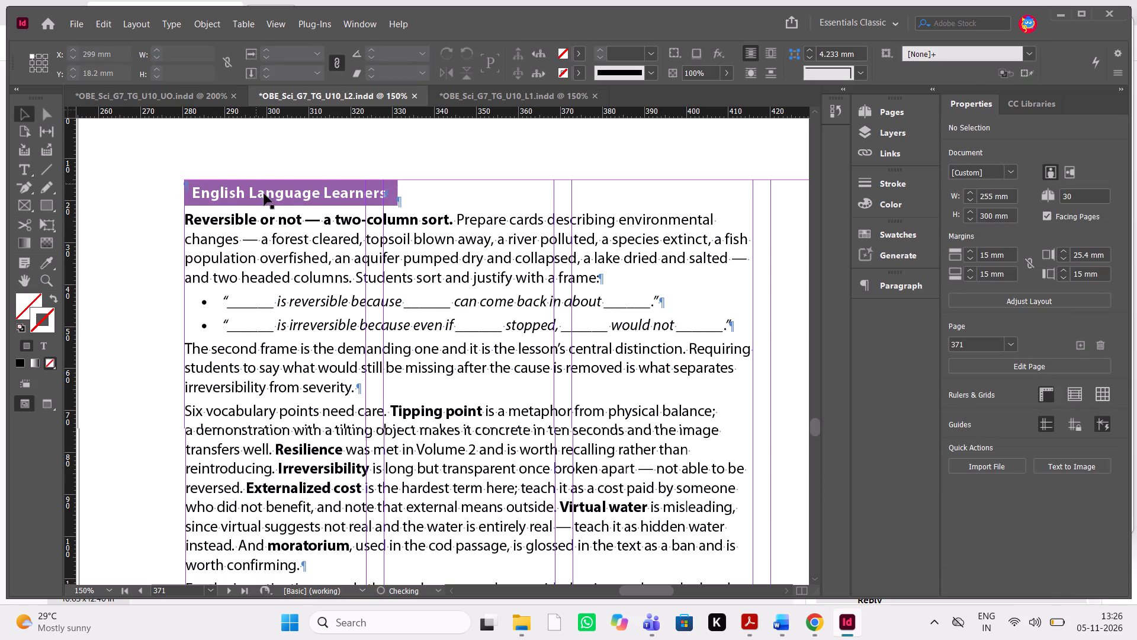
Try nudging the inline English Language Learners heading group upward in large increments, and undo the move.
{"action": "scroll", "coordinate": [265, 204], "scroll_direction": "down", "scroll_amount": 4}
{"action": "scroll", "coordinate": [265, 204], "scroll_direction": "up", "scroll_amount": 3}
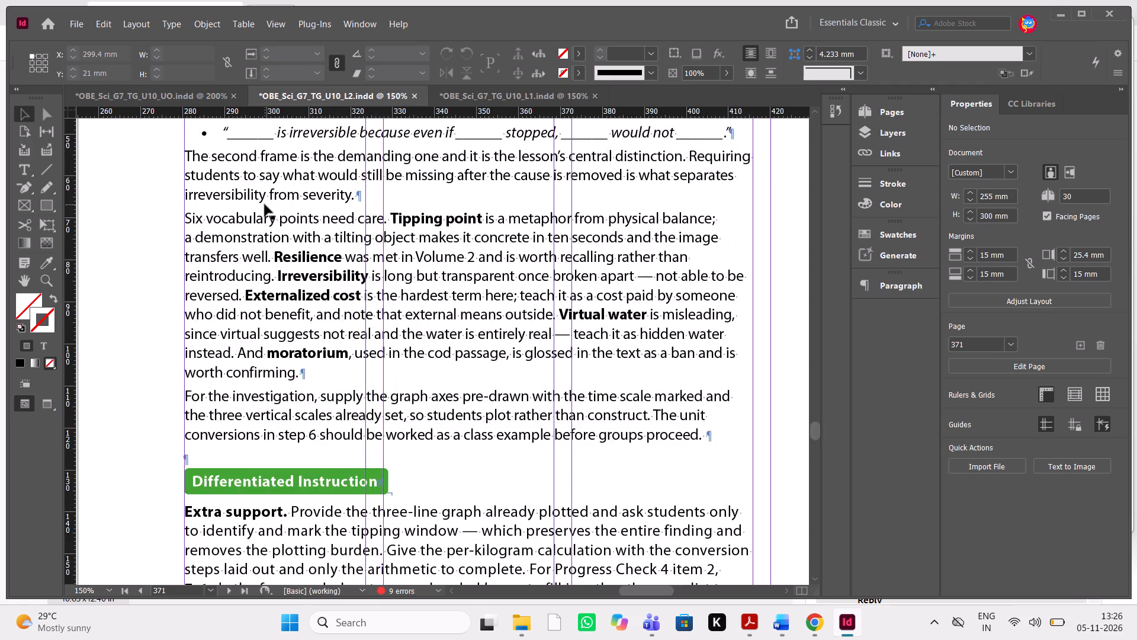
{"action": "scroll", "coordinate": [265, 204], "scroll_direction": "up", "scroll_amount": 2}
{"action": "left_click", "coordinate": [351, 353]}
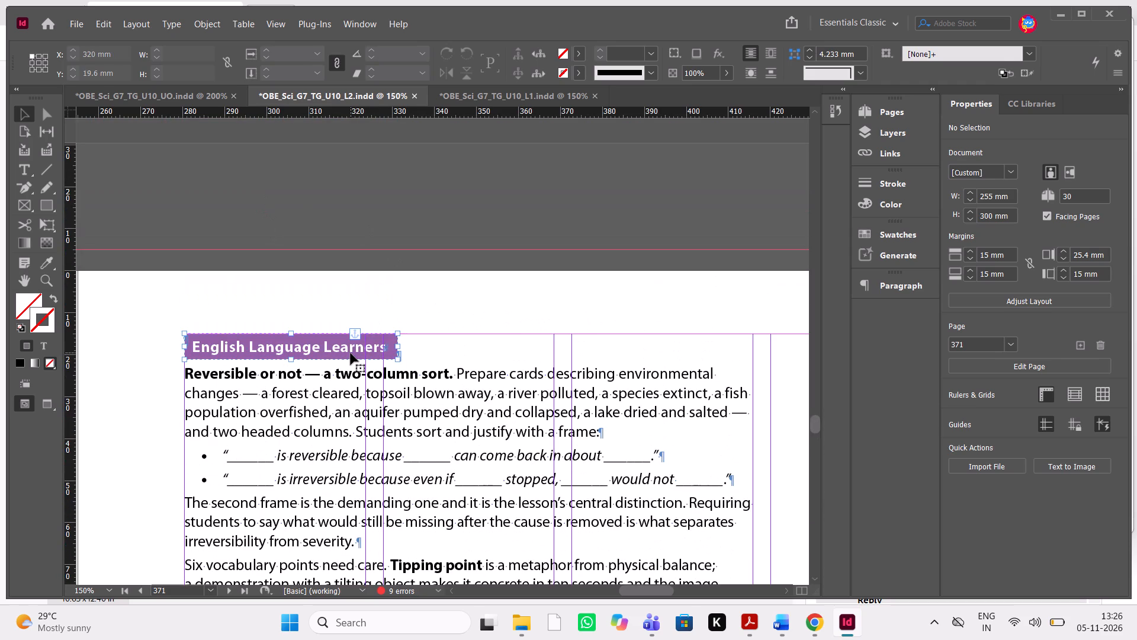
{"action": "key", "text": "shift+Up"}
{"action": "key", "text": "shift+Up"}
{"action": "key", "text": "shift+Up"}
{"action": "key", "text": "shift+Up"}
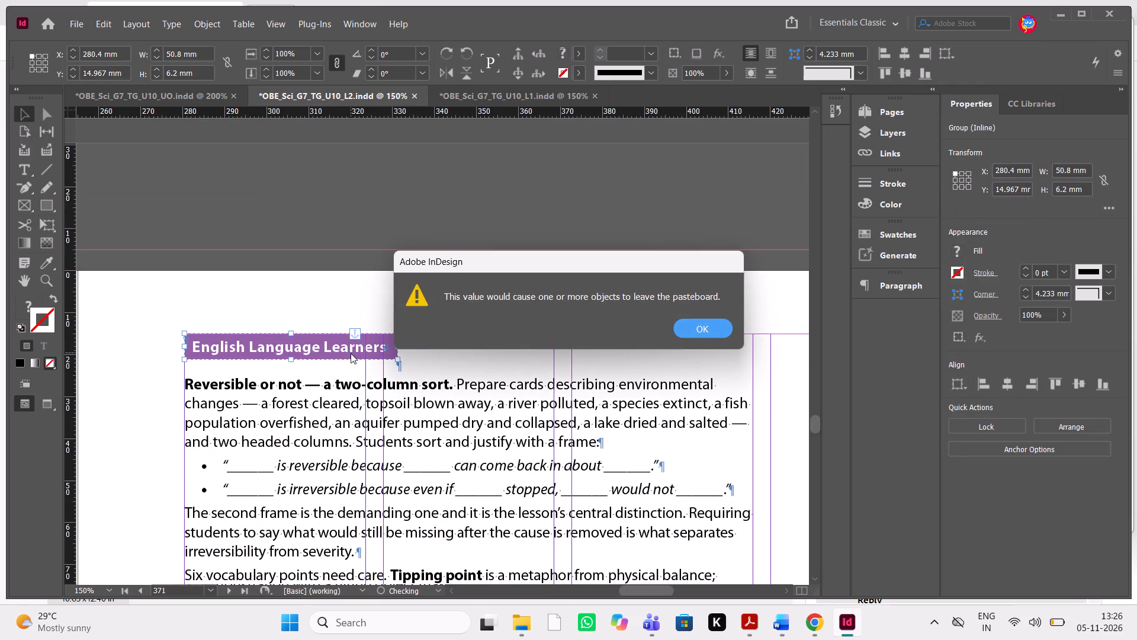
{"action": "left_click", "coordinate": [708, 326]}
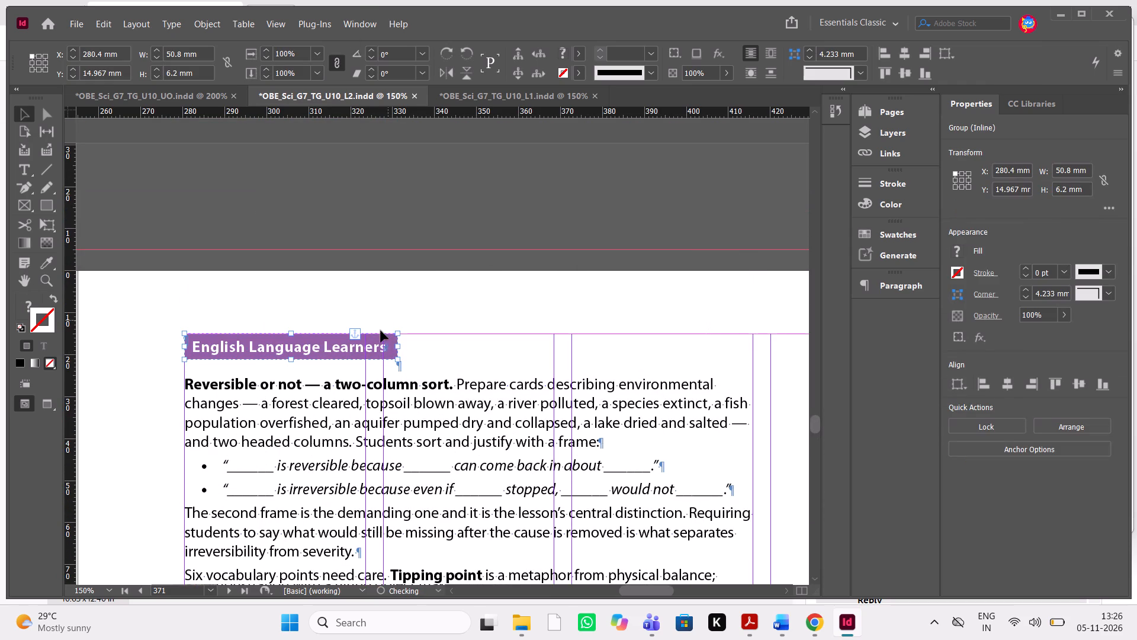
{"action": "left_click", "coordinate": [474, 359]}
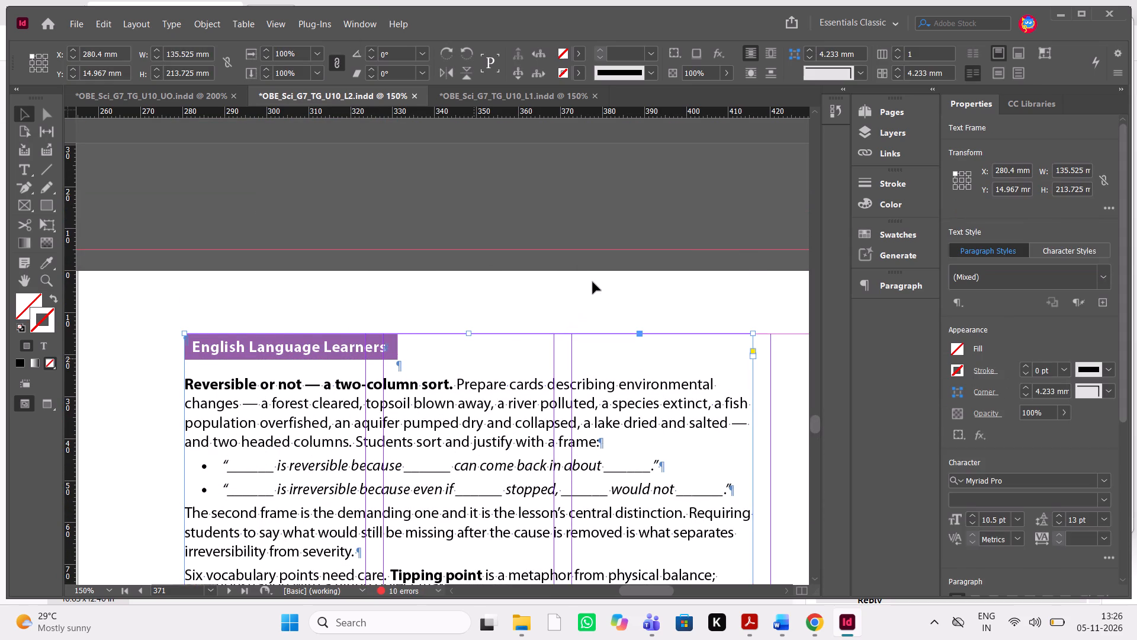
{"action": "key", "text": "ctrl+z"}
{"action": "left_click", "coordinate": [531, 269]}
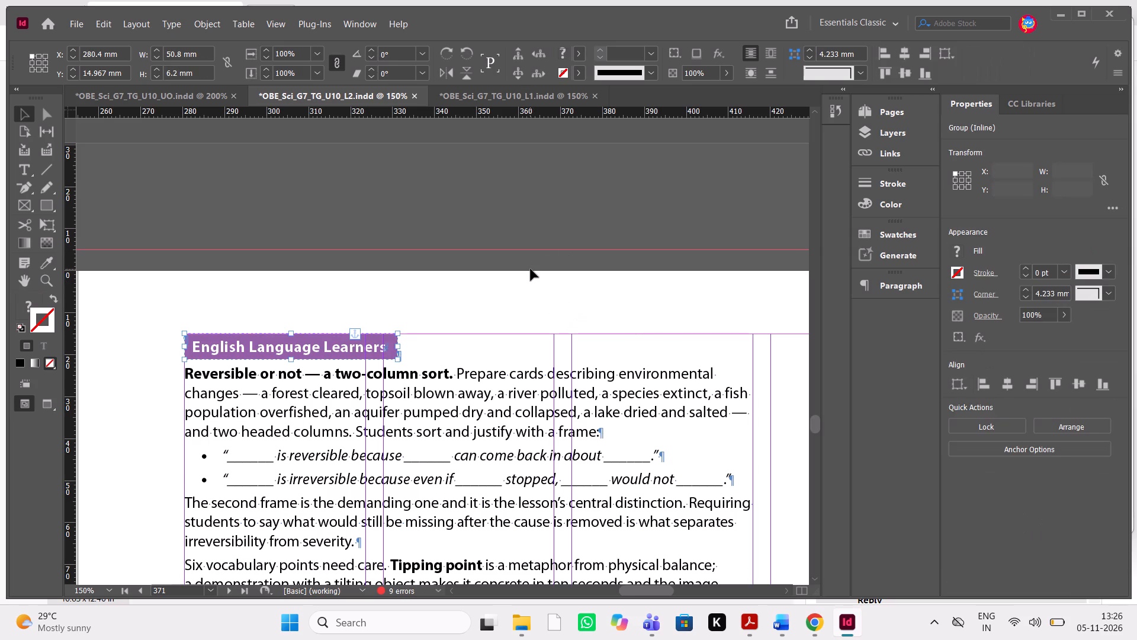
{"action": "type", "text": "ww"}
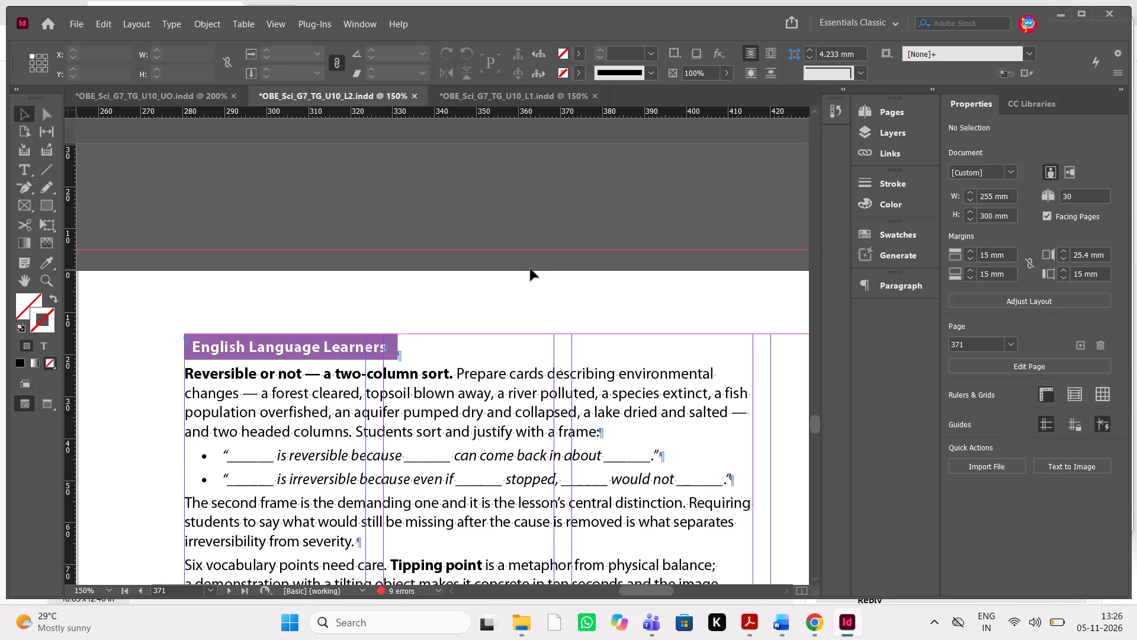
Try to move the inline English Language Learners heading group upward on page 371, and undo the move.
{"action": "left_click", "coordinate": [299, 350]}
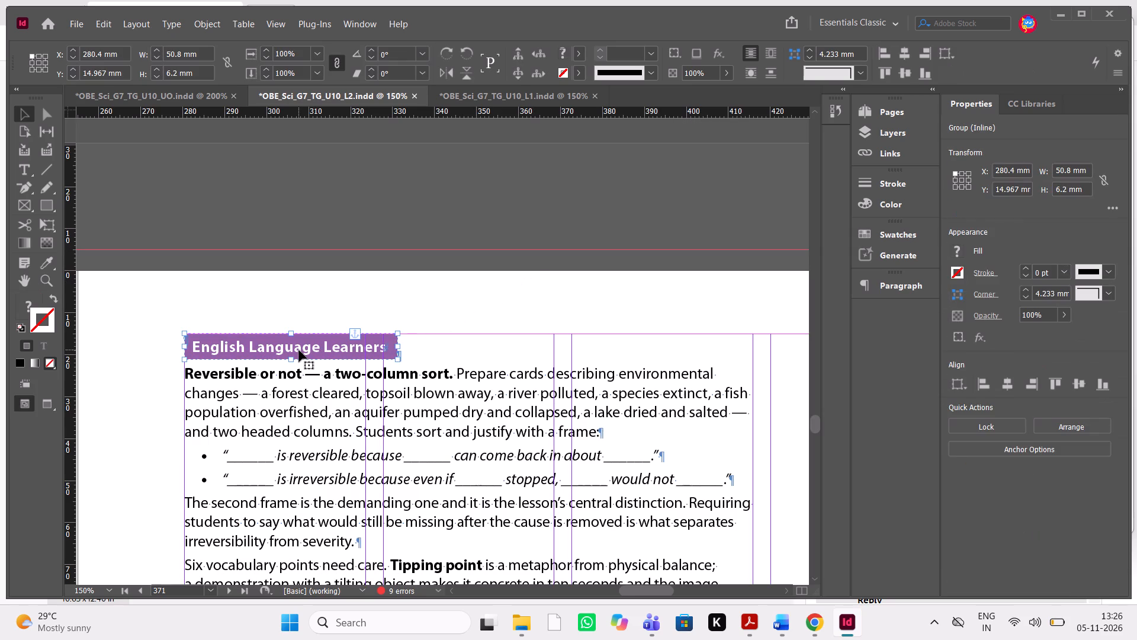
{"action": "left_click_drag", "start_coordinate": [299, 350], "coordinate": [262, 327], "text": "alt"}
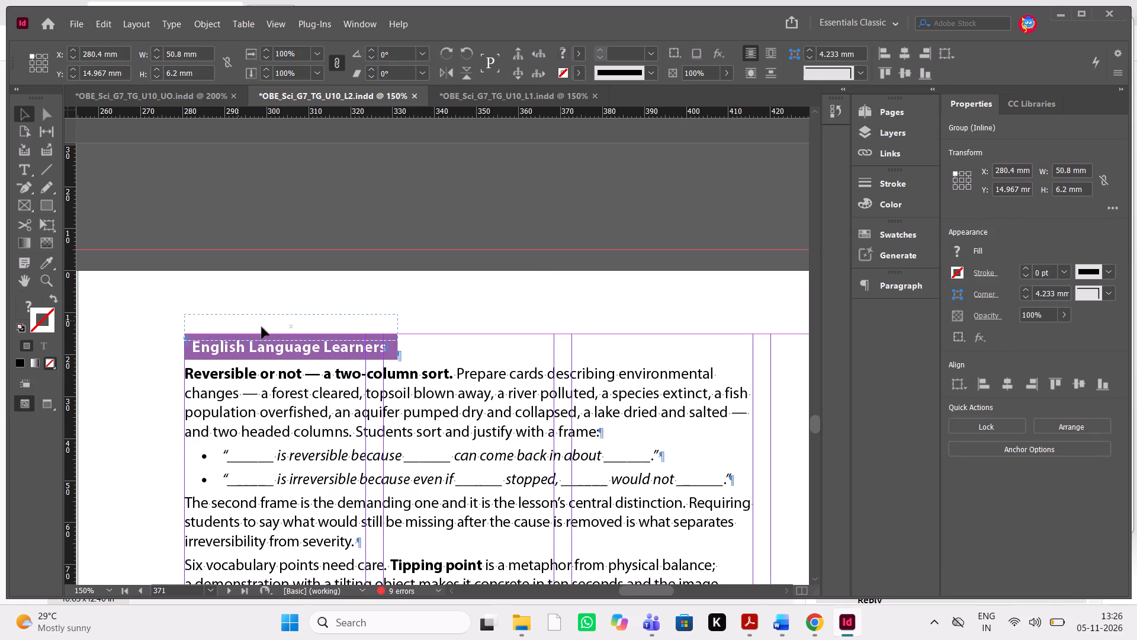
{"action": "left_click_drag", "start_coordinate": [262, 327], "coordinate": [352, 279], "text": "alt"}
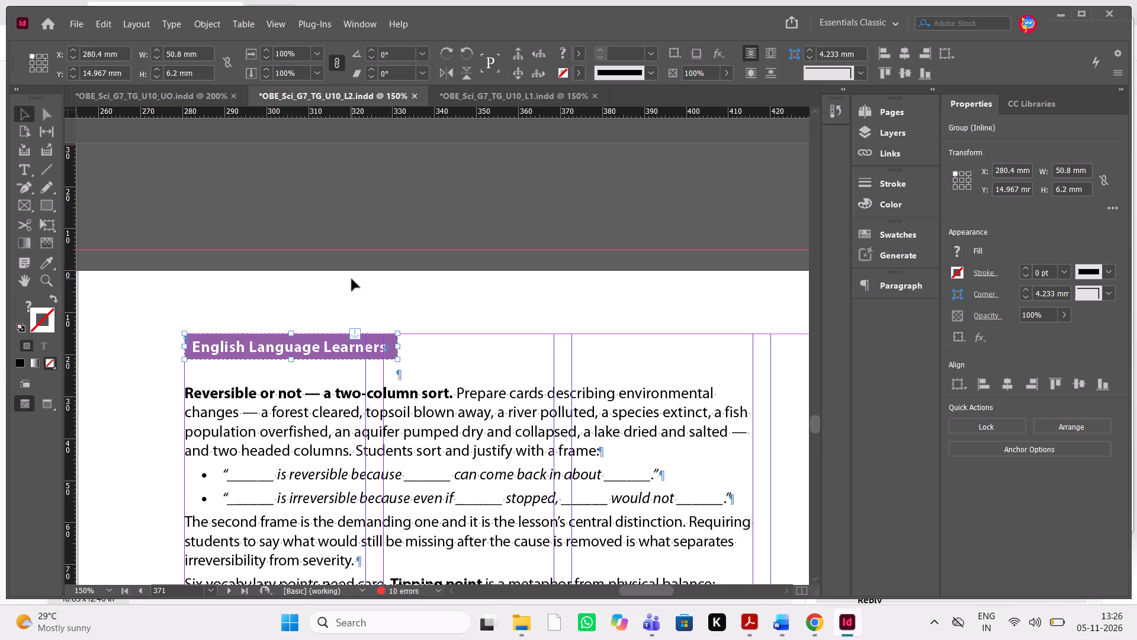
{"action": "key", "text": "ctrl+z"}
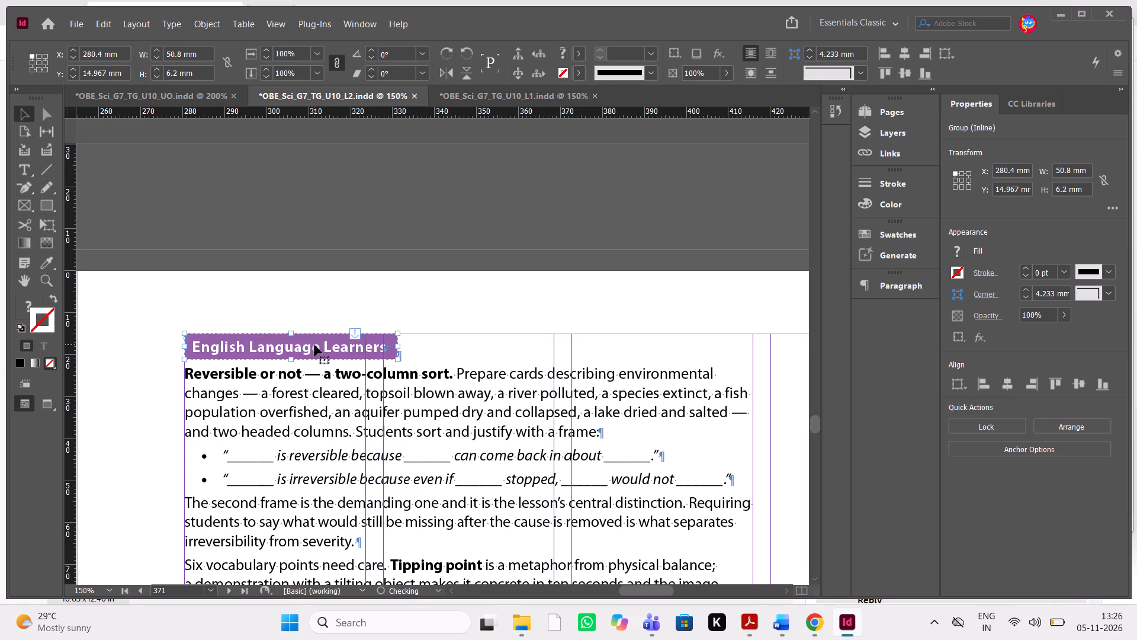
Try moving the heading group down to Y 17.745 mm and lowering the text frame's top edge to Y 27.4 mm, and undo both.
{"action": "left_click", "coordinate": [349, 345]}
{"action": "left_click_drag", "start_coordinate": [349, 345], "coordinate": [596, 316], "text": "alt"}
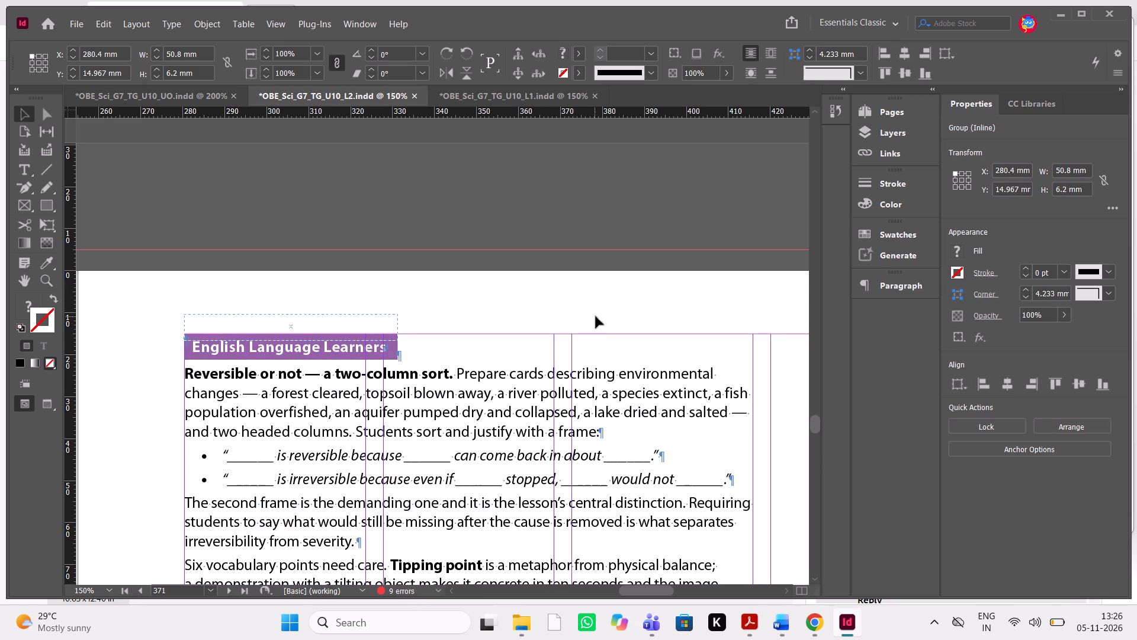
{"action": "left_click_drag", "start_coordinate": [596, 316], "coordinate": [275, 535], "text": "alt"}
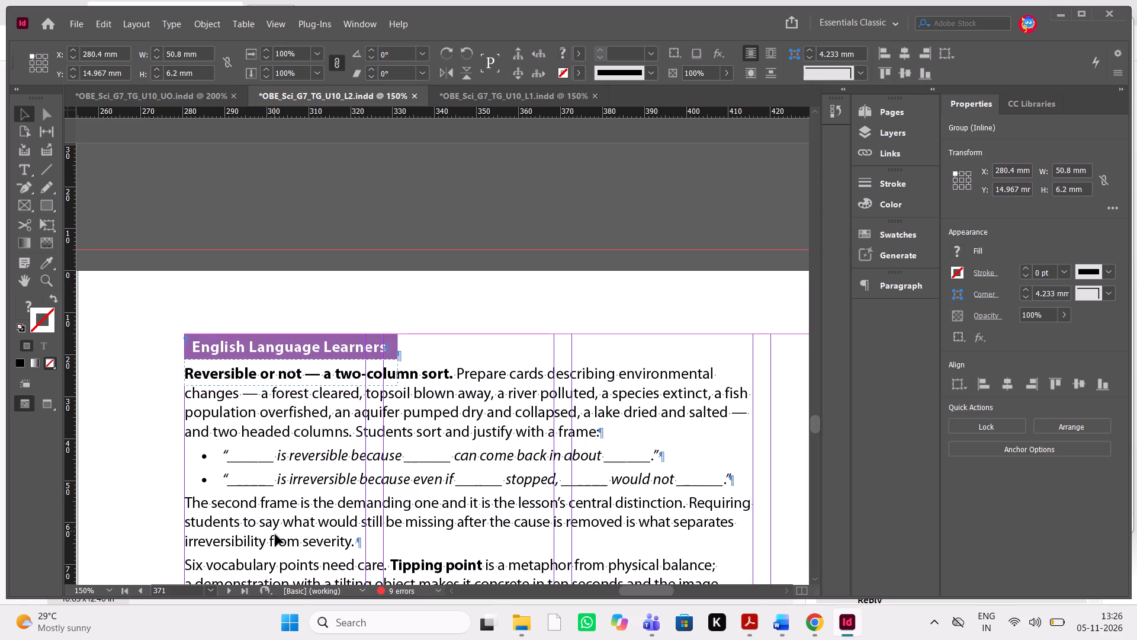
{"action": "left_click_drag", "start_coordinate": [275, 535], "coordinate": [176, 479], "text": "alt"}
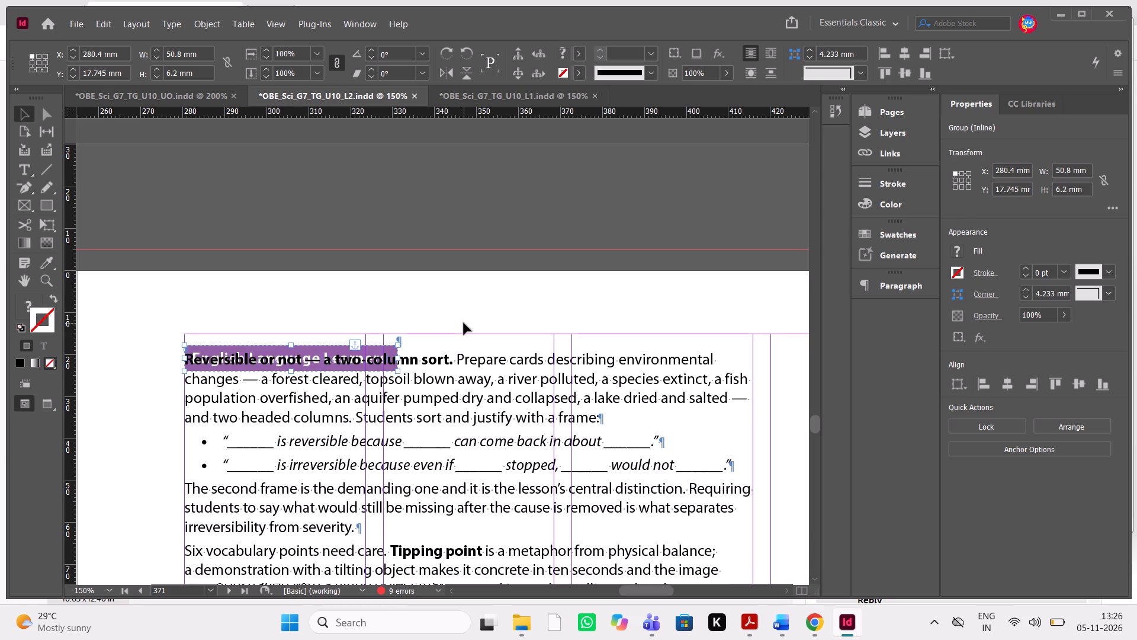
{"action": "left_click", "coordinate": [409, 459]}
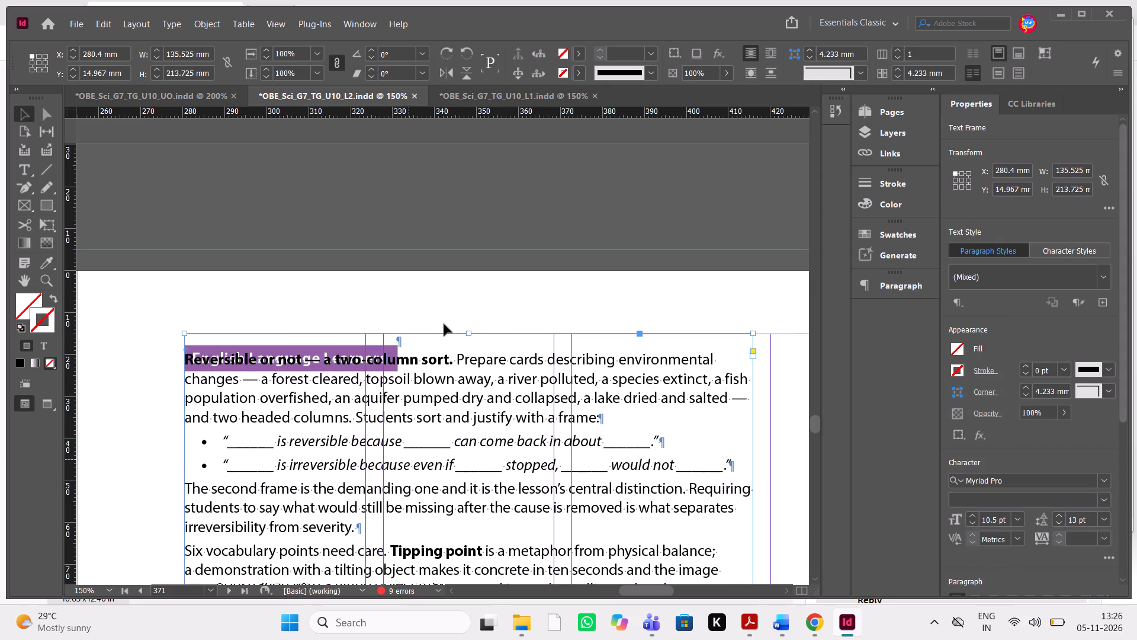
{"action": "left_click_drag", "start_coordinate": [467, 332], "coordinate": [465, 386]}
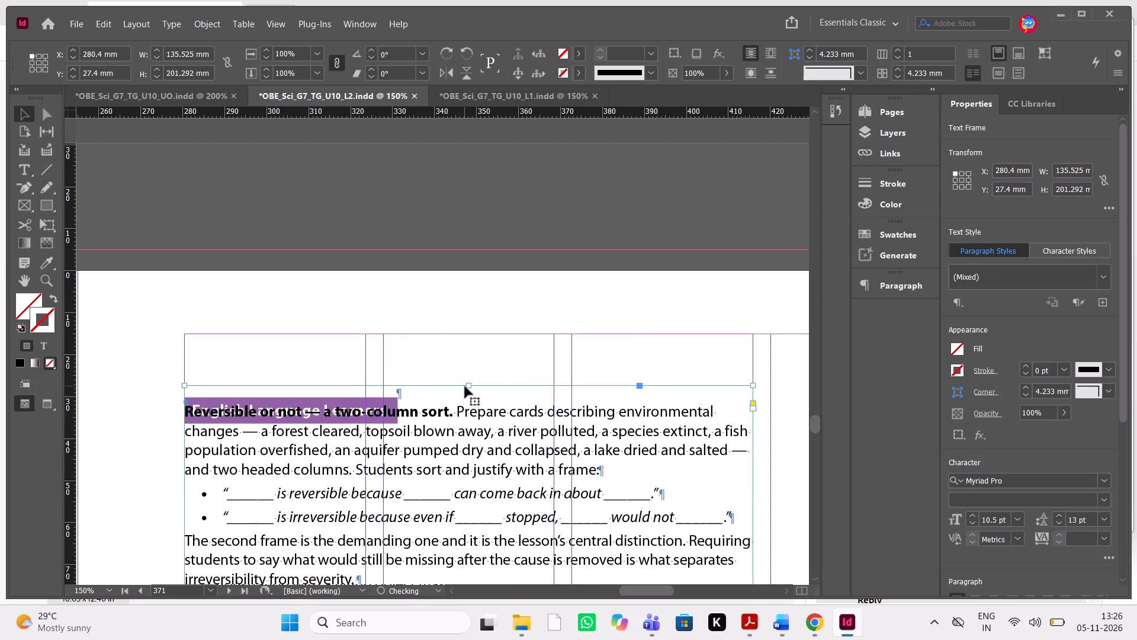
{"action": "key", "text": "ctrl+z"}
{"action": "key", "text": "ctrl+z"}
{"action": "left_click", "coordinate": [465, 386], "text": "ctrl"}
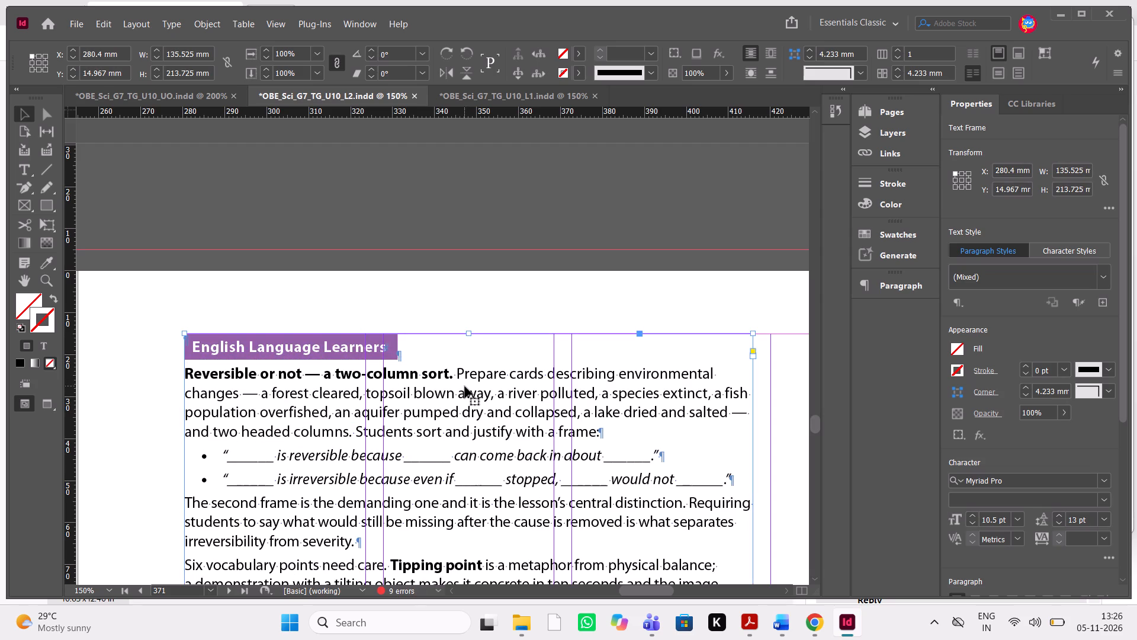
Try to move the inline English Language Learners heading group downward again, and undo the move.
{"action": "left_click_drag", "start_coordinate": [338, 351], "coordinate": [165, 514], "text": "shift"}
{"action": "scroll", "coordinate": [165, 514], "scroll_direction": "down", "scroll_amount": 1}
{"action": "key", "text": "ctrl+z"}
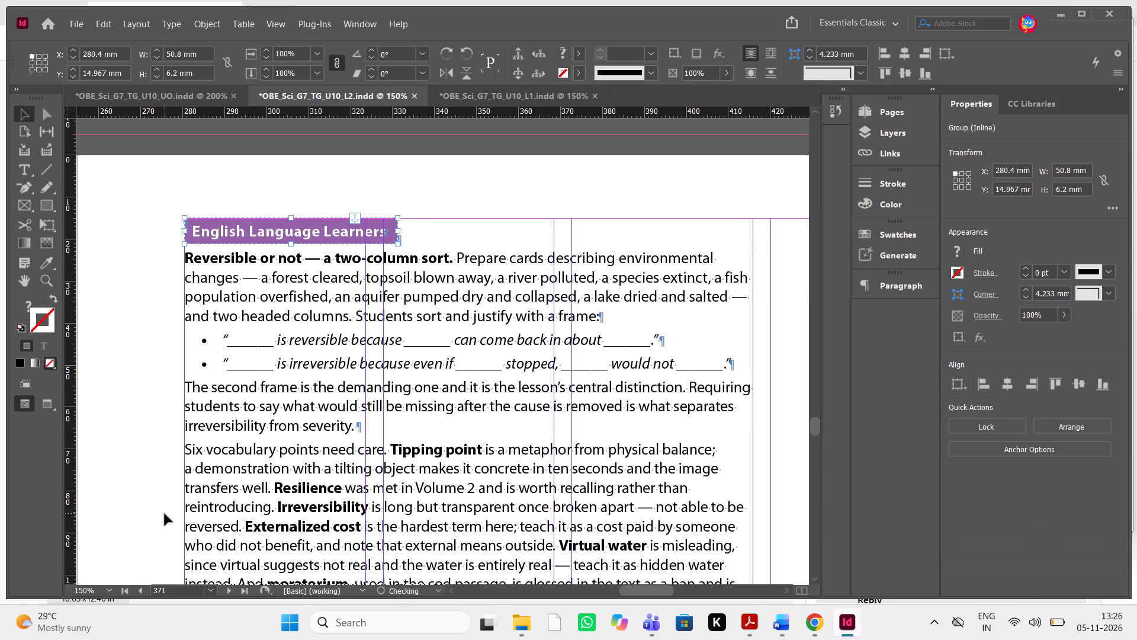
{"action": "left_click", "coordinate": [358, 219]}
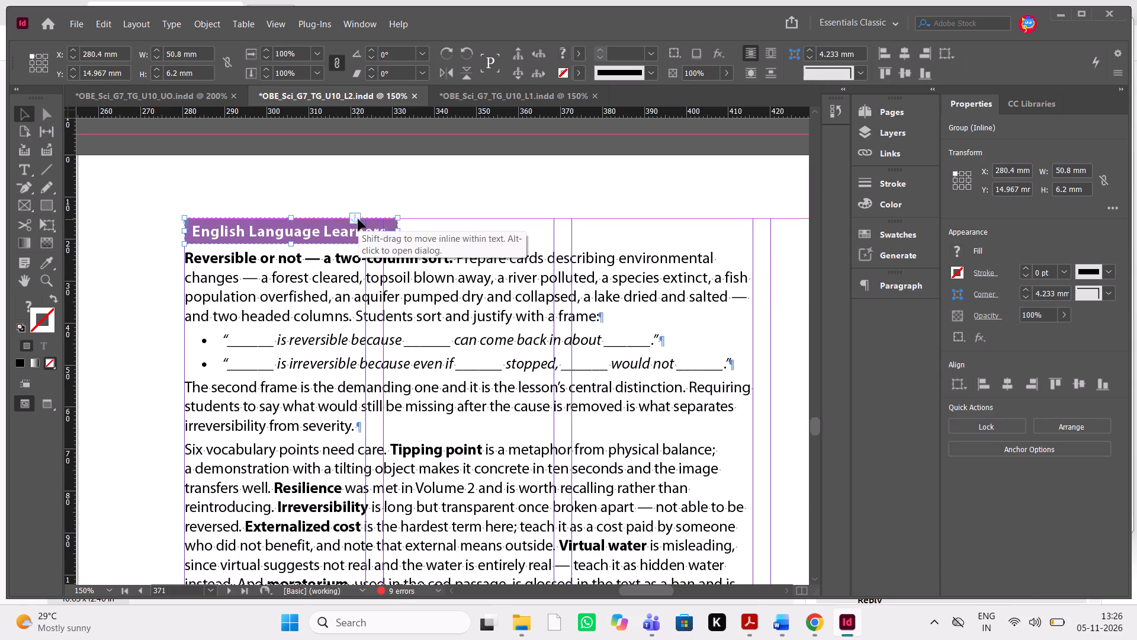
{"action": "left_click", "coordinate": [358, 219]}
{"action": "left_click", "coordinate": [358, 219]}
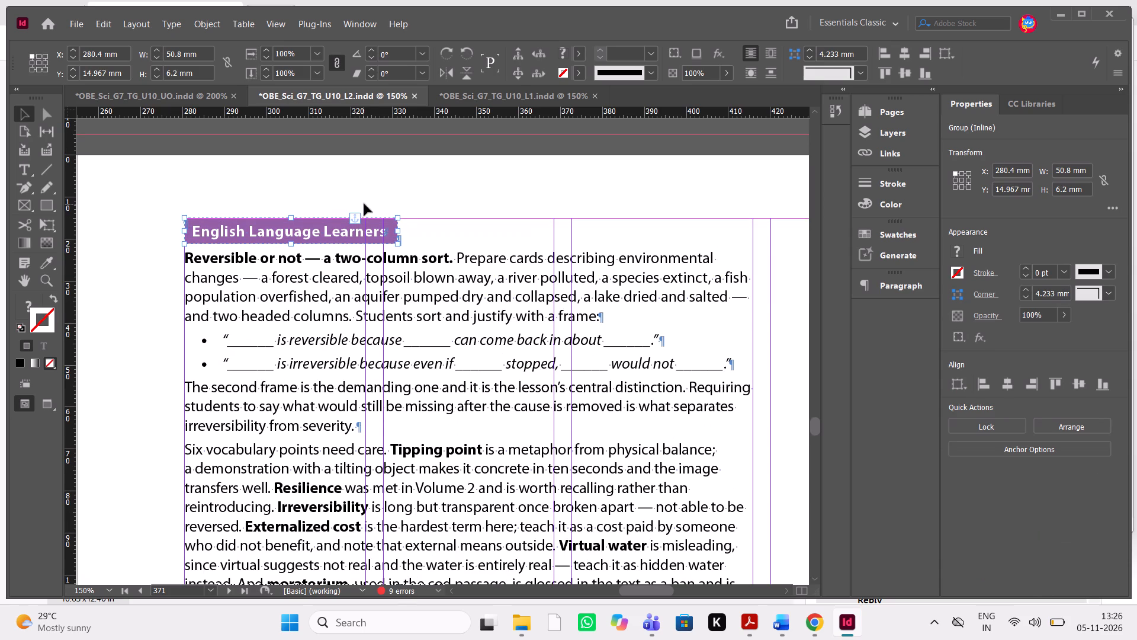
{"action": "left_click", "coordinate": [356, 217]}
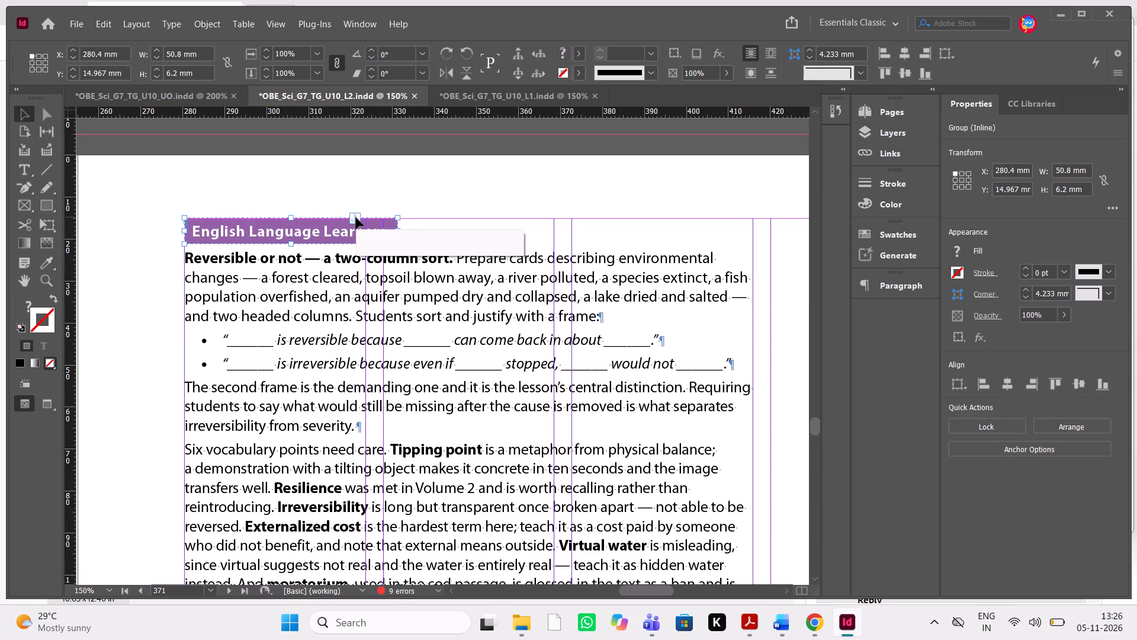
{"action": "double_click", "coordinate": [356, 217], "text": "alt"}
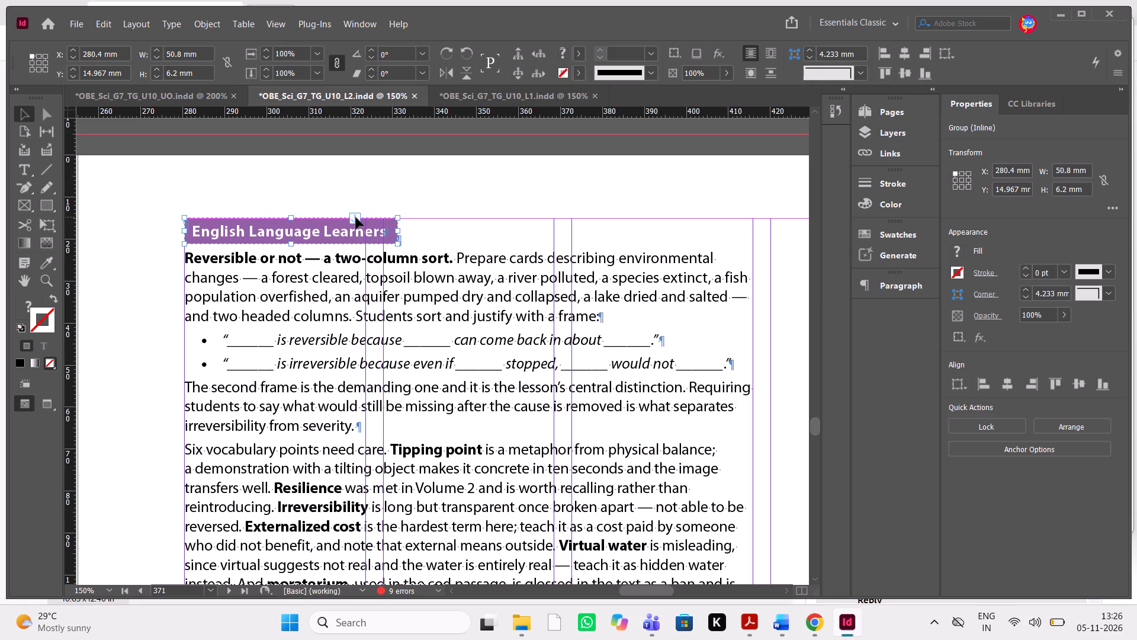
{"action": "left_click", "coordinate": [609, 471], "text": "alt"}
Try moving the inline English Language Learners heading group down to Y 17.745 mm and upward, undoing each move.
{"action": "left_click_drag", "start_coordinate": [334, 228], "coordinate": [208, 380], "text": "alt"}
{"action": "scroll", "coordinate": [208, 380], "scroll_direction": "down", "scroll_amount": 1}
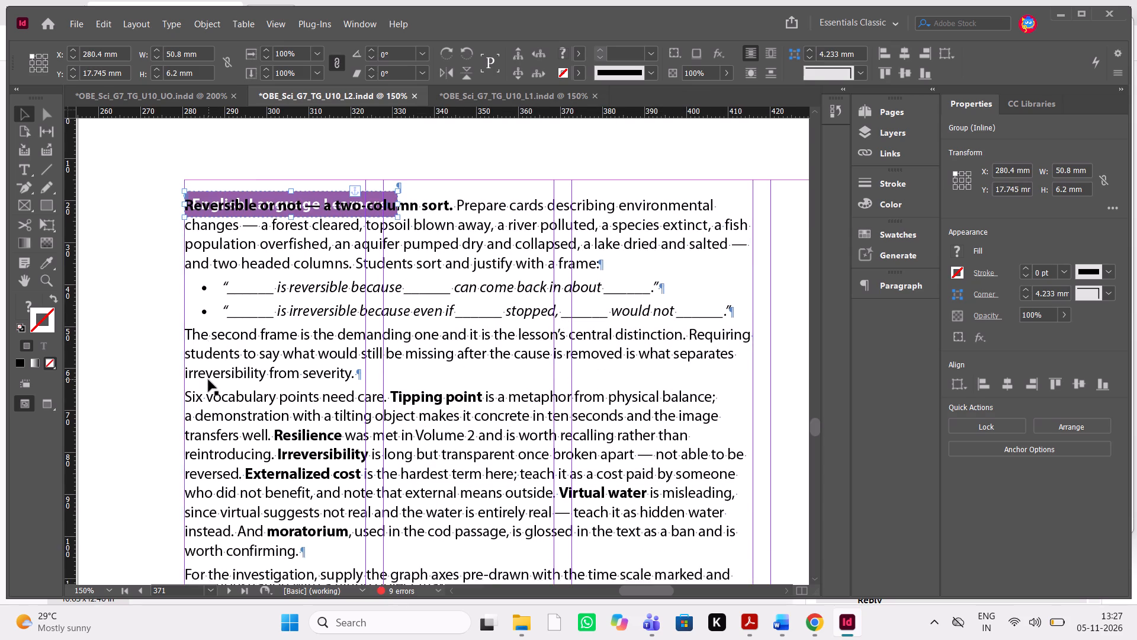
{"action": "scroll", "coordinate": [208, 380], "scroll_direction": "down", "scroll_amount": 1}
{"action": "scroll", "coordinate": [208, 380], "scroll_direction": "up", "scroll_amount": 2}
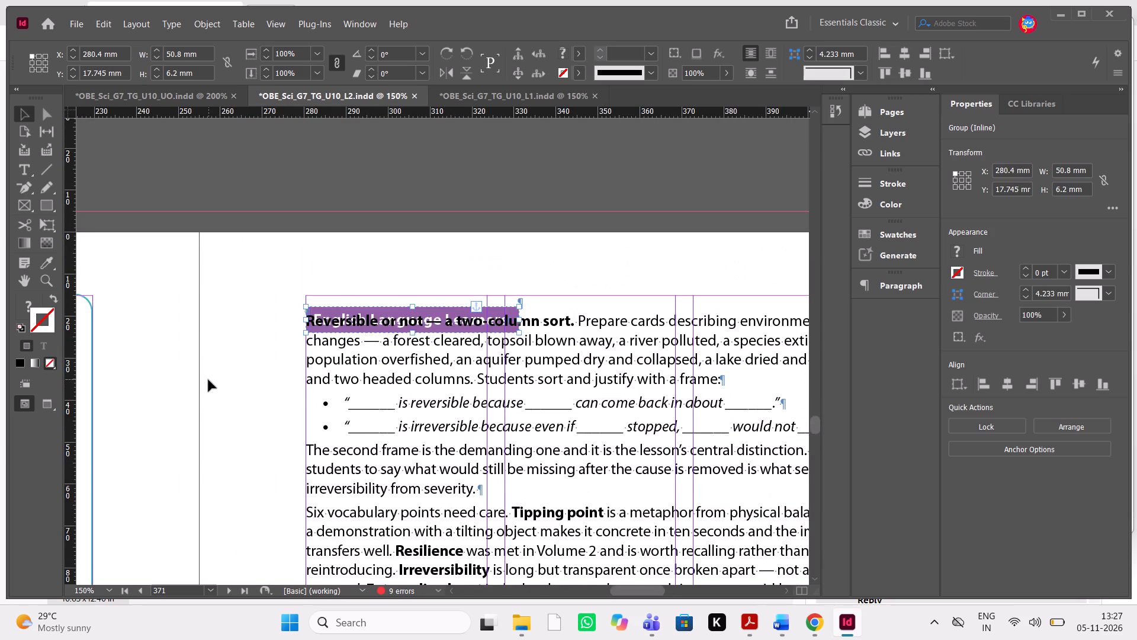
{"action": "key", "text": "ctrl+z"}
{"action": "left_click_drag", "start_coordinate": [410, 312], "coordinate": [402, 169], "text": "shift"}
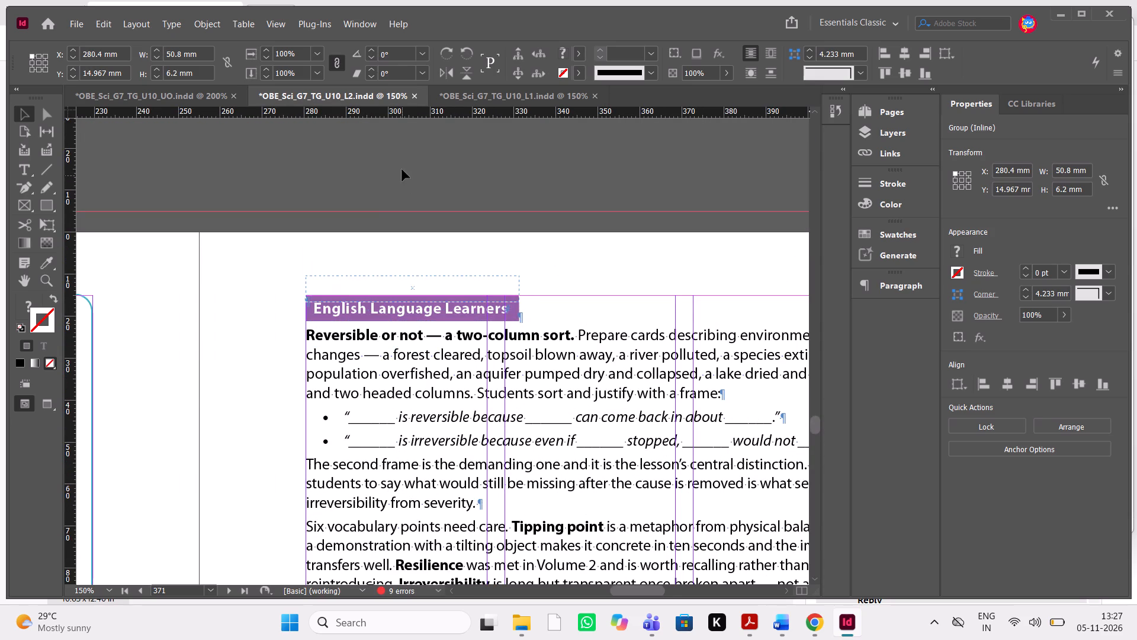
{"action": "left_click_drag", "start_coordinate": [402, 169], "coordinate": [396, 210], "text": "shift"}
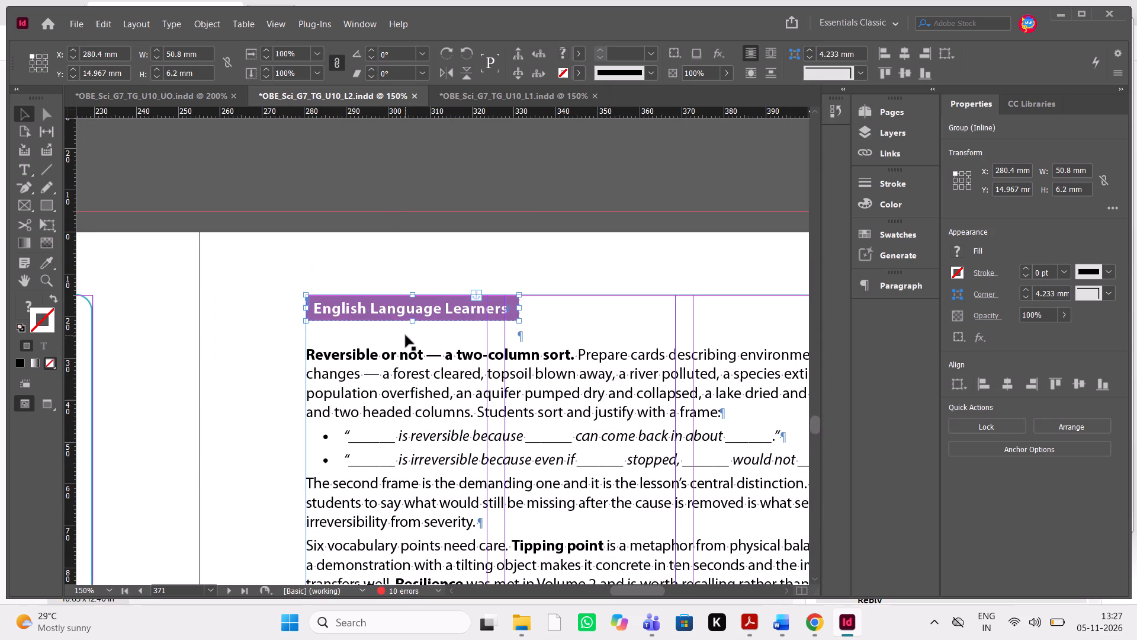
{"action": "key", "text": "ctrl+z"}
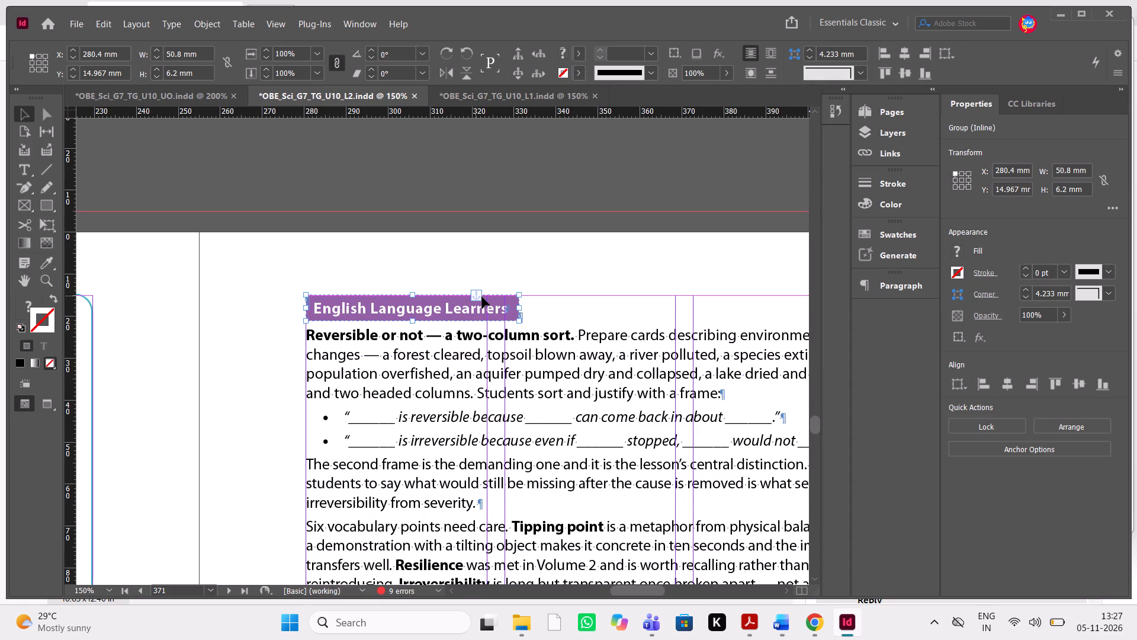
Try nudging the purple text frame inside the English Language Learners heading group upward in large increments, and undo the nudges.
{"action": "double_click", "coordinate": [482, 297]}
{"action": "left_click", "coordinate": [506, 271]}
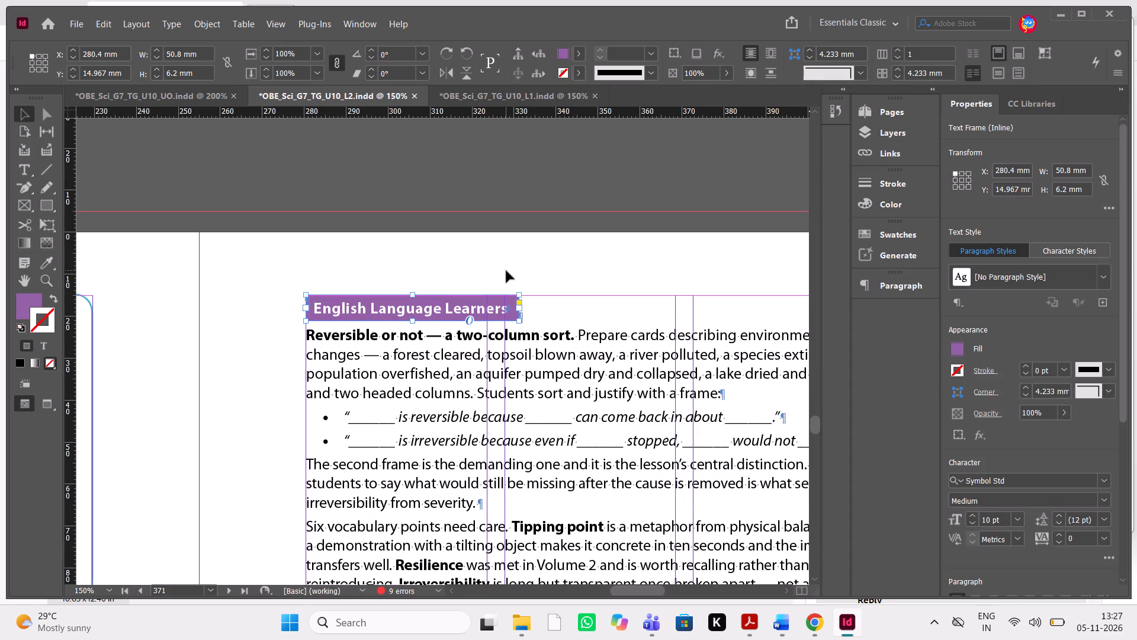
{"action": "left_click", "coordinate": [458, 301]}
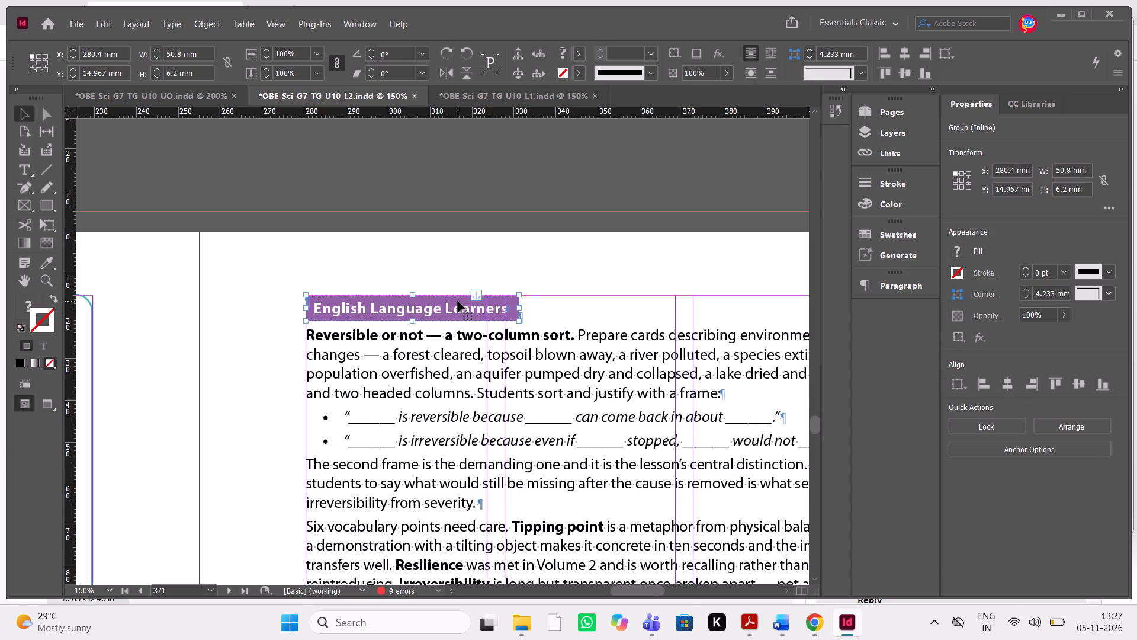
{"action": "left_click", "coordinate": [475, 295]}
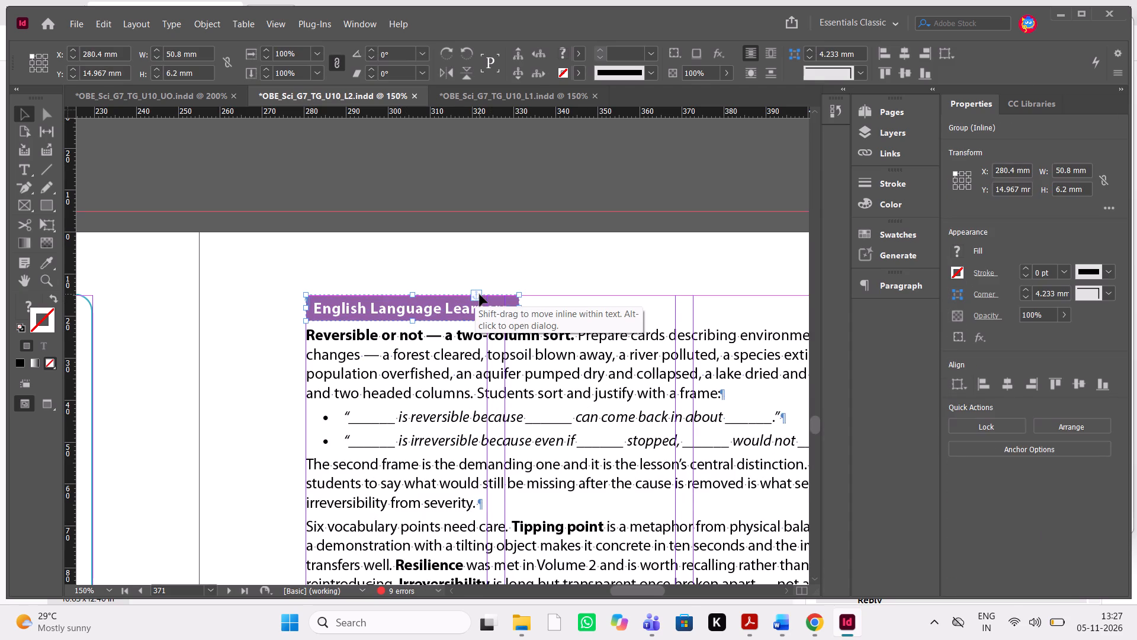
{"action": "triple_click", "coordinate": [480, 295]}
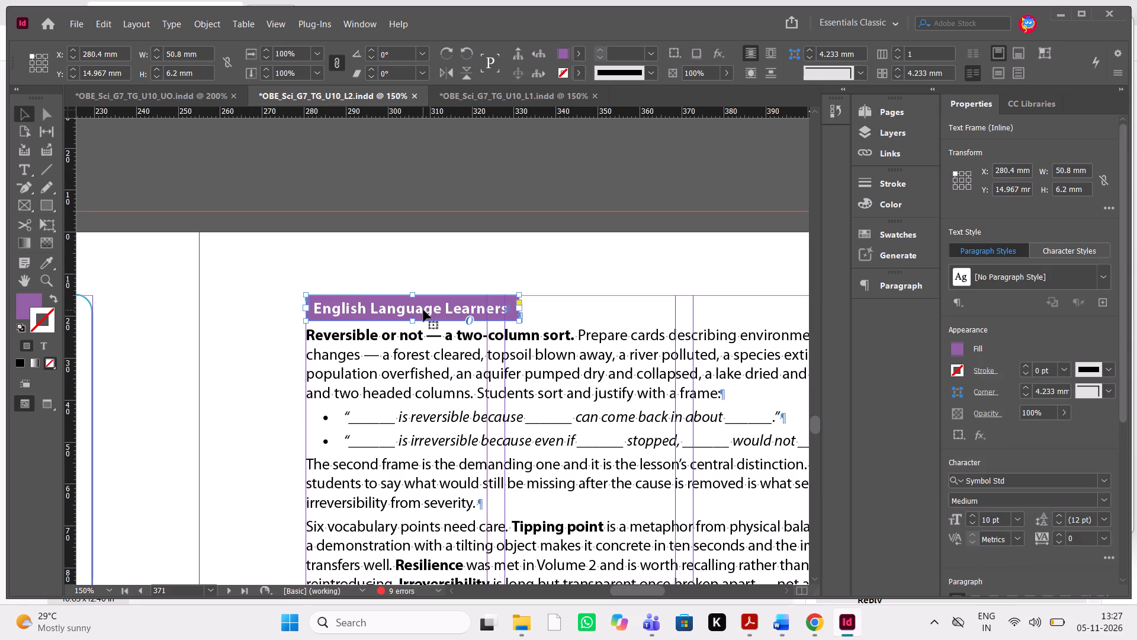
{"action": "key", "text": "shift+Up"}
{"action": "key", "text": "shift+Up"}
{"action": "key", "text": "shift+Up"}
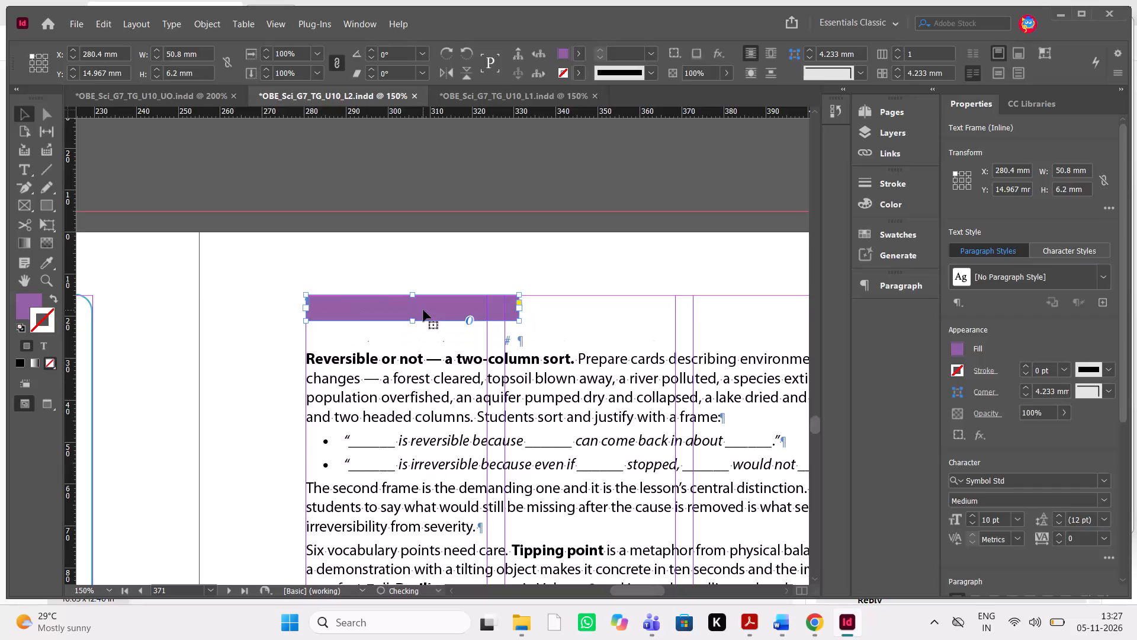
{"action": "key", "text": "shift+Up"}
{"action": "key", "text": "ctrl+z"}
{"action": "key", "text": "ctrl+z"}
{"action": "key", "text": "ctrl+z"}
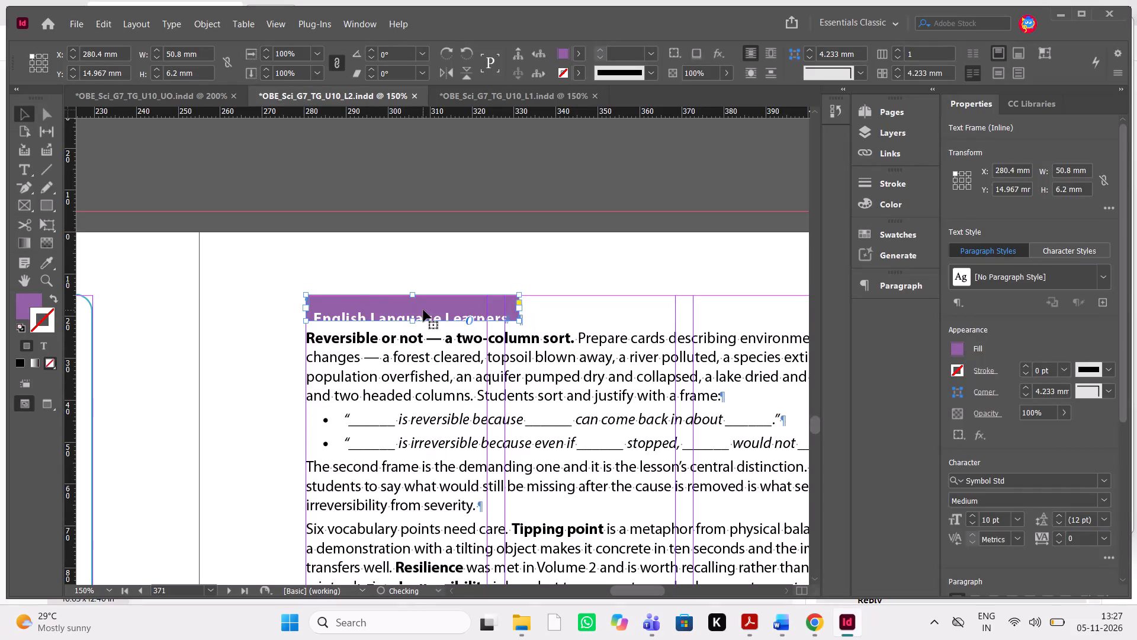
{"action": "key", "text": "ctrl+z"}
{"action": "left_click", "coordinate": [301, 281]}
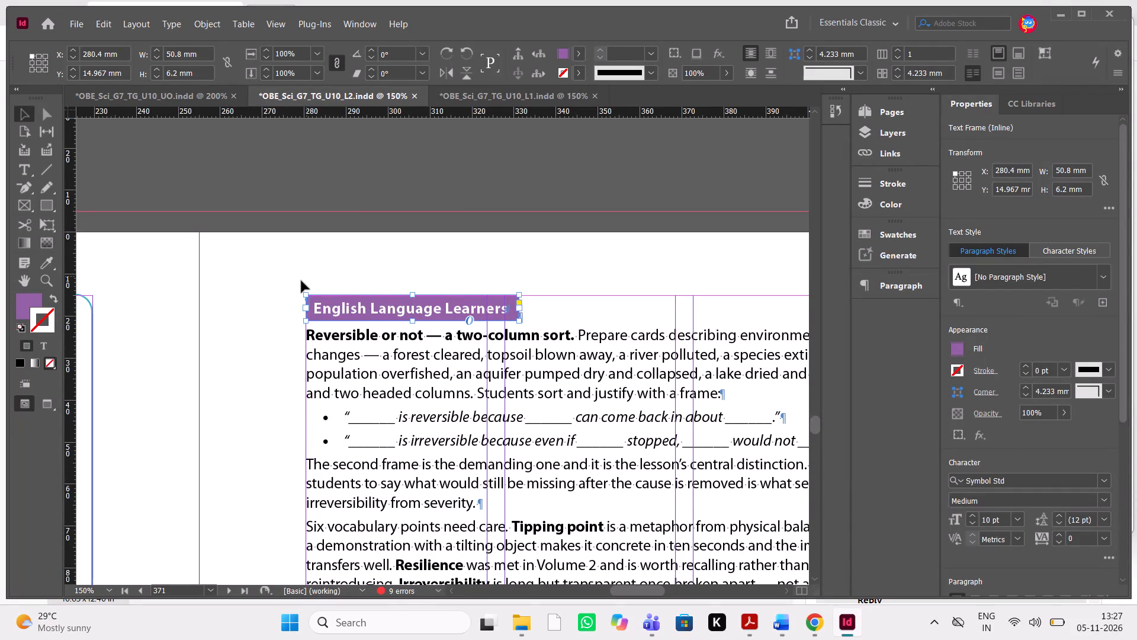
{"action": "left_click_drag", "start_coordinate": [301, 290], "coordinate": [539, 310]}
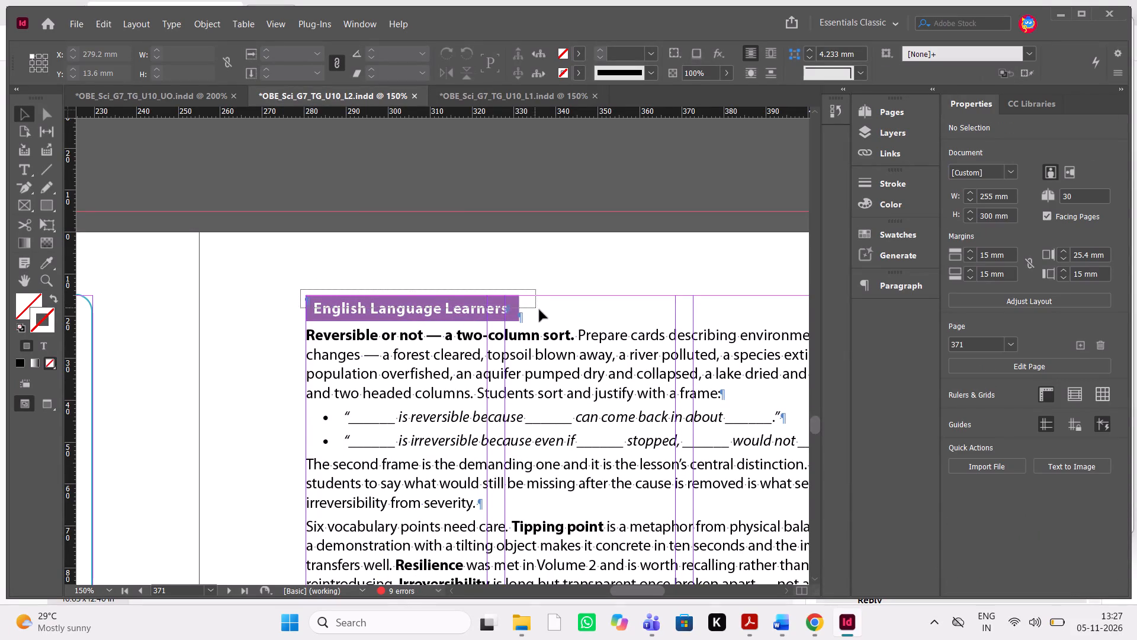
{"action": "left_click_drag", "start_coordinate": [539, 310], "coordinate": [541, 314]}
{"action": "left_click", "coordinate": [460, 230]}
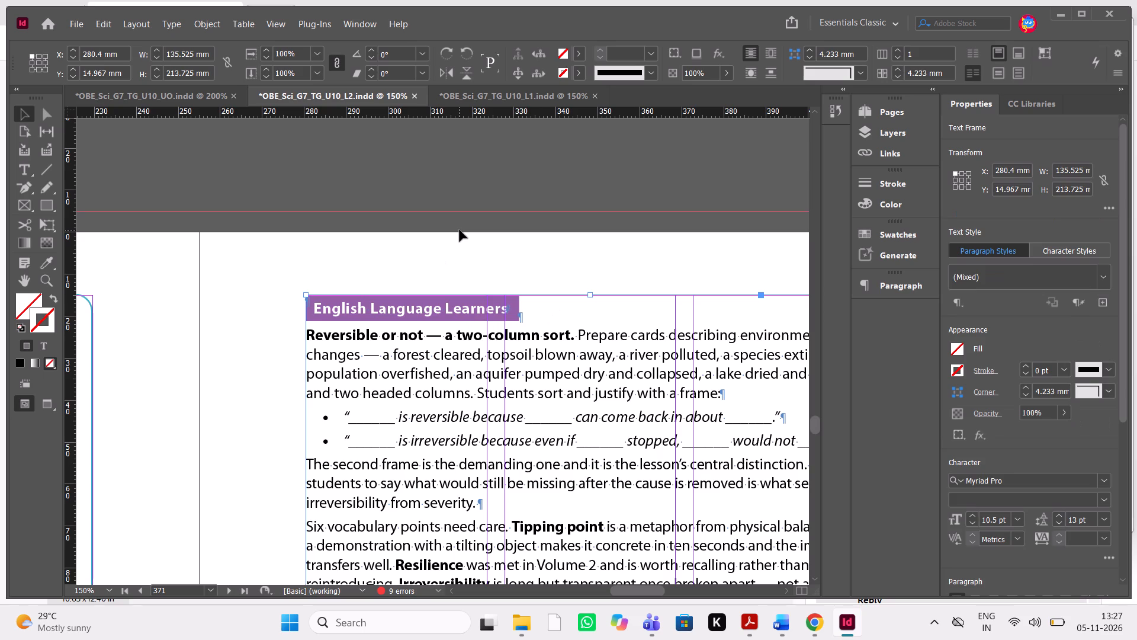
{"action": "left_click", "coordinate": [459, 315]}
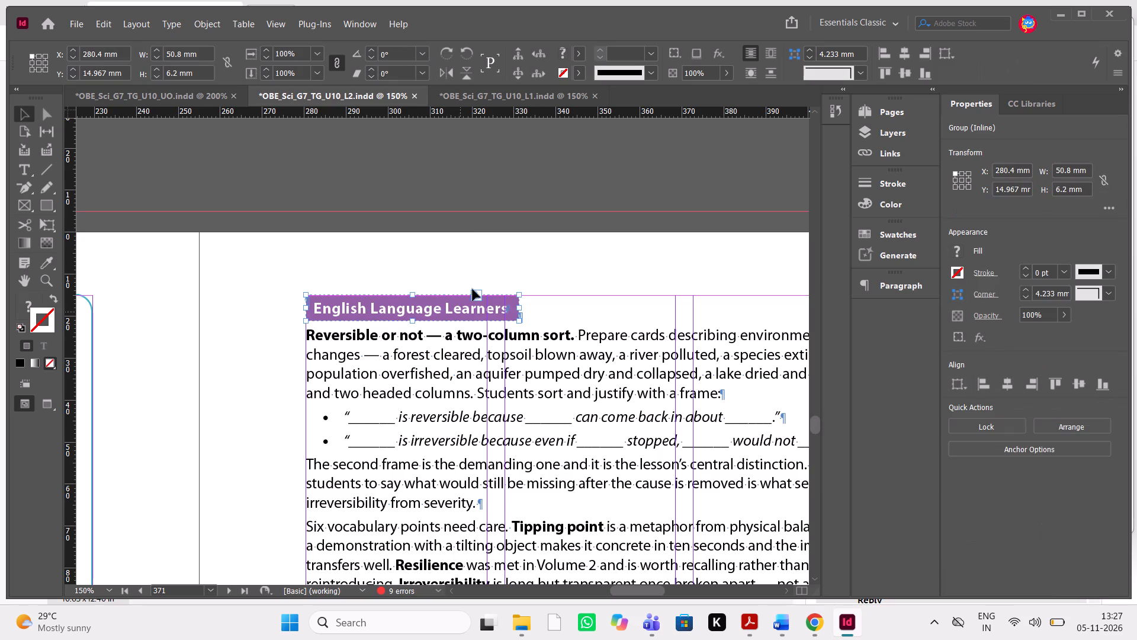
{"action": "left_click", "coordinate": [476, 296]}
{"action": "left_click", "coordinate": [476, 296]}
Delete the line holding the inline English Language Learners heading from the start of page 371's text frame.
{"action": "triple_click", "coordinate": [536, 313]}
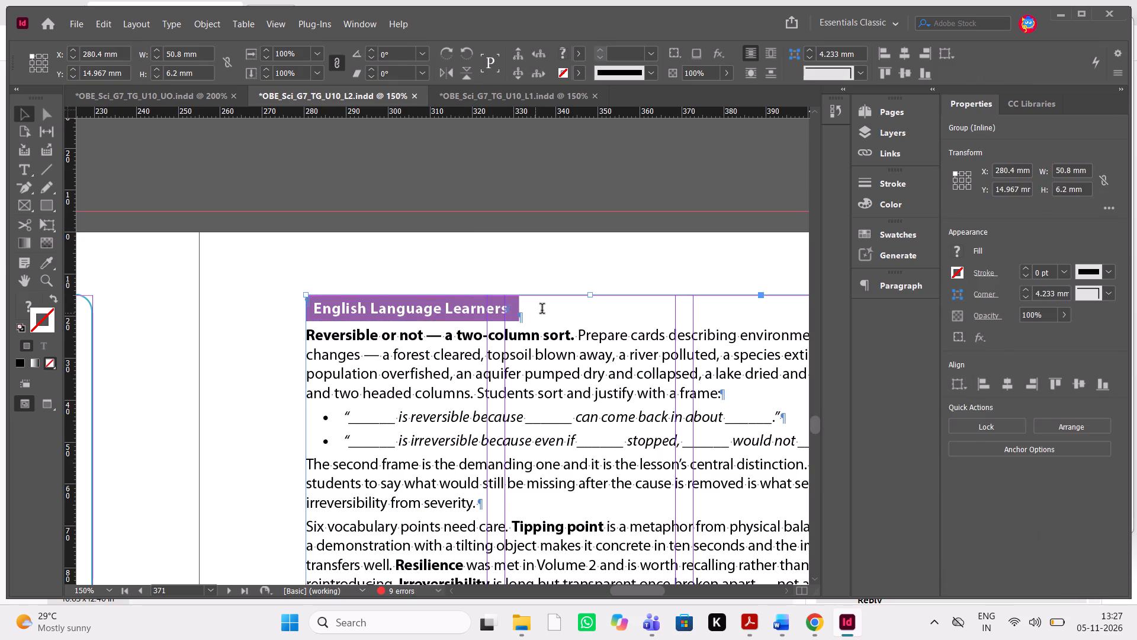
{"action": "key", "text": "Delete"}
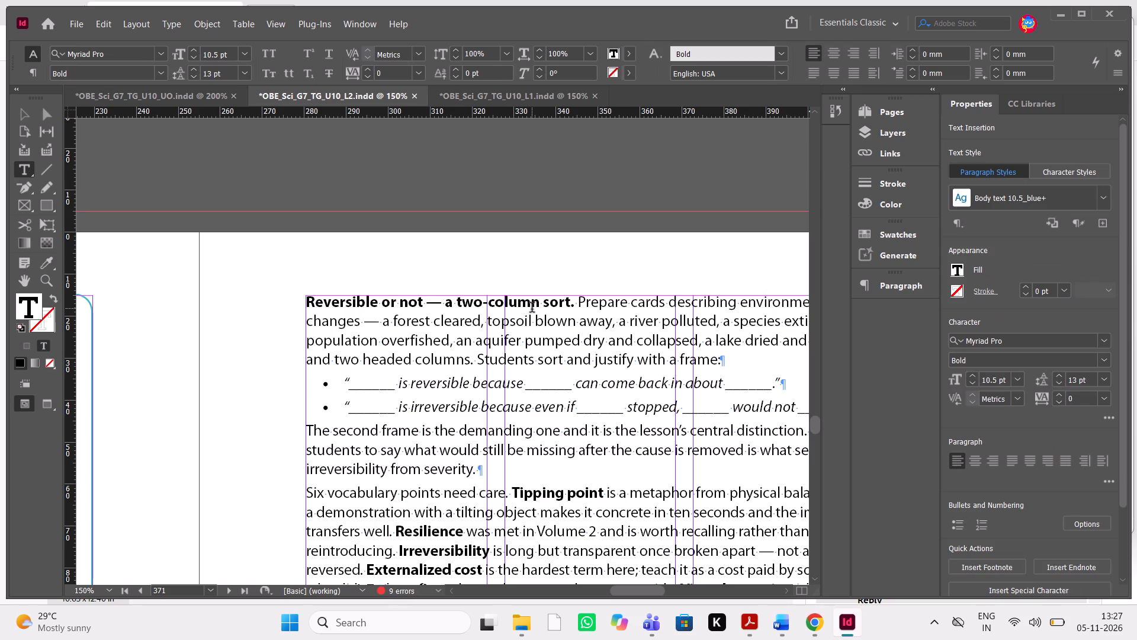
Move page 371's body text frame down to Y 24.967 mm to make room for the heading.
{"action": "left_click", "coordinate": [483, 347]}
{"action": "key", "text": "Escape"}
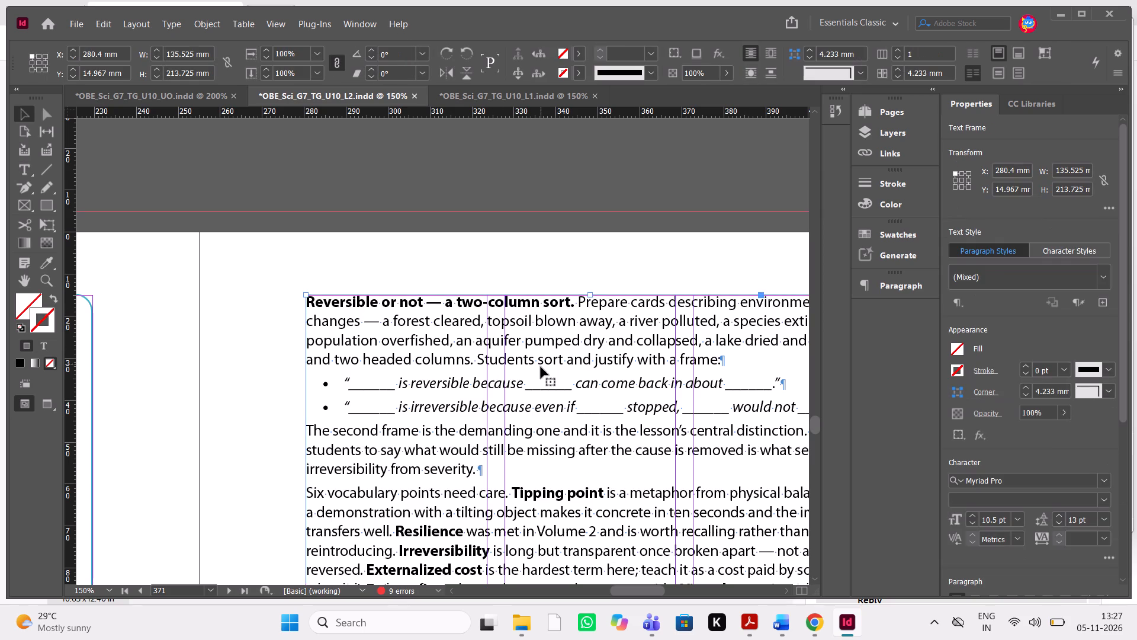
{"action": "left_click", "coordinate": [541, 367]}
{"action": "key", "text": "shift+Down"}
{"action": "key", "text": "shift+Down"}
{"action": "key", "text": "shift+Down"}
{"action": "key", "text": "shift+Down"}
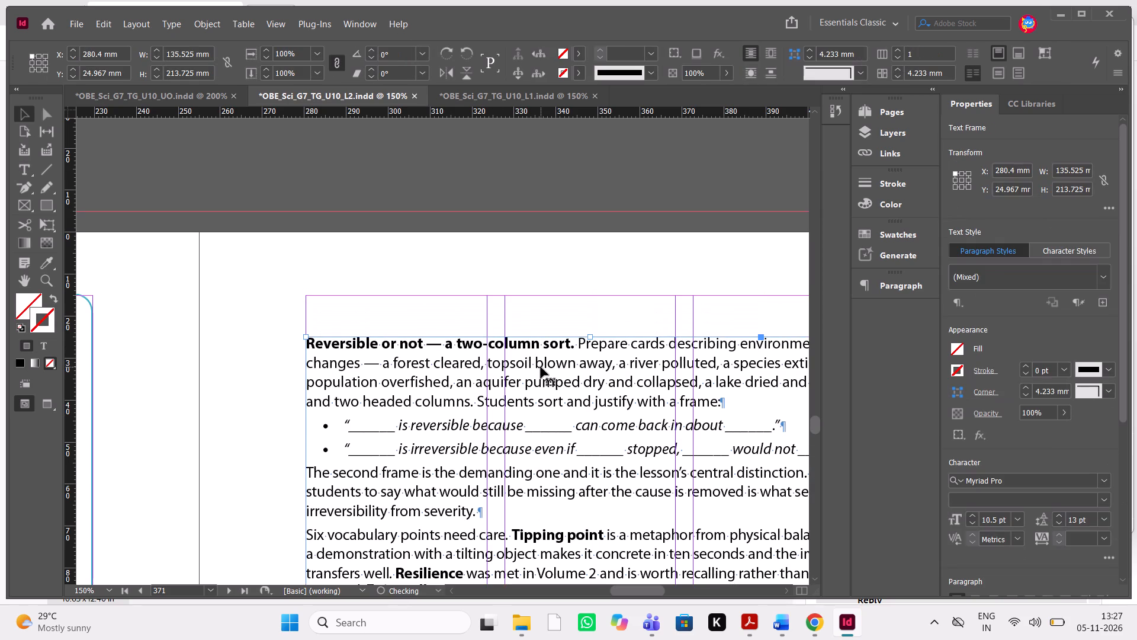
Copy the English Language Learners heading group from page 341 of the Lesson 1 file and paste it onto Lesson 2's page 371.
{"action": "left_click", "coordinate": [560, 100]}
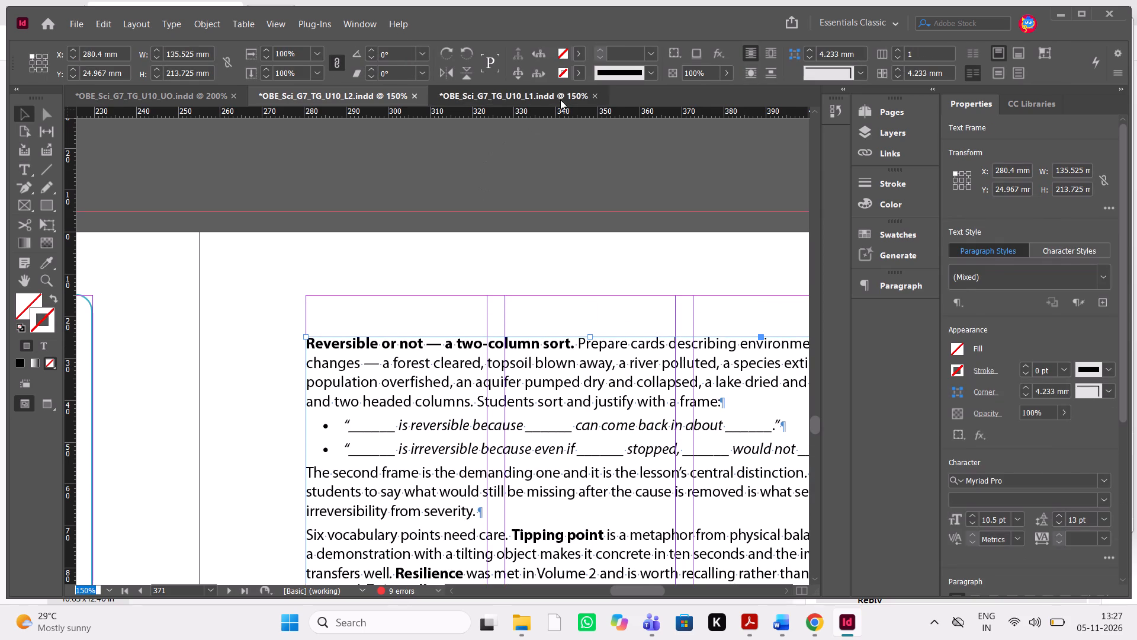
{"action": "scroll", "coordinate": [468, 253], "scroll_direction": "down", "scroll_amount": 1}
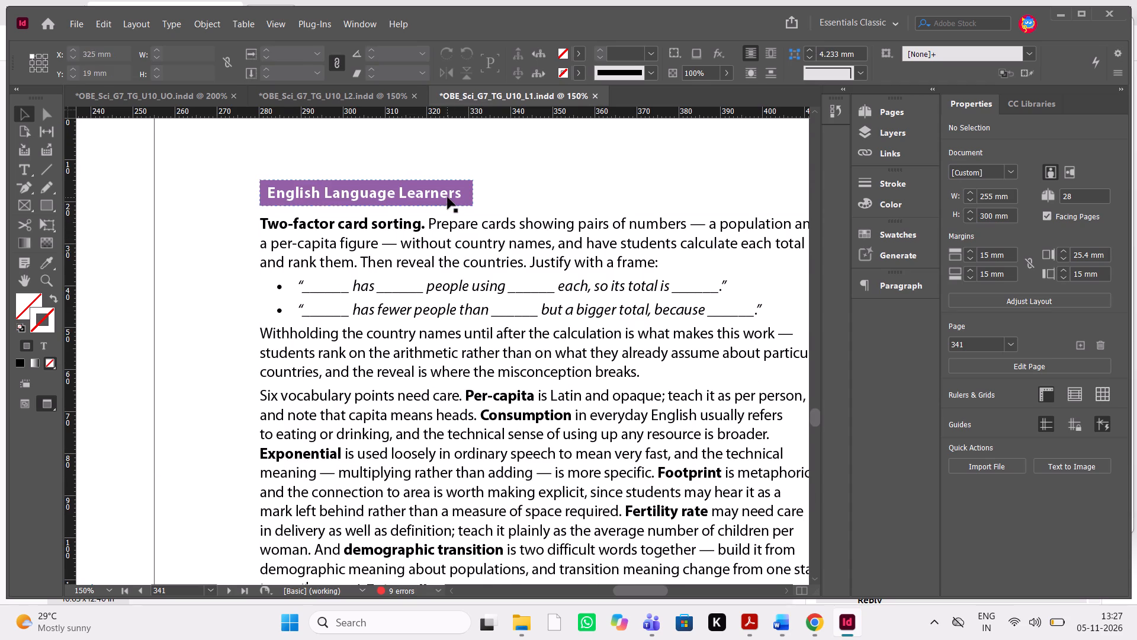
{"action": "left_click", "coordinate": [448, 197]}
{"action": "key", "text": "ctrl+c"}
{"action": "key", "text": "ctrl+c"}
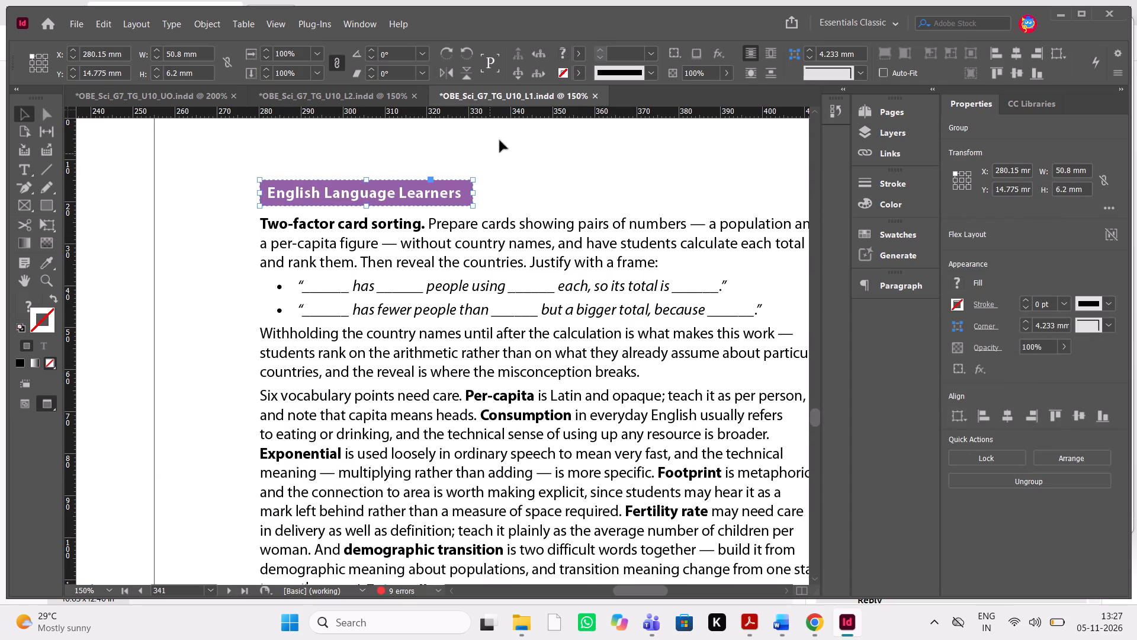
{"action": "left_click", "coordinate": [394, 100]}
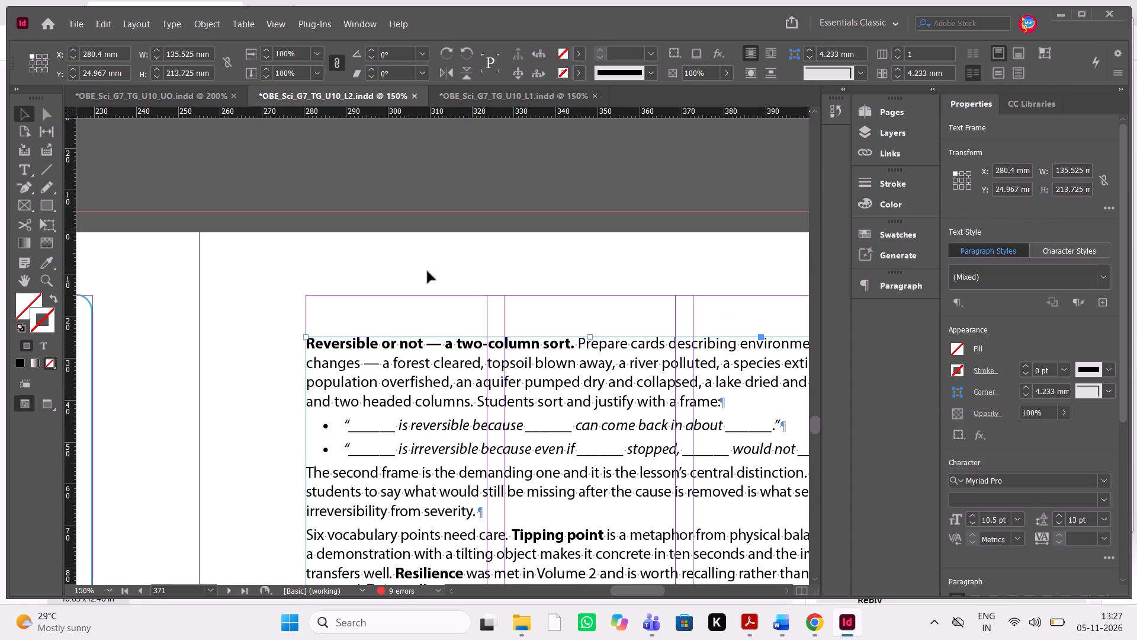
{"action": "key", "text": "ctrl+v"}
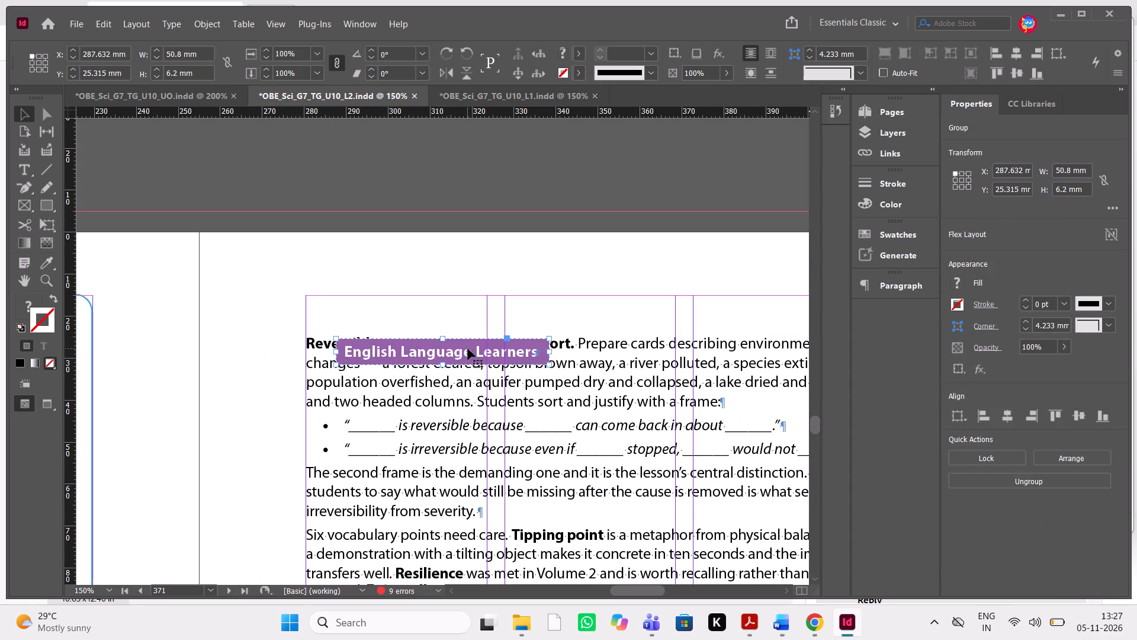
Position the pasted English Language Learners heading above the body text at X 280.132 mm, Y 15.065 mm.
{"action": "key", "text": "shift+Down"}
{"action": "key", "text": "shift+Up"}
{"action": "key", "text": "shift+Up"}
{"action": "key", "text": "shift+Up"}
{"action": "key", "text": "shift+Up"}
{"action": "key", "text": "shift+Up"}
{"action": "key", "text": "Up"}
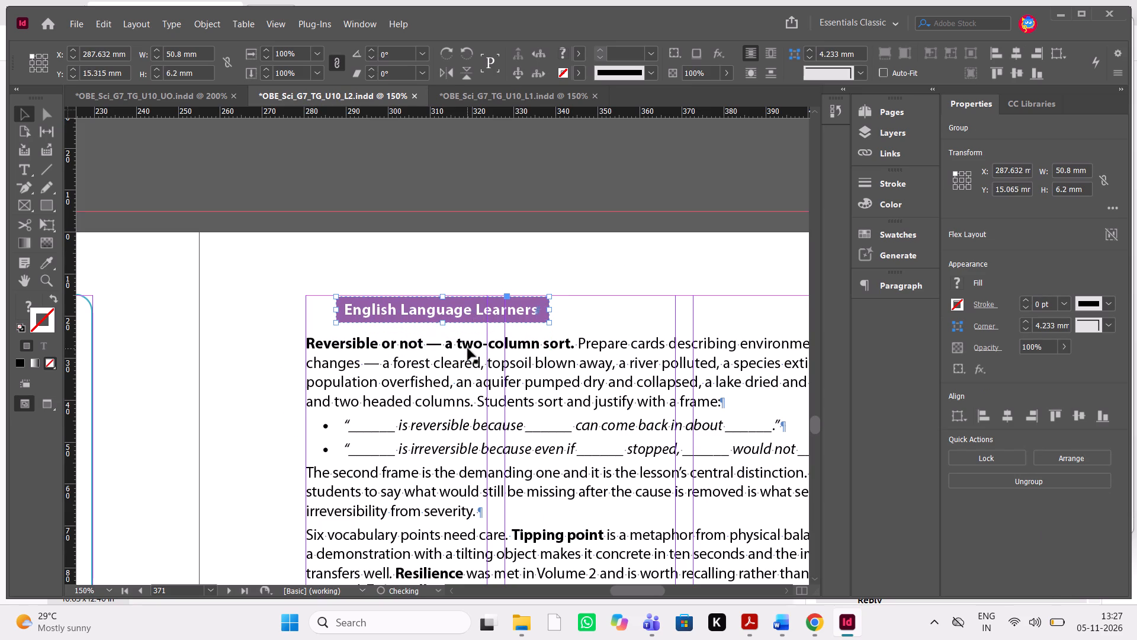
{"action": "key", "text": "Left"}
{"action": "key", "text": "Left"}
{"action": "key", "text": "Left"}
{"action": "key", "text": "Left"}
{"action": "key", "text": "Left"}
{"action": "key", "text": "Left"}
{"action": "key", "text": "Left"}
{"action": "key", "text": "Left"}
{"action": "key", "text": "Left"}
{"action": "key", "text": "Left"}
{"action": "key", "text": "Left"}
{"action": "key", "text": "Left"}
{"action": "key", "text": "Left"}
{"action": "key", "text": "Left"}
{"action": "key", "text": "Left"}
{"action": "key", "text": "Left"}
{"action": "key", "text": "Left"}
{"action": "key", "text": "Left"}
{"action": "key", "text": "Left"}
{"action": "key", "text": "Left"}
{"action": "key", "text": "Left"}
{"action": "key", "text": "Left"}
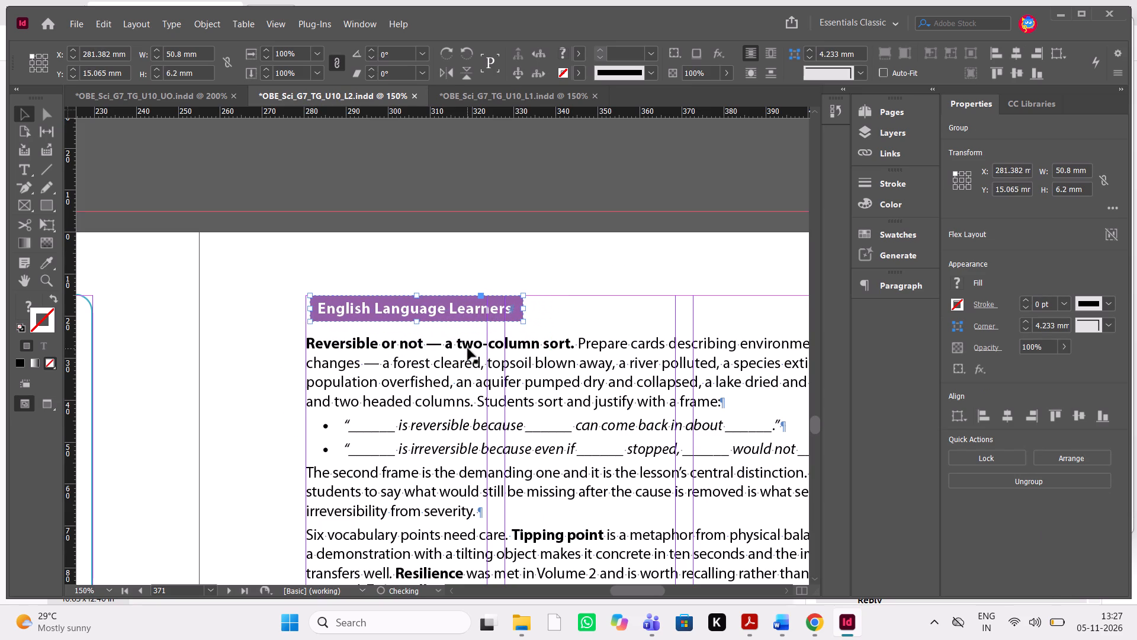
{"action": "key", "text": "Left"}
{"action": "key", "text": "Left"}
{"action": "key", "text": "Left"}
{"action": "key", "text": "Left"}
{"action": "key", "text": "Left"}
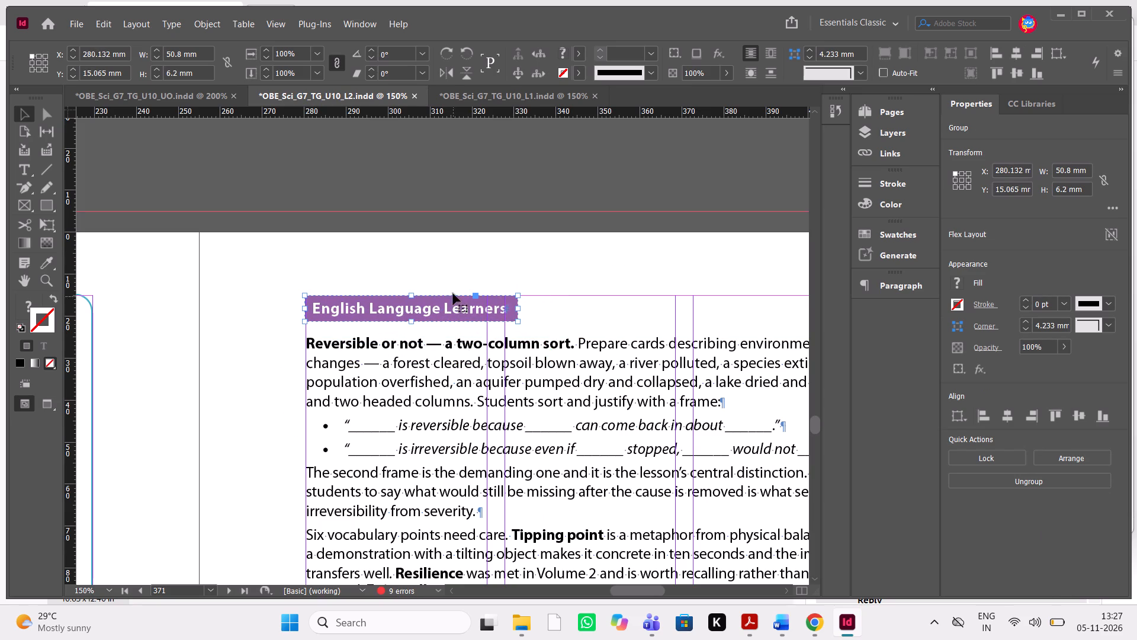
{"action": "left_click", "coordinate": [486, 254]}
Move page 371's body text frame up toward the heading to Y 23.467 mm and preview the spacing.
{"action": "left_click", "coordinate": [456, 383]}
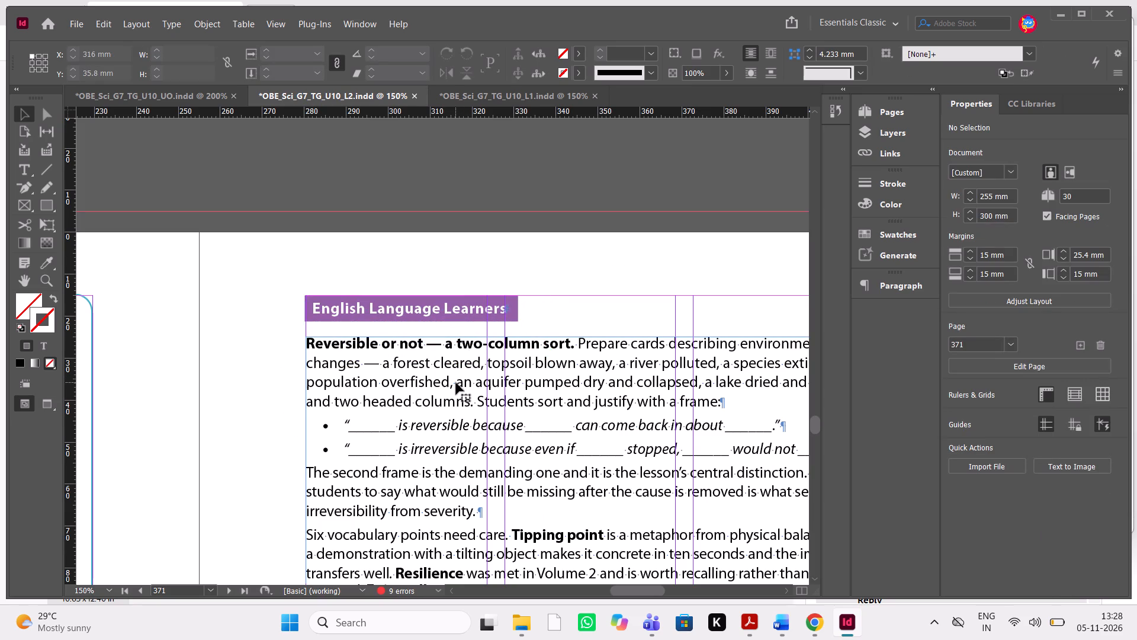
{"action": "key", "text": "Up"}
{"action": "key", "text": "Up"}
{"action": "key", "text": "Up"}
{"action": "key", "text": "Up"}
{"action": "key", "text": "Up"}
{"action": "key", "text": "Up"}
{"action": "key", "text": "Up"}
{"action": "key", "text": "Up"}
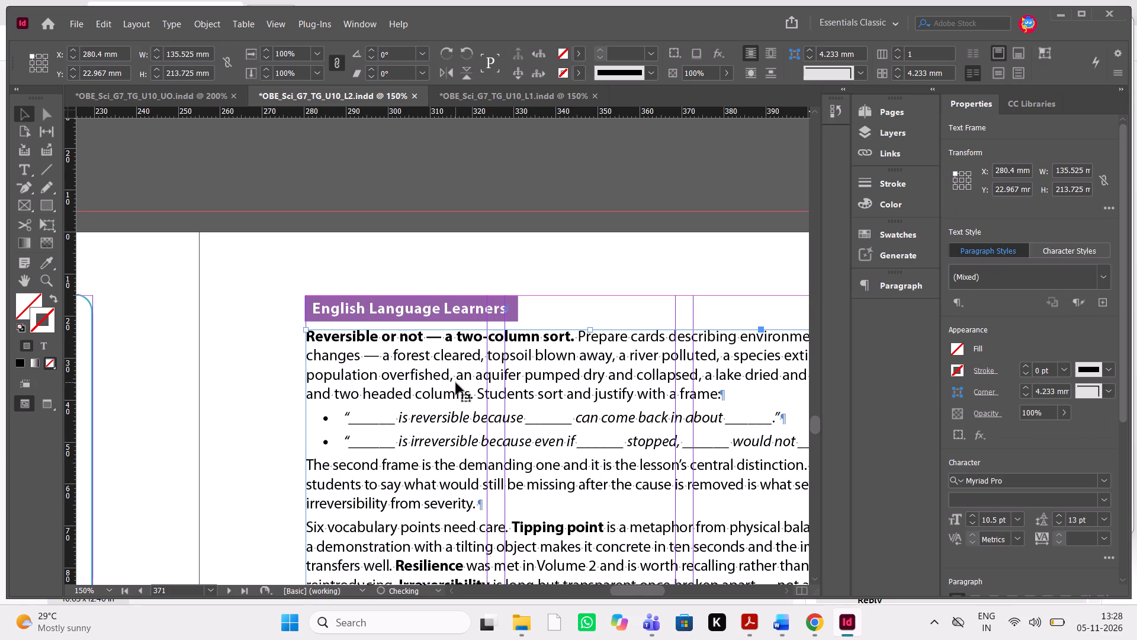
{"action": "key", "text": "Down"}
{"action": "key", "text": "Down"}
{"action": "key", "text": "Down"}
{"action": "key", "text": "Up"}
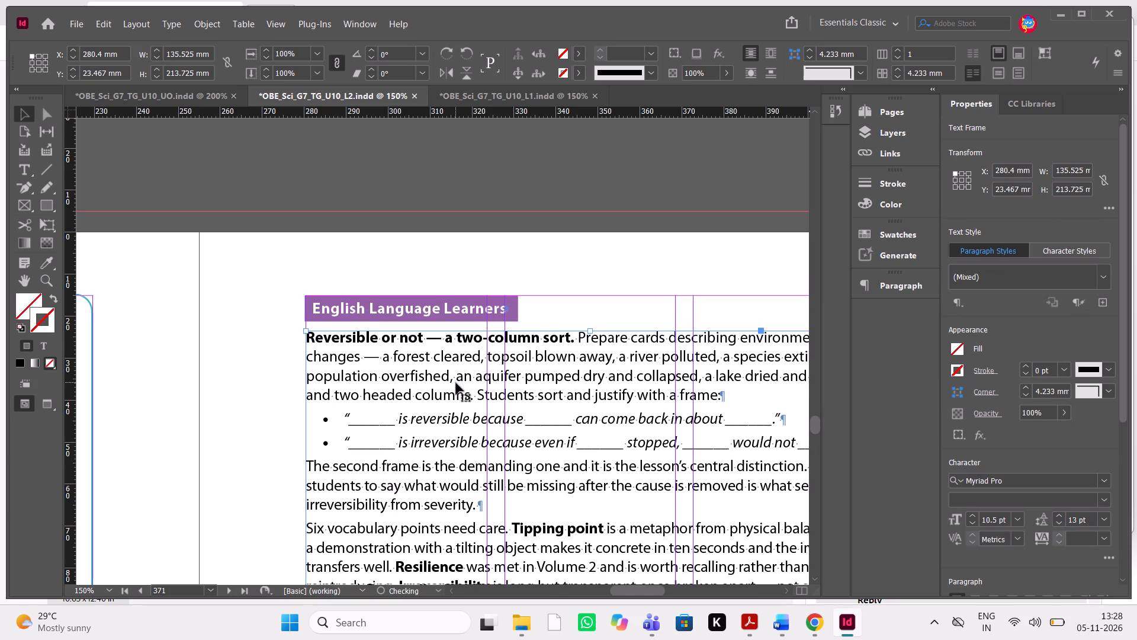
{"action": "left_click", "coordinate": [203, 289]}
{"action": "key", "text": "w"}
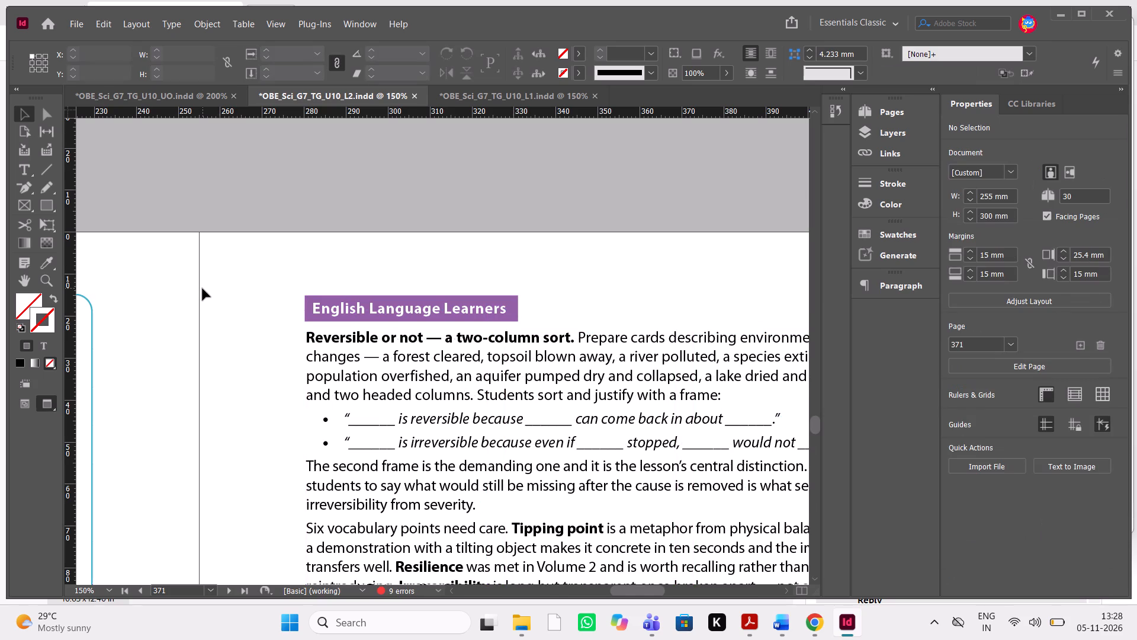
Lower page 371's body text frame to Y 23.967 mm and compare its heading spacing with Lesson 1's page 341.
{"action": "key", "text": "w"}
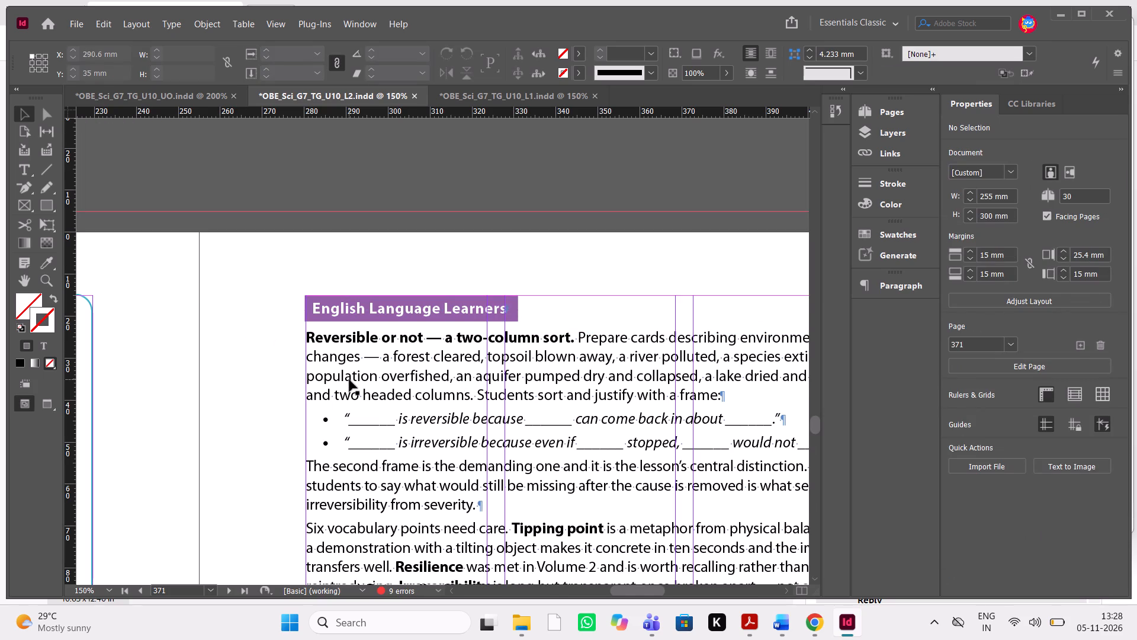
{"action": "left_click", "coordinate": [349, 380]}
{"action": "key", "text": "Down"}
{"action": "key", "text": "Down"}
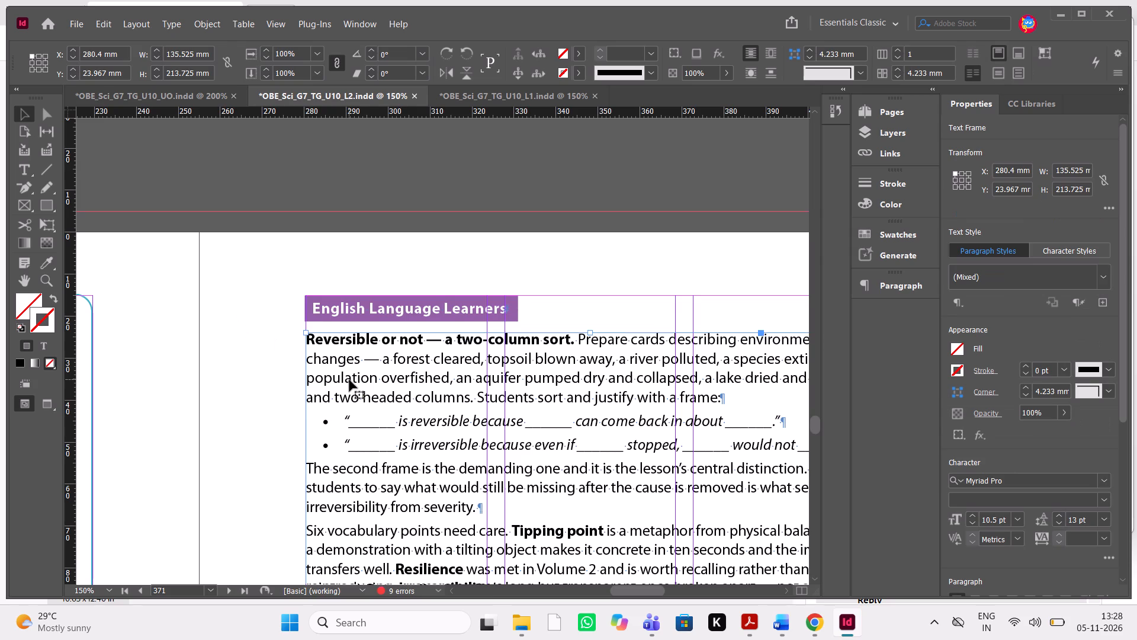
{"action": "left_click", "coordinate": [287, 295]}
{"action": "key", "text": "w"}
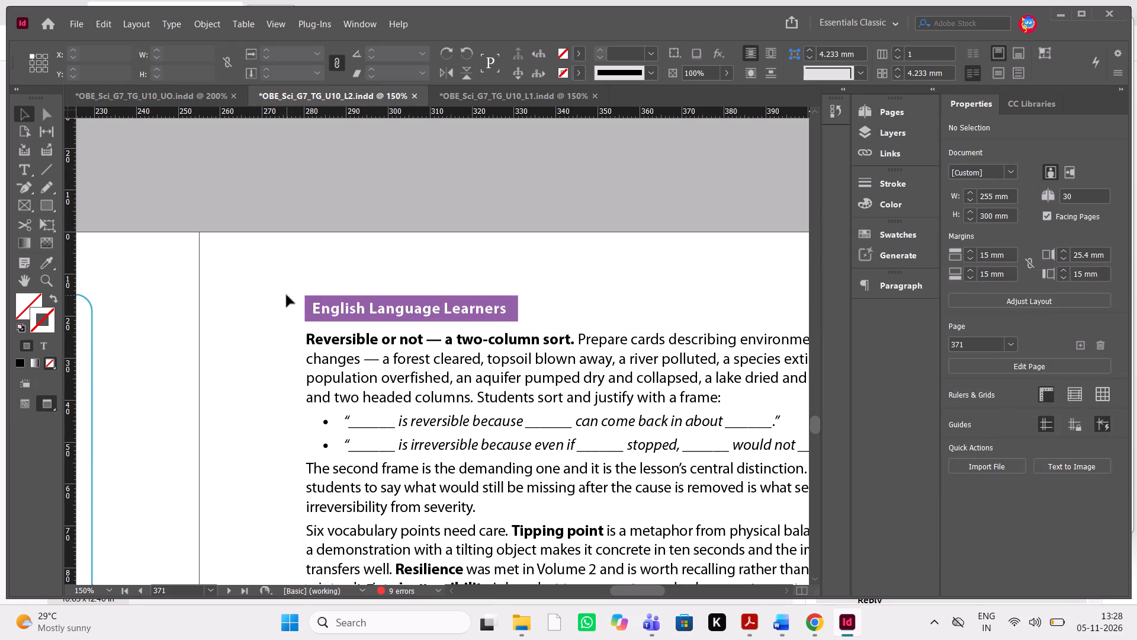
{"action": "key", "text": "ctrl+Tab"}
{"action": "key", "text": "ctrl+Tab"}
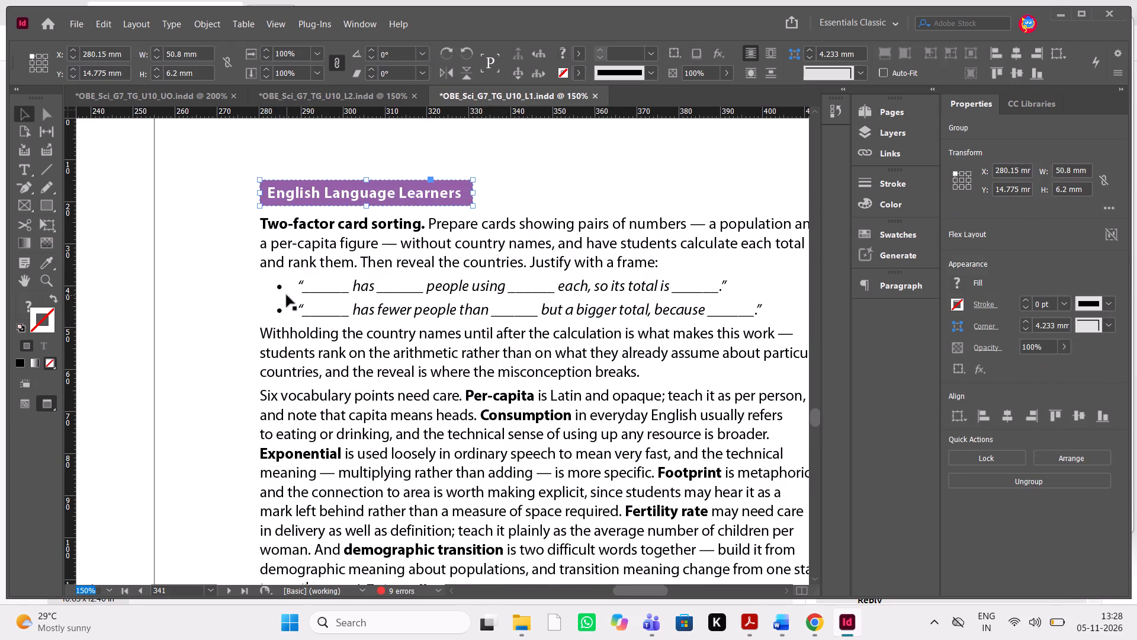
{"action": "key", "text": "ctrl+Tab"}
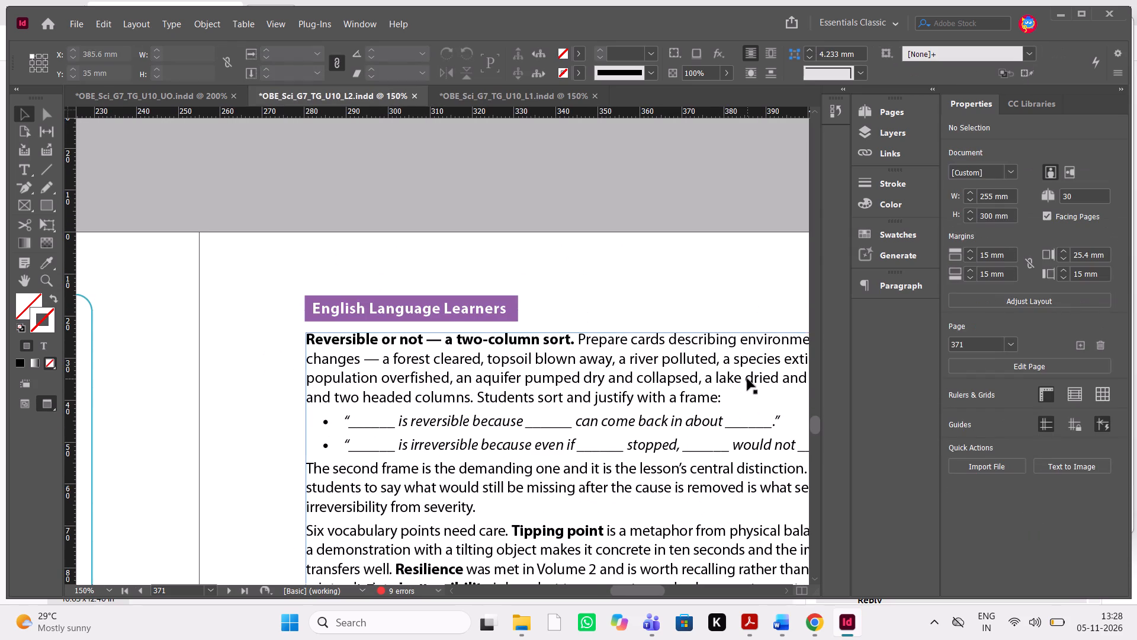
Switch to the review PDF in Acrobat and examine the comments on pages 47, 60 and 77.
{"action": "left_click", "coordinate": [749, 635]}
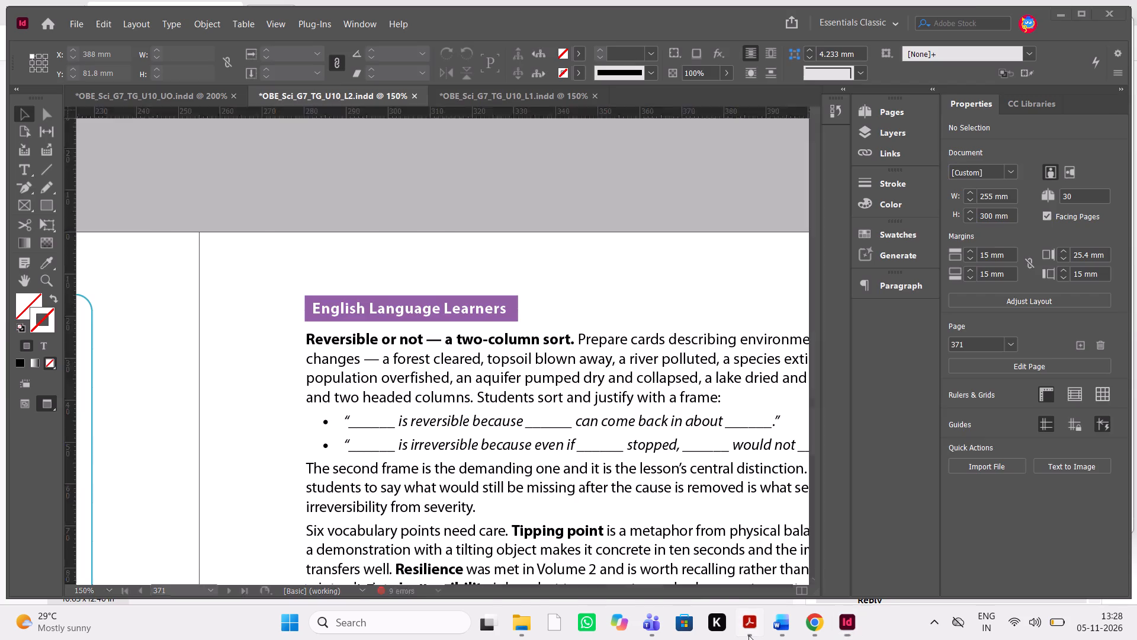
{"action": "scroll", "coordinate": [787, 546], "scroll_direction": "right", "scroll_amount": 1}
{"action": "left_click", "coordinate": [904, 562]}
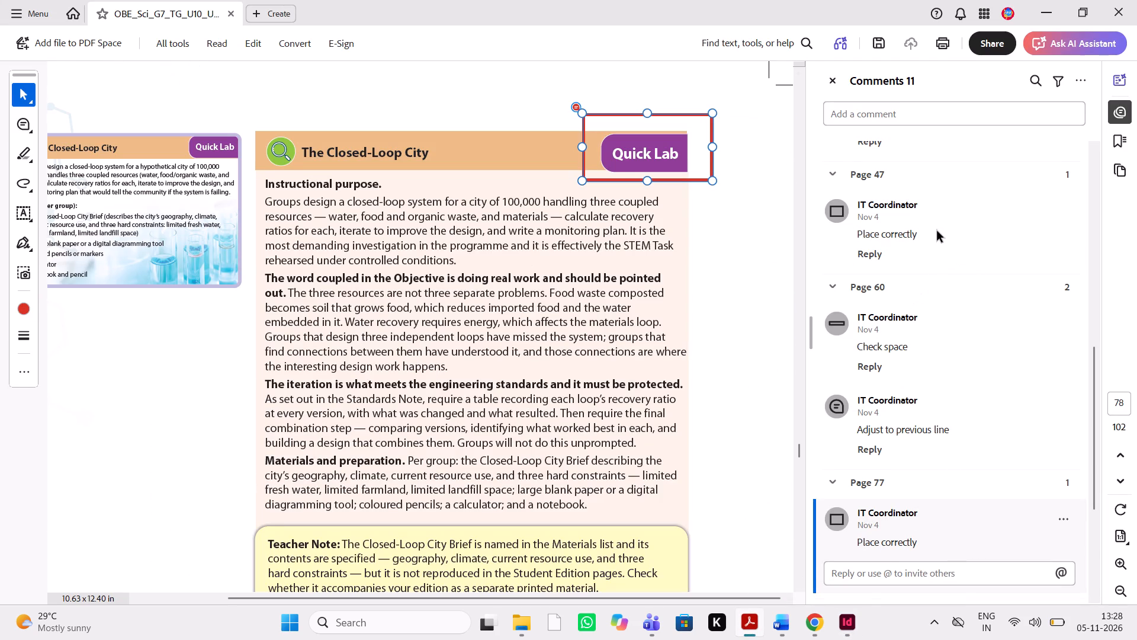
{"action": "left_click", "coordinate": [937, 231]}
{"action": "left_click", "coordinate": [896, 377]}
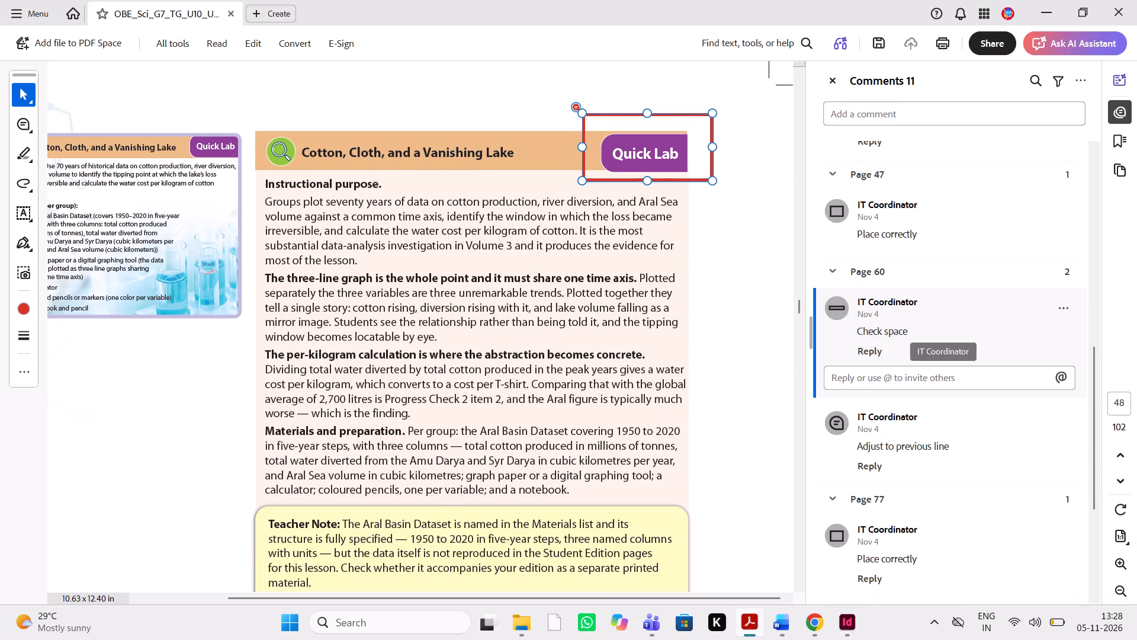
{"action": "left_click", "coordinate": [917, 460]}
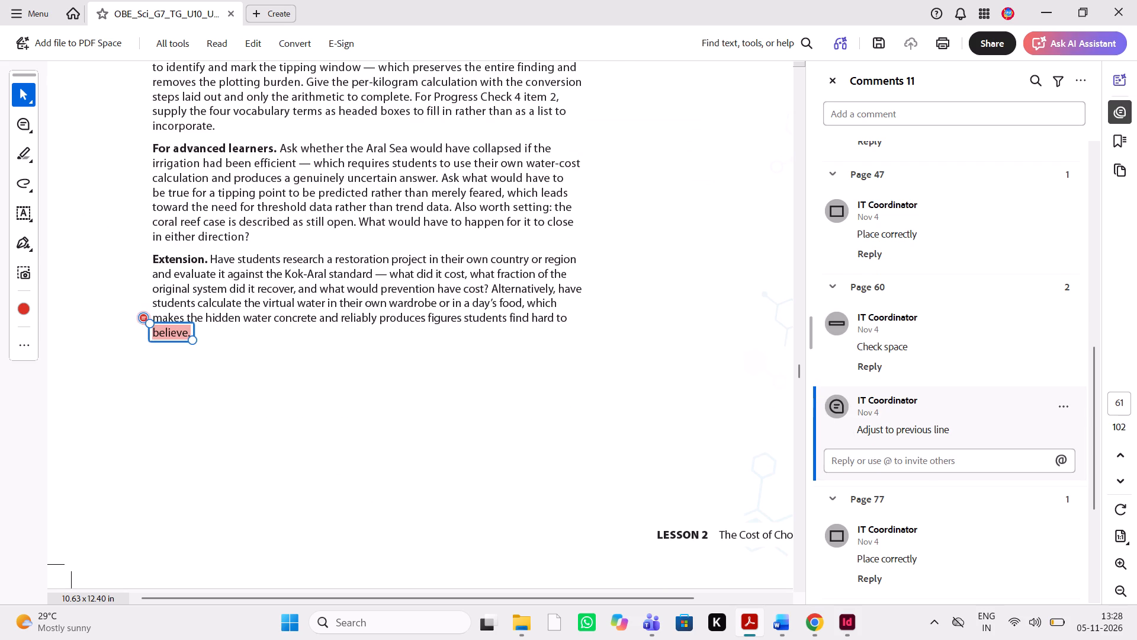
{"action": "left_click", "coordinate": [898, 552]}
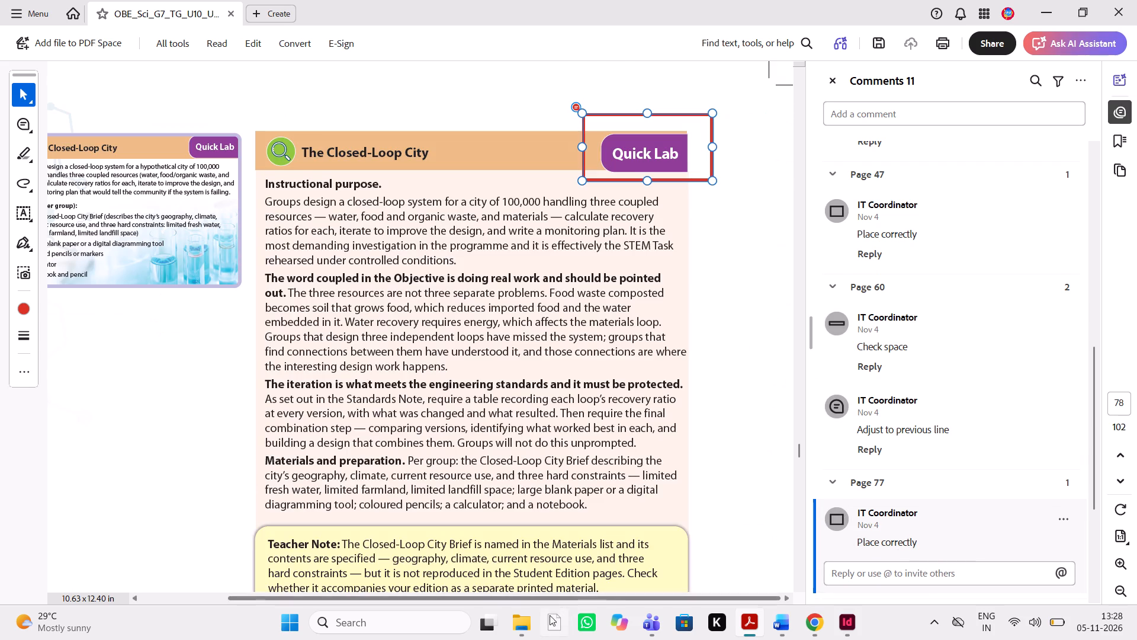
In File Explorer, open the OBE_Sci_G7_TG_U10_L3 InDesign document from the Unit 10 Lesson 3 folder.
{"action": "left_click", "coordinate": [523, 622]}
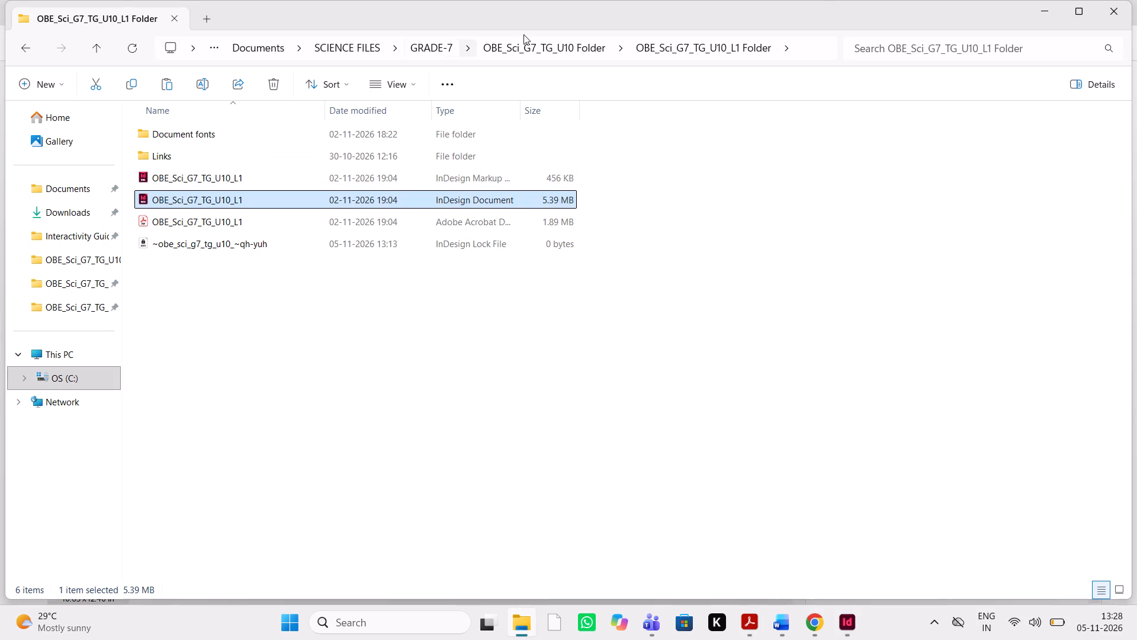
{"action": "double_click", "coordinate": [522, 49]}
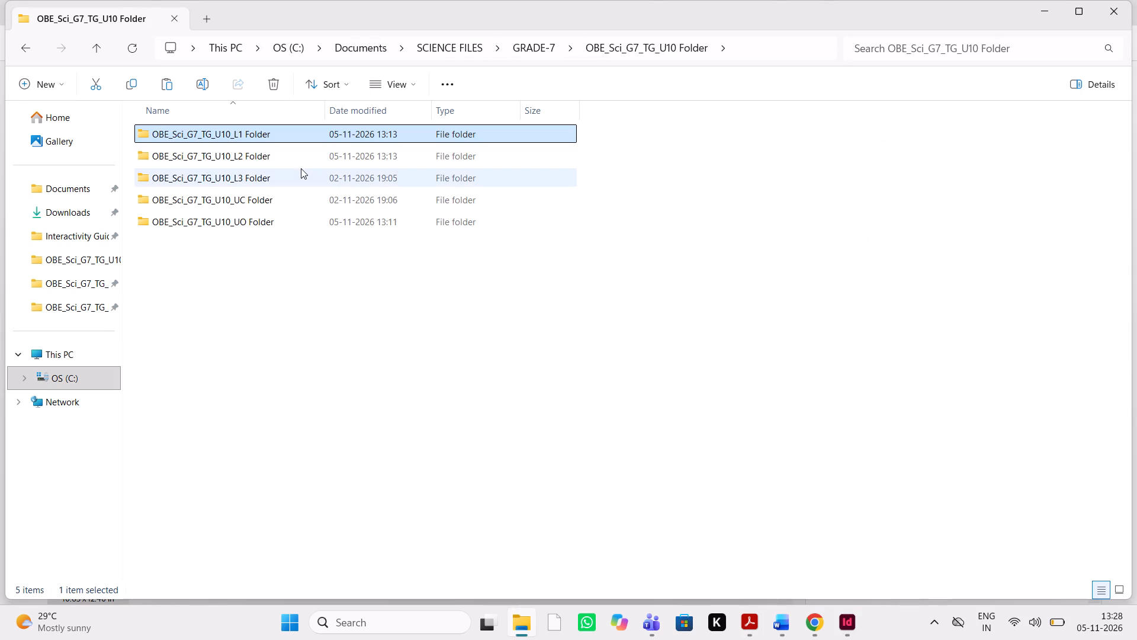
{"action": "double_click", "coordinate": [301, 168]}
{"action": "left_click", "coordinate": [278, 193]}
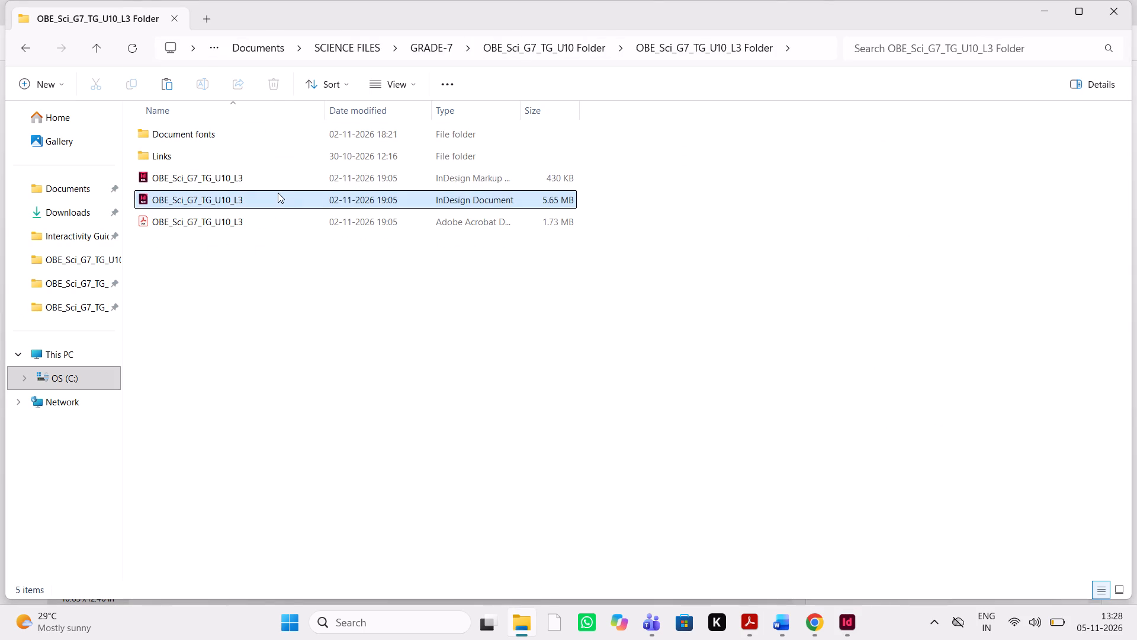
{"action": "key", "text": "Return"}
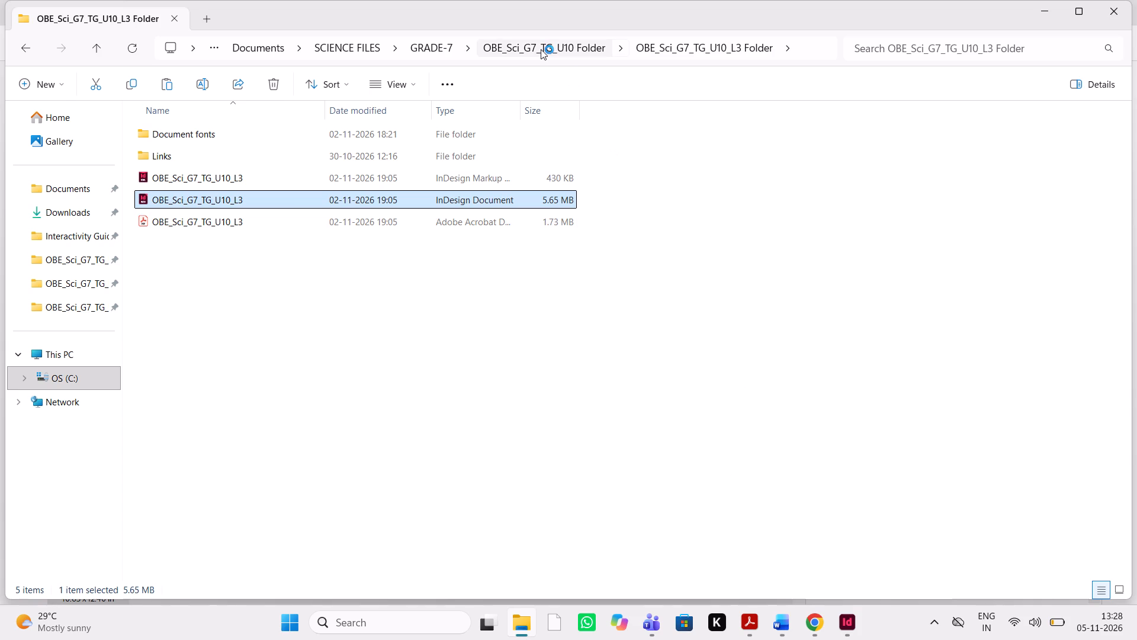
Open the OBE_Sci_G7_TG_U10_UC InDesign document from the Unit 10 UC folder.
{"action": "left_click", "coordinate": [541, 49]}
{"action": "left_click", "coordinate": [253, 204]}
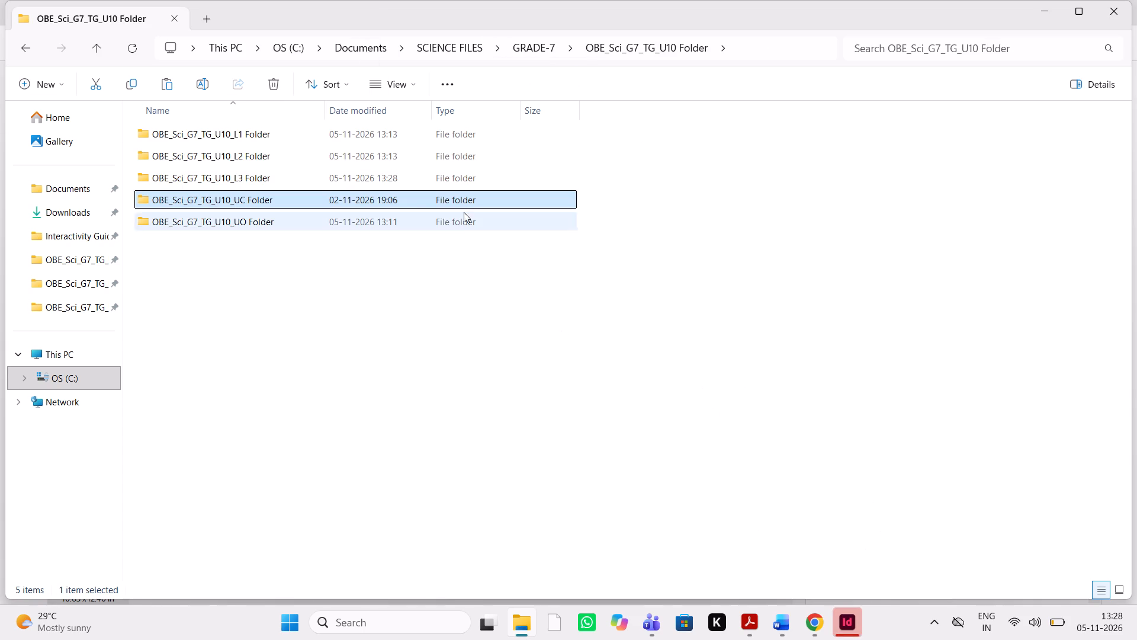
{"action": "left_click", "coordinate": [404, 202]}
{"action": "double_click", "coordinate": [404, 202]}
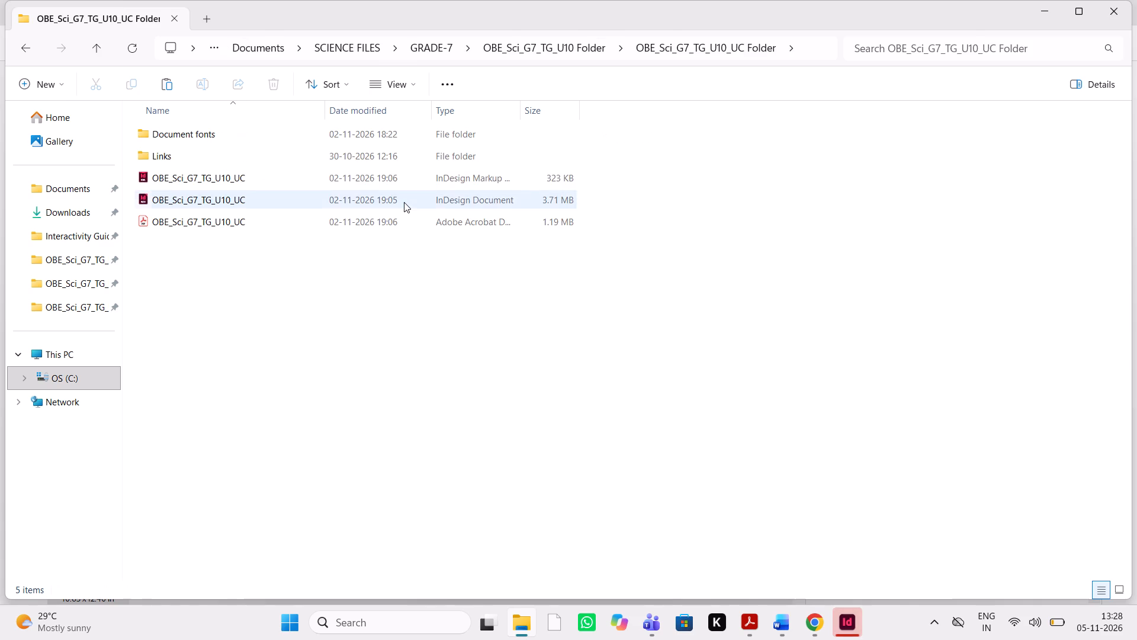
{"action": "left_click", "coordinate": [324, 194]}
{"action": "key", "text": "Return"}
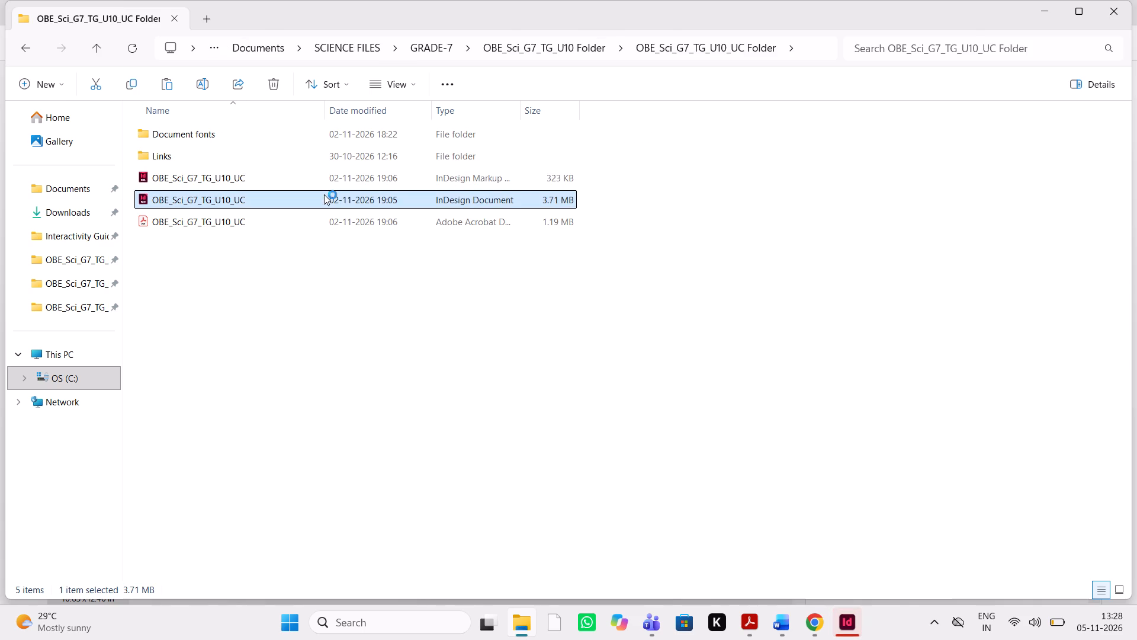
Switch to InDesign and dismiss the missing-links notice for Lesson 3, skipping the font replacement.
{"action": "left_click", "coordinate": [852, 625]}
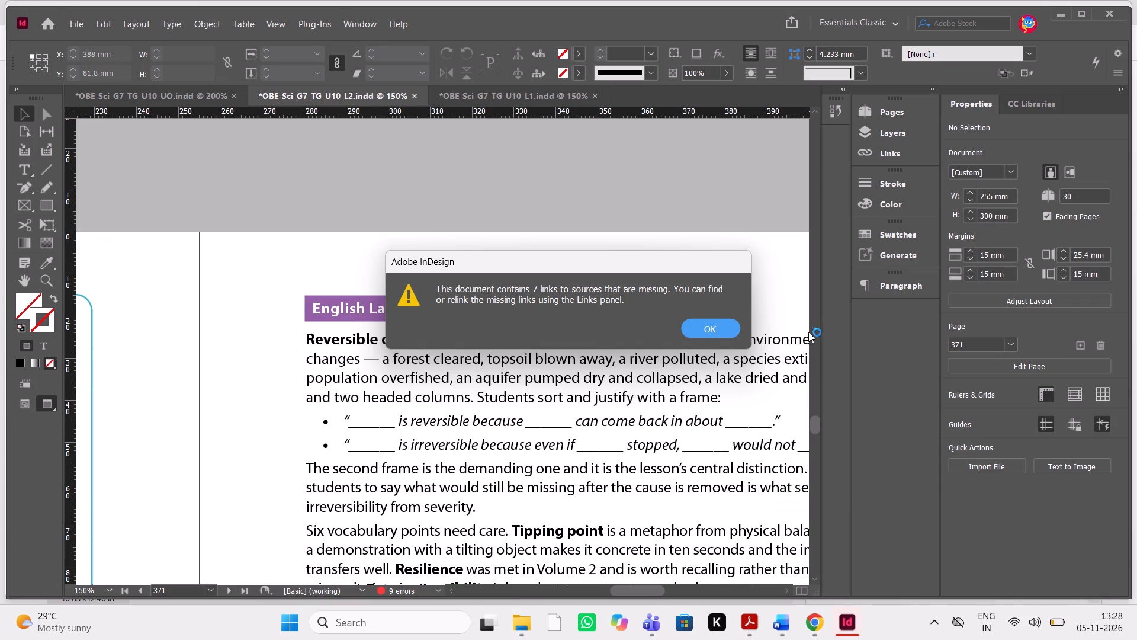
{"action": "left_click", "coordinate": [720, 321]}
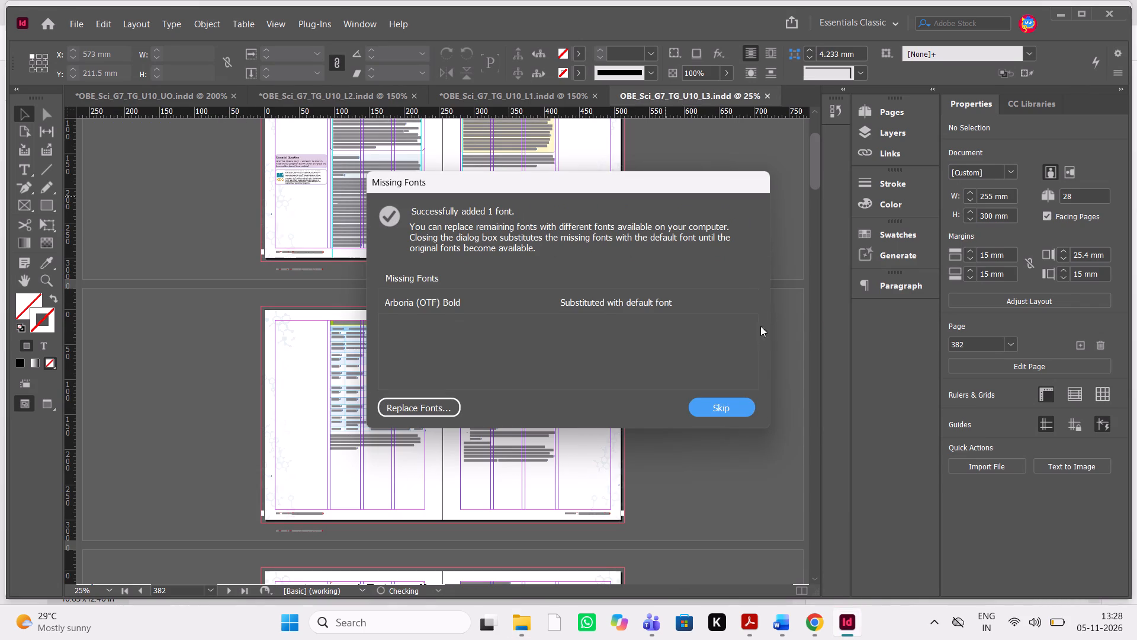
{"action": "left_click", "coordinate": [730, 402]}
Nudge the purple Quick Lab label on page 388 up to a Y position of 14.494 mm.
{"action": "scroll", "coordinate": [664, 338], "scroll_direction": "down", "scroll_amount": 1}
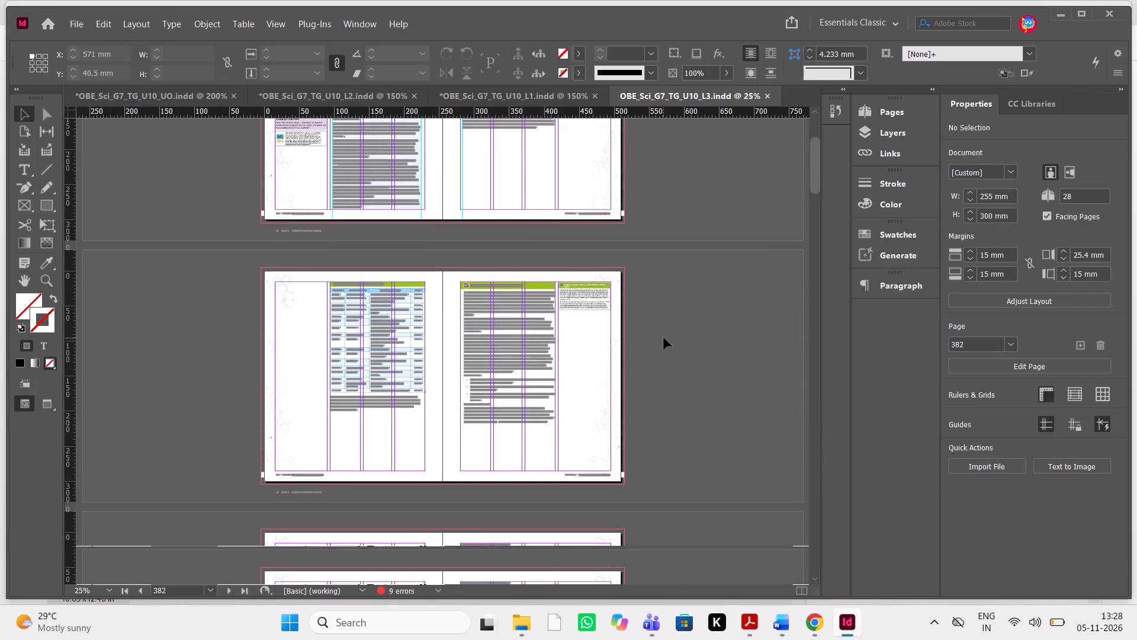
{"action": "scroll", "coordinate": [664, 338], "scroll_direction": "down", "scroll_amount": 6}
{"action": "scroll", "coordinate": [664, 338], "scroll_direction": "up", "scroll_amount": 1}
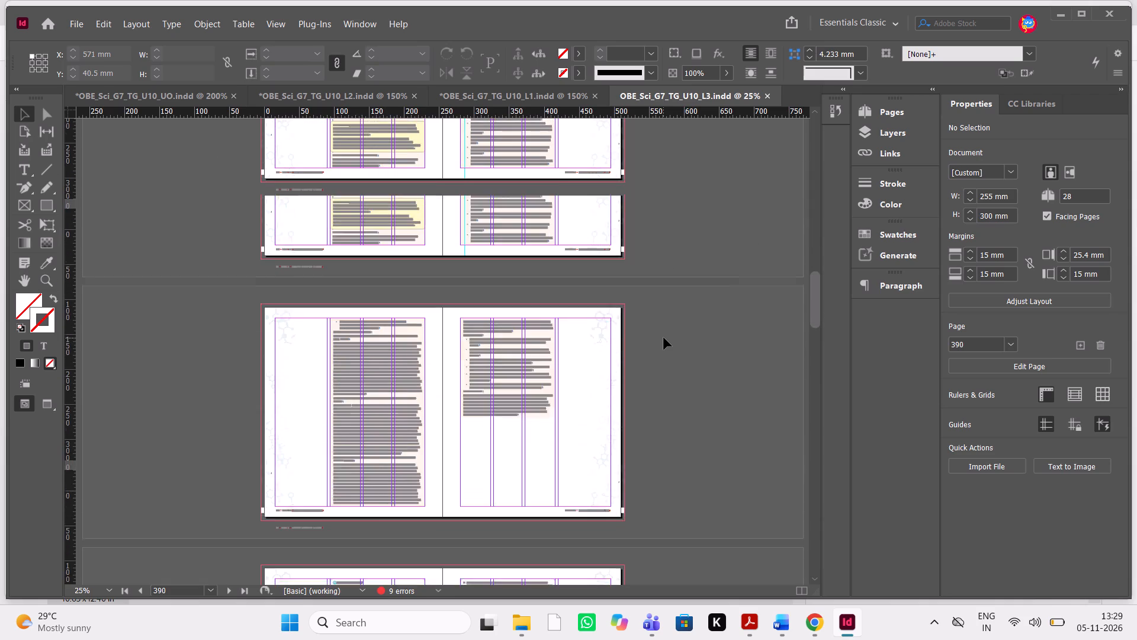
{"action": "scroll", "coordinate": [664, 338], "scroll_direction": "up", "scroll_amount": 1}
{"action": "key", "text": "ctrl+equal"}
{"action": "key", "text": "ctrl+equal"}
{"action": "key", "text": "ctrl+equal"}
{"action": "key", "text": "ctrl+equal"}
{"action": "key", "text": "ctrl+equal"}
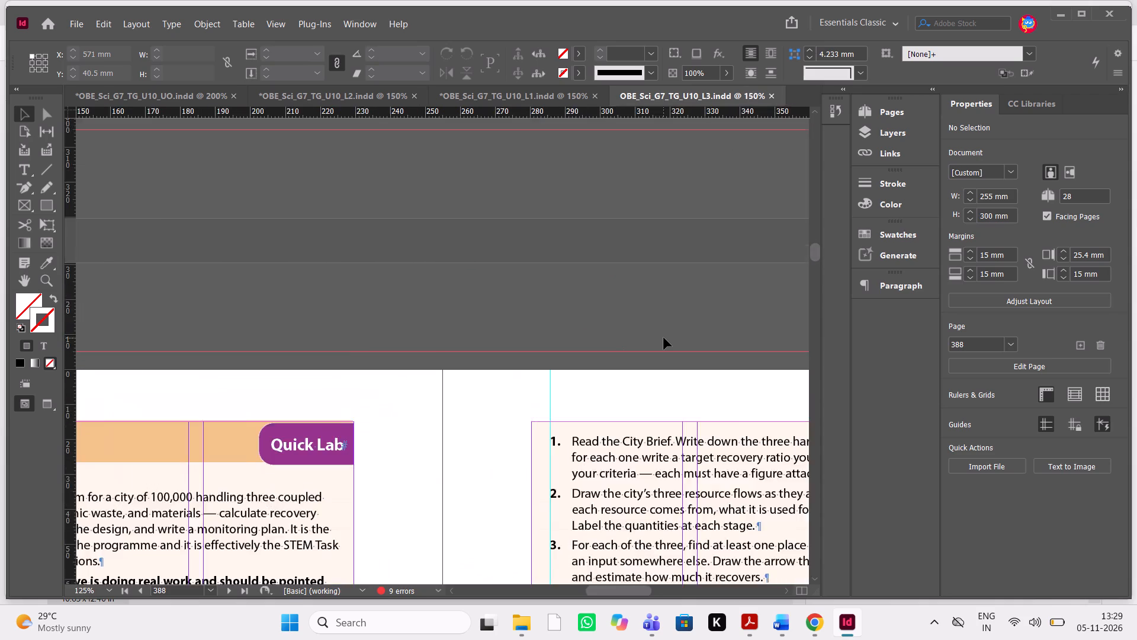
{"action": "key", "text": "ctrl+equal"}
{"action": "scroll", "coordinate": [664, 338], "scroll_direction": "right", "scroll_amount": 1}
{"action": "left_click", "coordinate": [525, 491]}
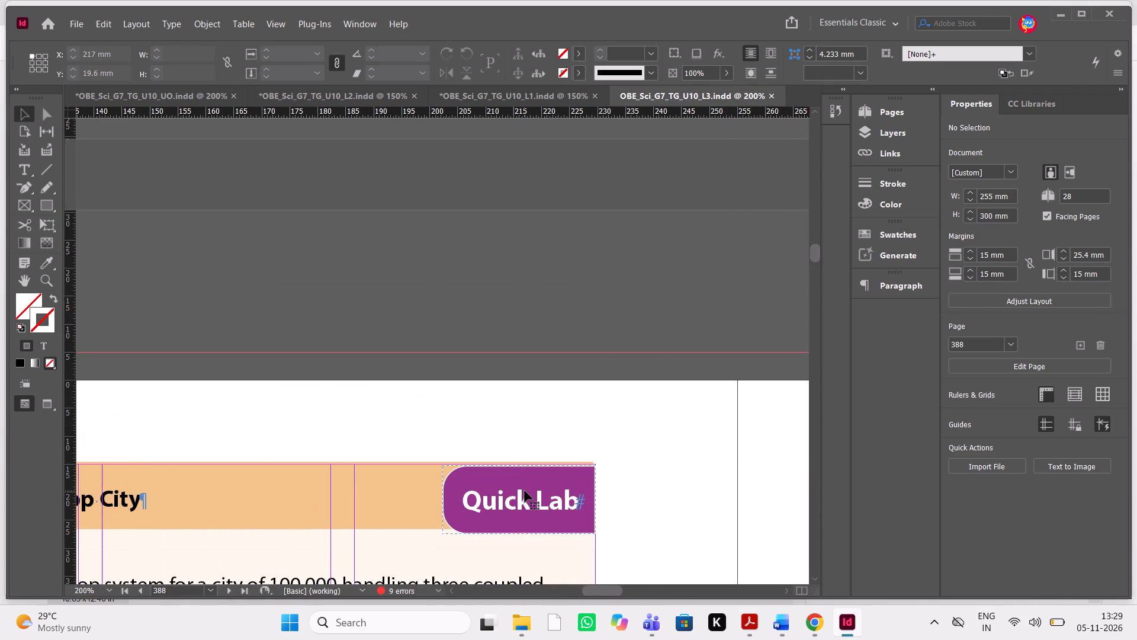
{"action": "key", "text": "Up"}
{"action": "key", "text": "Up"}
{"action": "key", "text": "Up"}
{"action": "key", "text": "Down"}
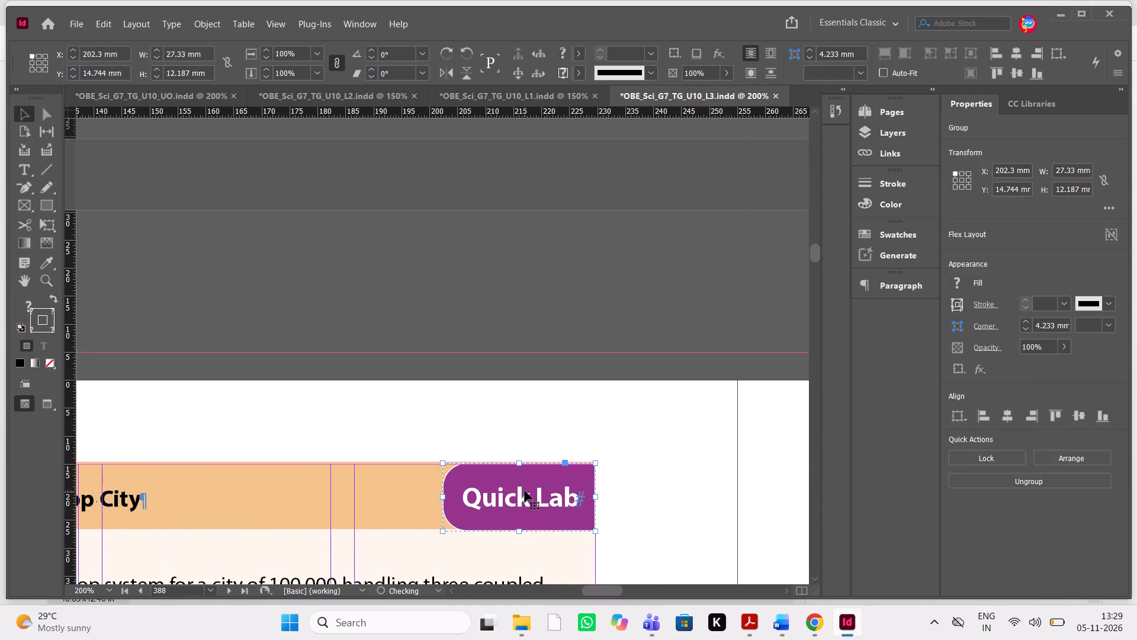
{"action": "key", "text": "Up"}
Examine the layout of pages 389 to 398, including the Progress Check 3 box on page 396 with guides hidden and shown.
{"action": "scroll", "coordinate": [525, 491], "scroll_direction": "left", "scroll_amount": 2}
{"action": "scroll", "coordinate": [525, 491], "scroll_direction": "down", "scroll_amount": 3}
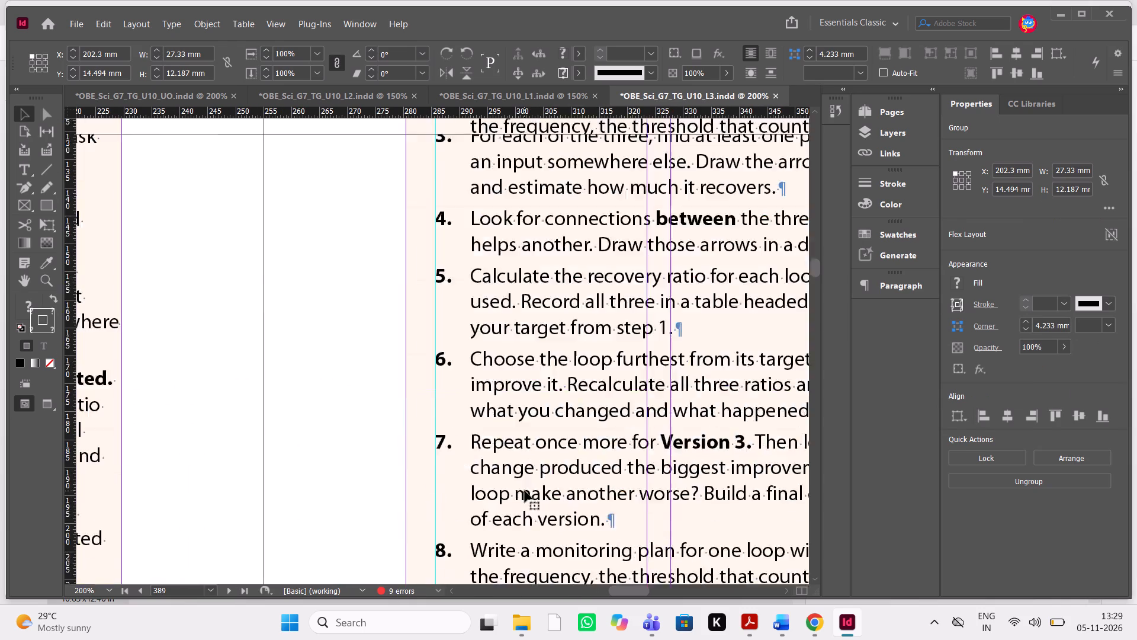
{"action": "scroll", "coordinate": [525, 491], "scroll_direction": "down", "scroll_amount": 17}
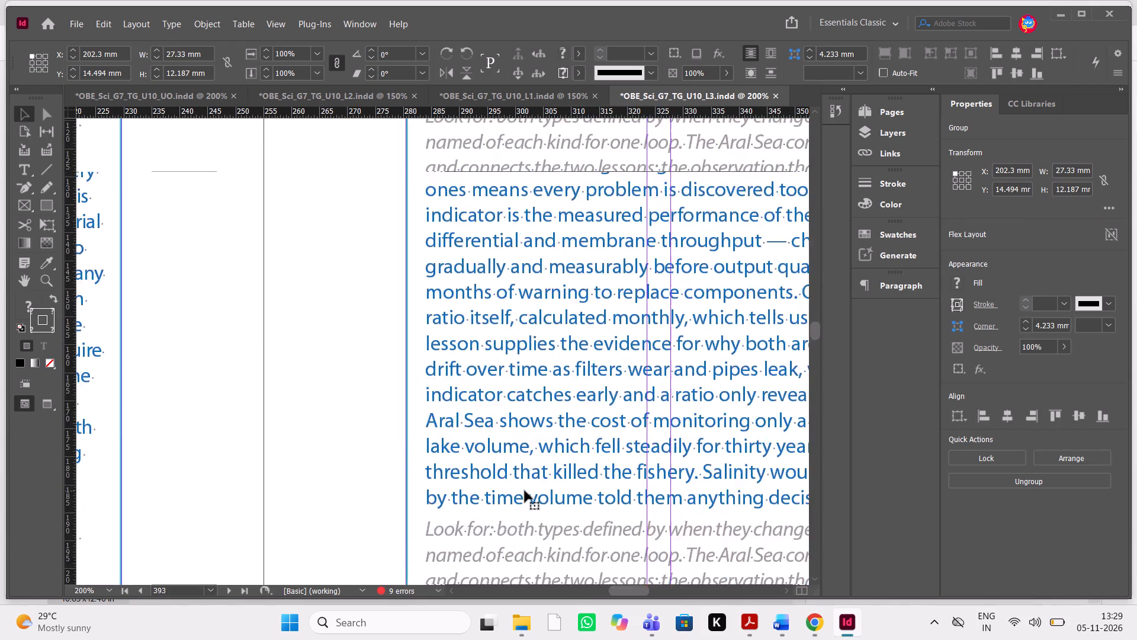
{"action": "scroll", "coordinate": [525, 491], "scroll_direction": "down", "scroll_amount": 5}
{"action": "key", "text": "ctrl+minus"}
{"action": "key", "text": "ctrl+minus"}
{"action": "key", "text": "ctrl+minus"}
{"action": "key", "text": "ctrl+minus"}
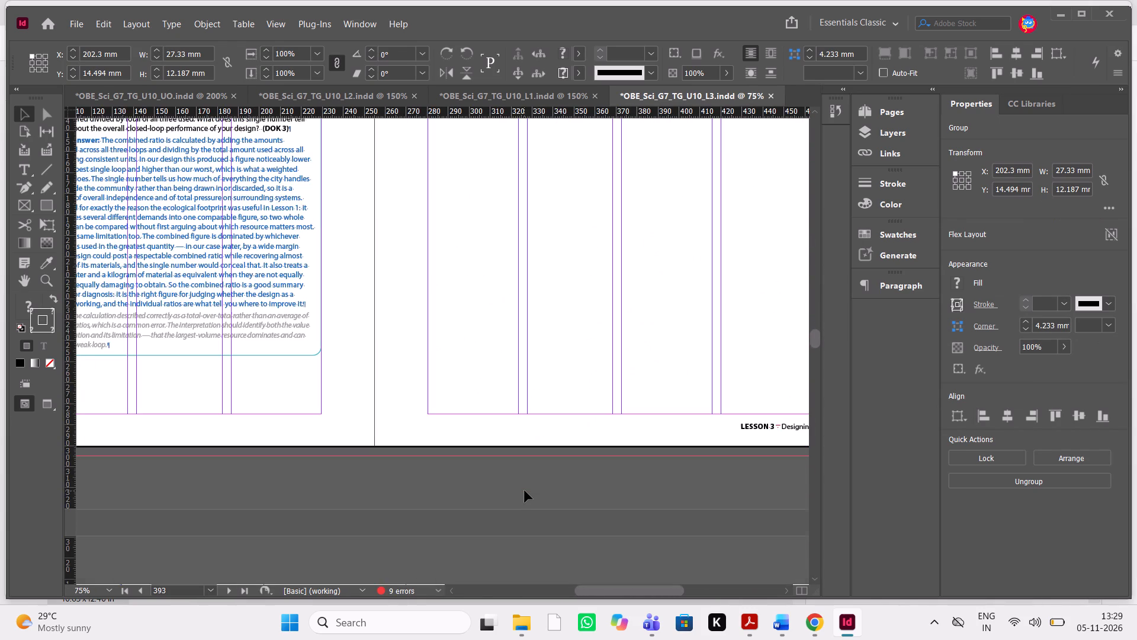
{"action": "scroll", "coordinate": [525, 491], "scroll_direction": "down", "scroll_amount": 5}
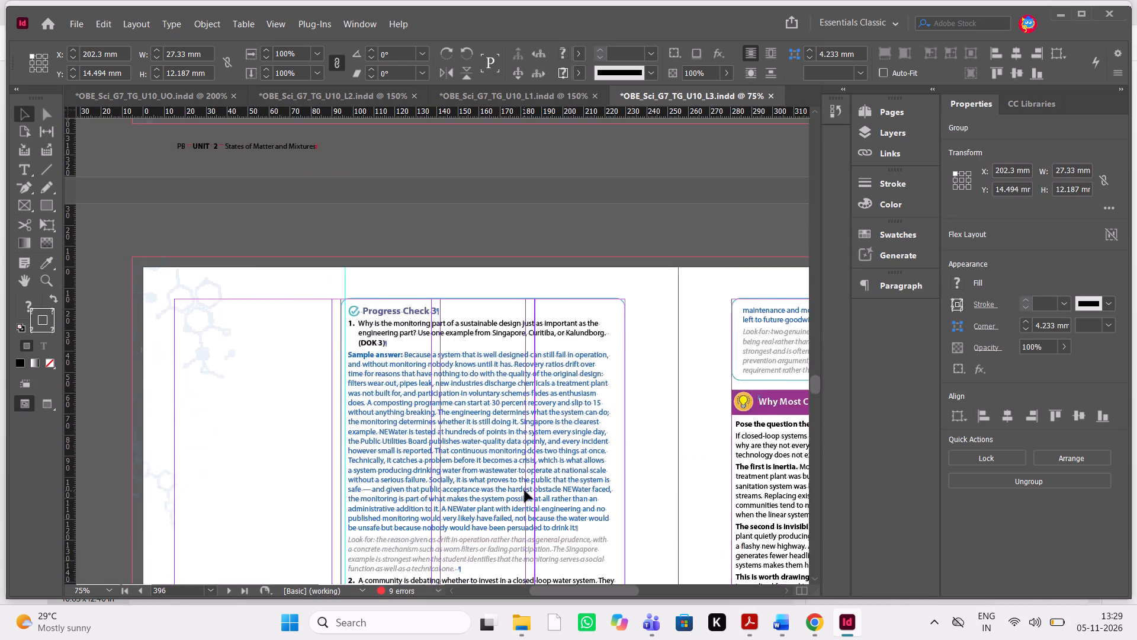
{"action": "scroll", "coordinate": [525, 491], "scroll_direction": "down", "scroll_amount": 2}
{"action": "scroll", "coordinate": [525, 491], "scroll_direction": "left", "scroll_amount": 1}
{"action": "scroll", "coordinate": [525, 491], "scroll_direction": "down", "scroll_amount": 3}
{"action": "scroll", "coordinate": [525, 491], "scroll_direction": "up", "scroll_amount": 1}
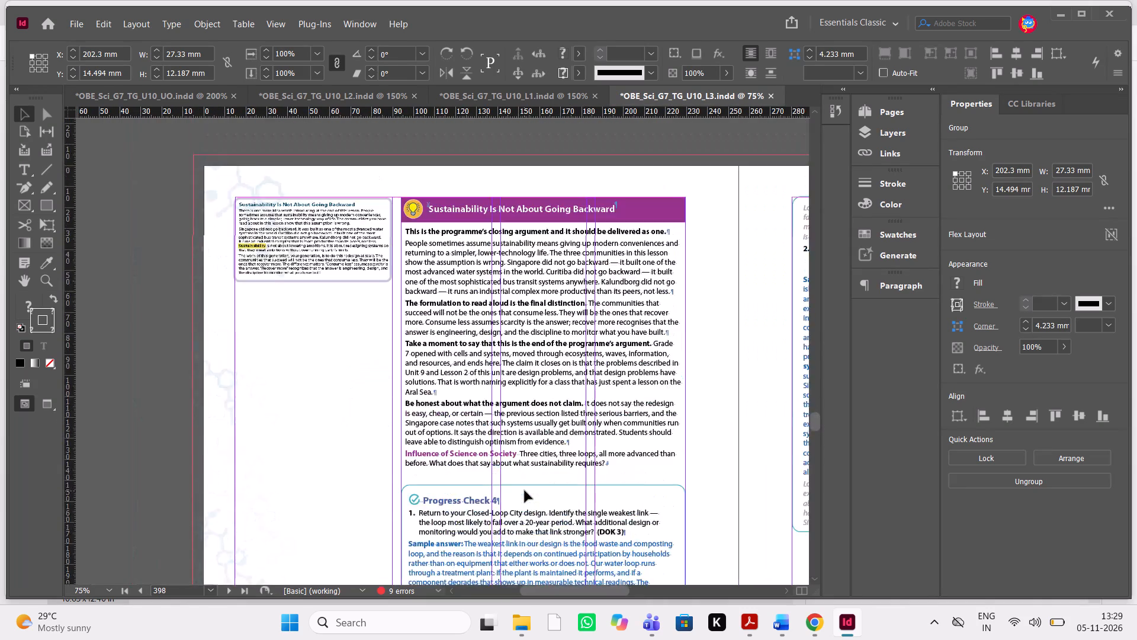
{"action": "scroll", "coordinate": [525, 491], "scroll_direction": "up", "scroll_amount": 2}
{"action": "scroll", "coordinate": [525, 491], "scroll_direction": "left", "scroll_amount": 1}
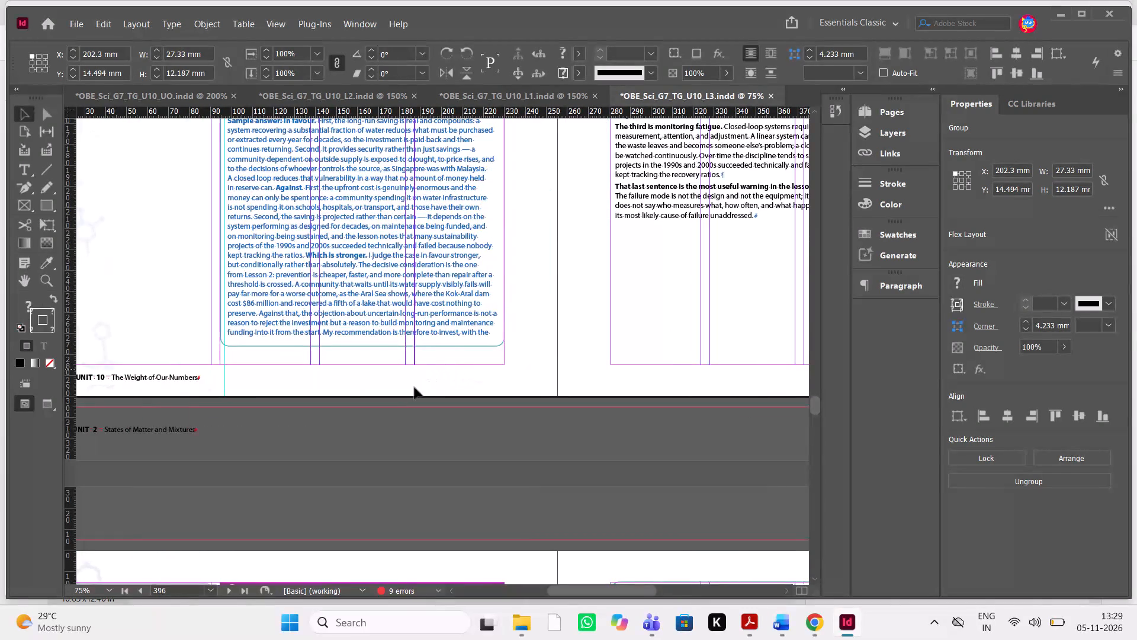
{"action": "left_click", "coordinate": [412, 399]}
{"action": "key", "text": "w"}
{"action": "scroll", "coordinate": [412, 399], "scroll_direction": "up", "scroll_amount": 3}
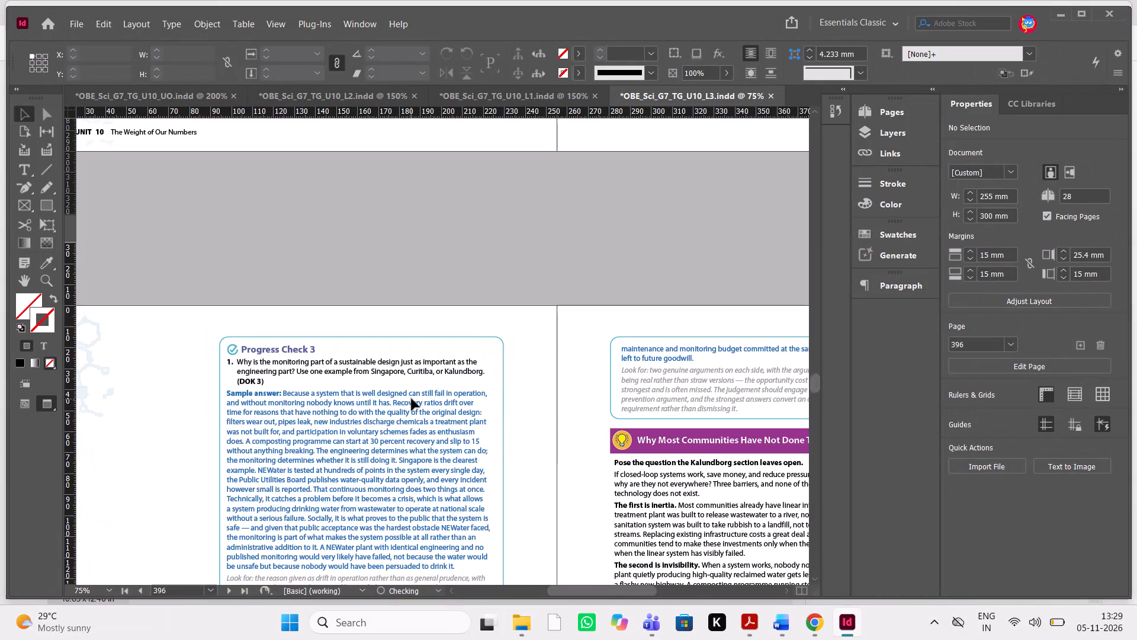
{"action": "scroll", "coordinate": [412, 399], "scroll_direction": "left", "scroll_amount": 1}
{"action": "scroll", "coordinate": [412, 399], "scroll_direction": "down", "scroll_amount": 1}
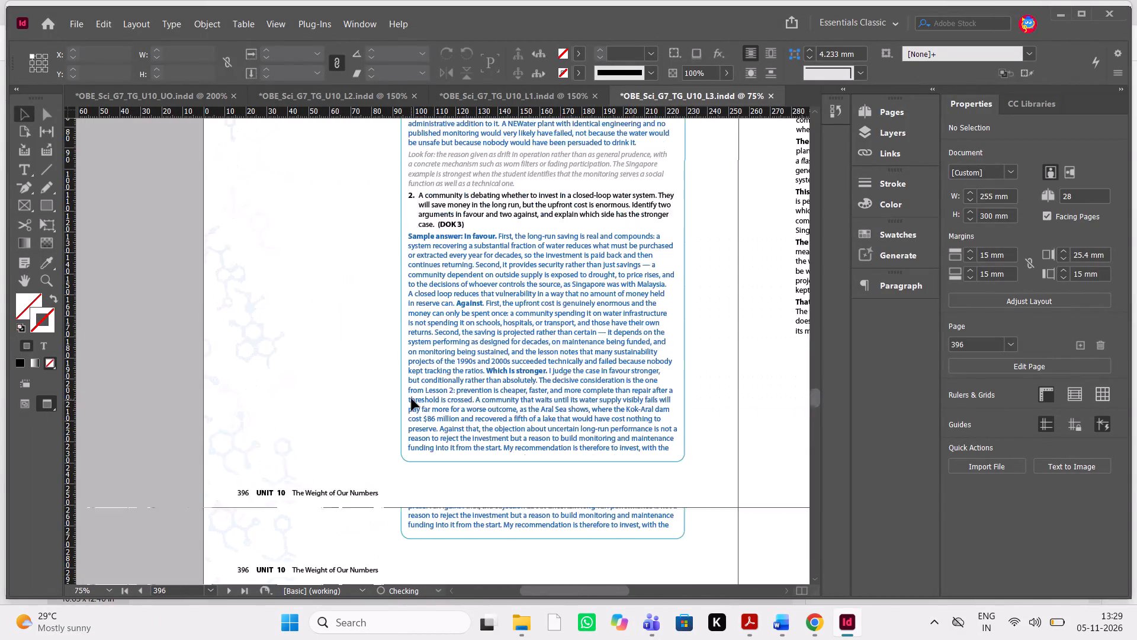
{"action": "scroll", "coordinate": [412, 399], "scroll_direction": "down", "scroll_amount": 1}
{"action": "scroll", "coordinate": [453, 450], "scroll_direction": "left", "scroll_amount": 1}
{"action": "left_click", "coordinate": [420, 470]}
{"action": "key", "text": "w"}
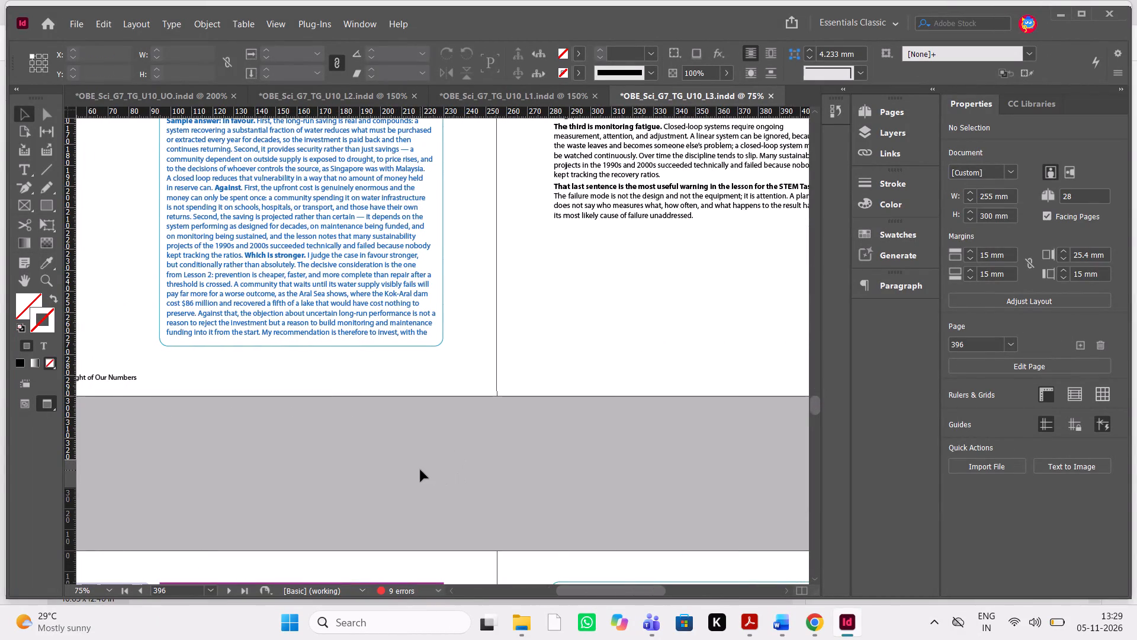
{"action": "key", "text": "w"}
{"action": "scroll", "coordinate": [420, 470], "scroll_direction": "up", "scroll_amount": 1}
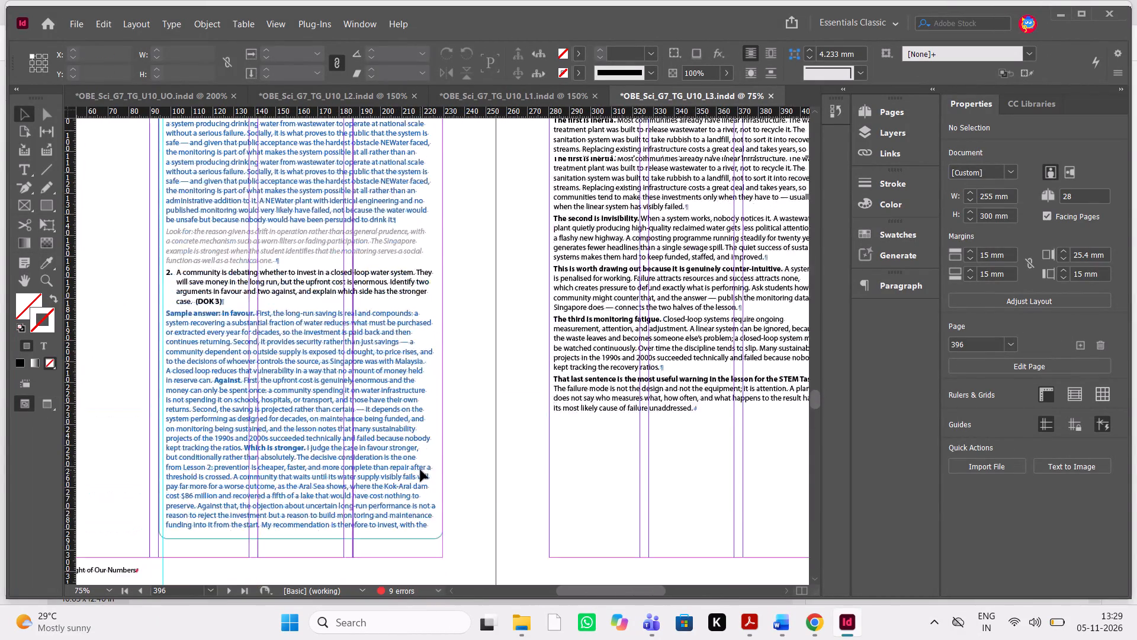
{"action": "scroll", "coordinate": [420, 470], "scroll_direction": "up", "scroll_amount": 1}
{"action": "scroll", "coordinate": [420, 470], "scroll_direction": "down", "scroll_amount": 2}
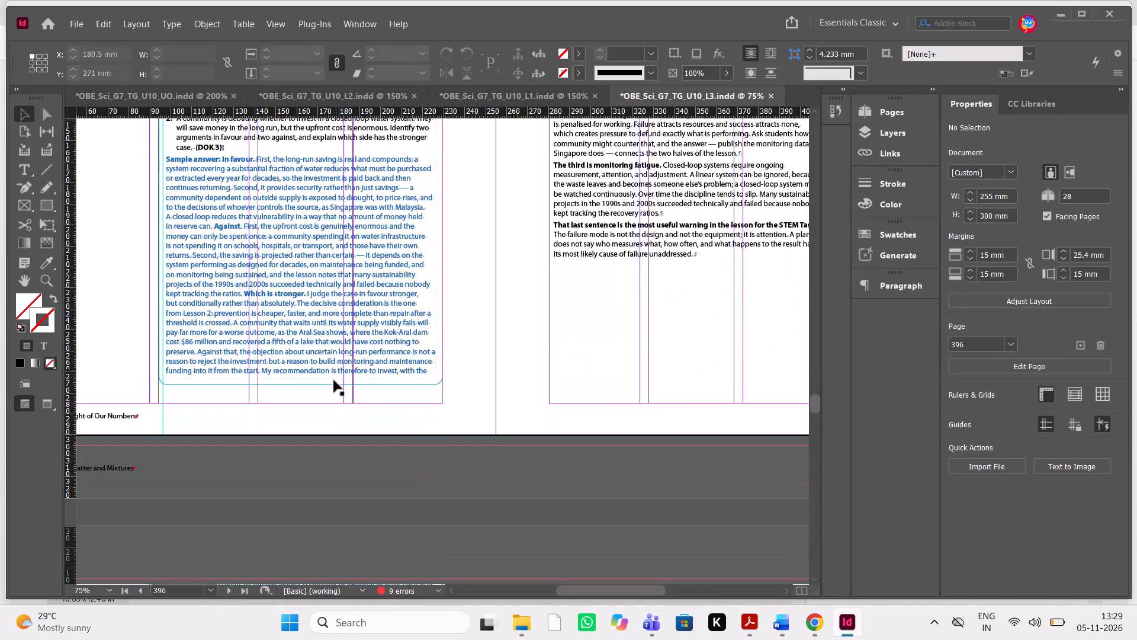
Extend the Progress Check 3 box on page 396 down to the bottom margin, about 270.3 mm high, and its text frame to about 263.6 mm.
{"action": "left_click", "coordinate": [333, 382]}
{"action": "left_click_drag", "start_coordinate": [302, 386], "coordinate": [300, 403]}
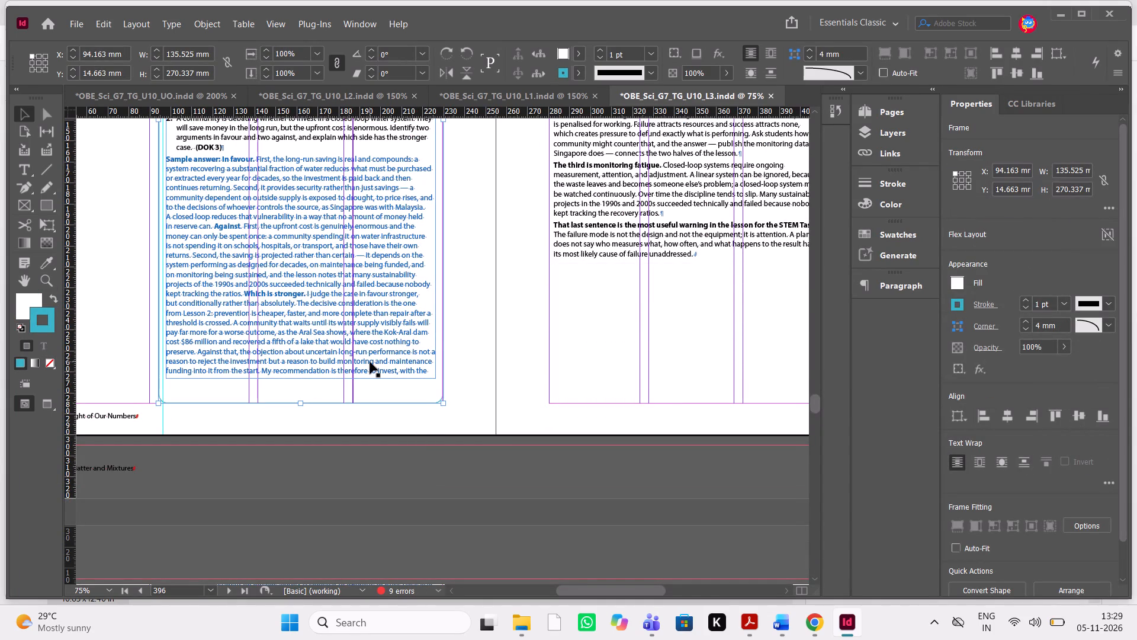
{"action": "left_click", "coordinate": [370, 362]}
{"action": "left_click_drag", "start_coordinate": [303, 379], "coordinate": [300, 396]}
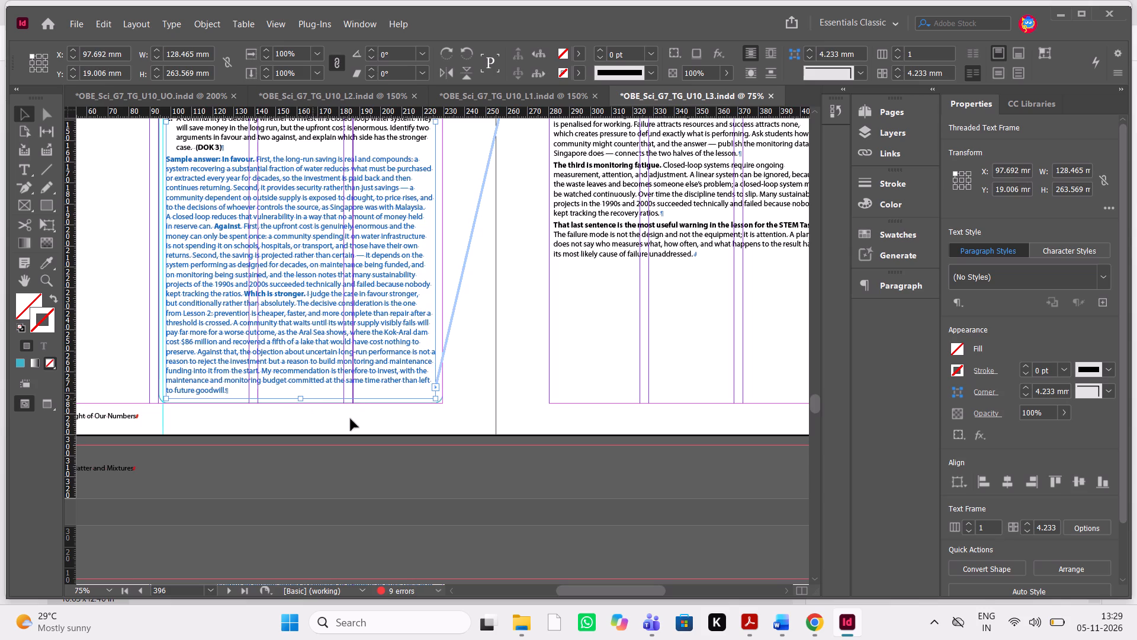
{"action": "left_click", "coordinate": [353, 424]}
{"action": "key", "text": "w"}
{"action": "scroll", "coordinate": [353, 424], "scroll_direction": "up", "scroll_amount": 1}
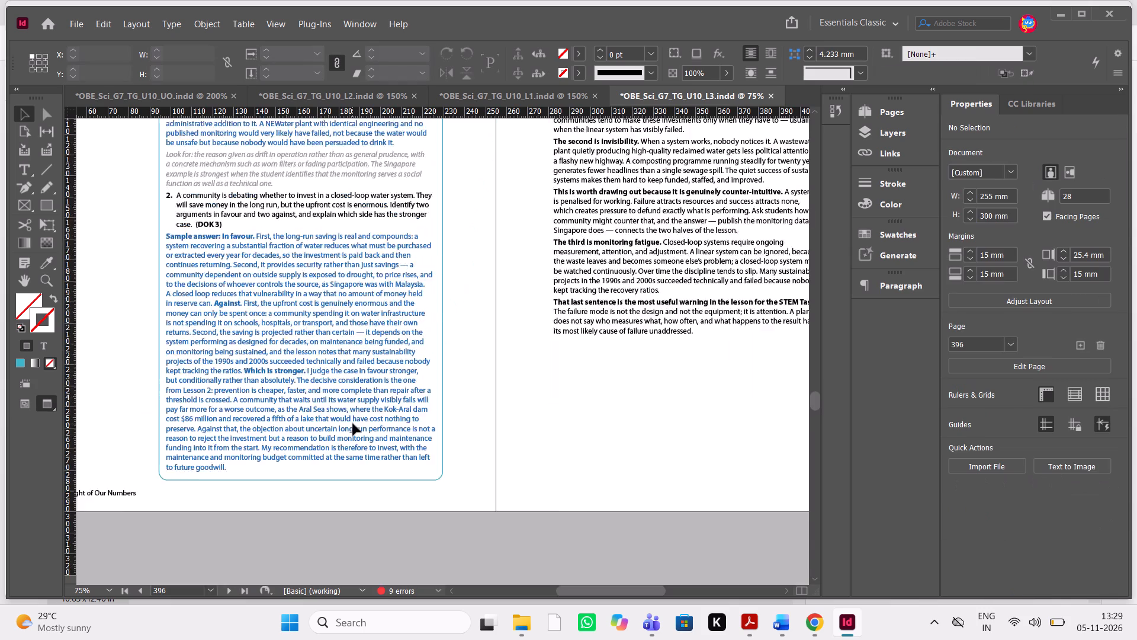
Shorten the continued Progress Check 3 box at the top of page 397 to about 29.8 mm high.
{"action": "scroll", "coordinate": [353, 424], "scroll_direction": "up", "scroll_amount": 1}
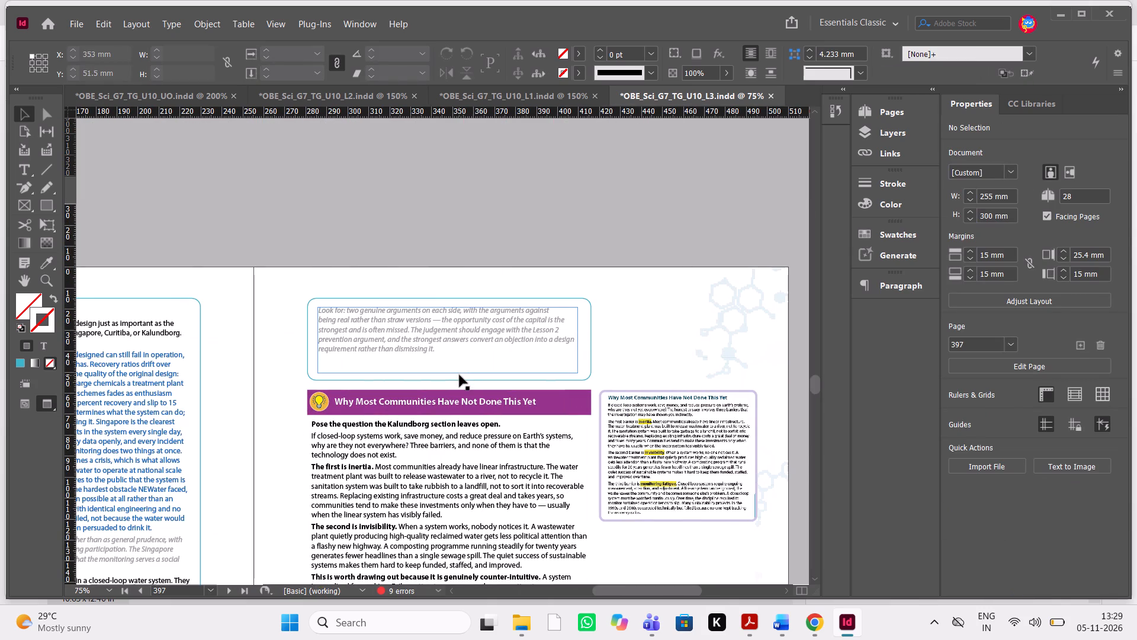
{"action": "left_click", "coordinate": [460, 375]}
{"action": "left_click_drag", "start_coordinate": [449, 381], "coordinate": [444, 355]}
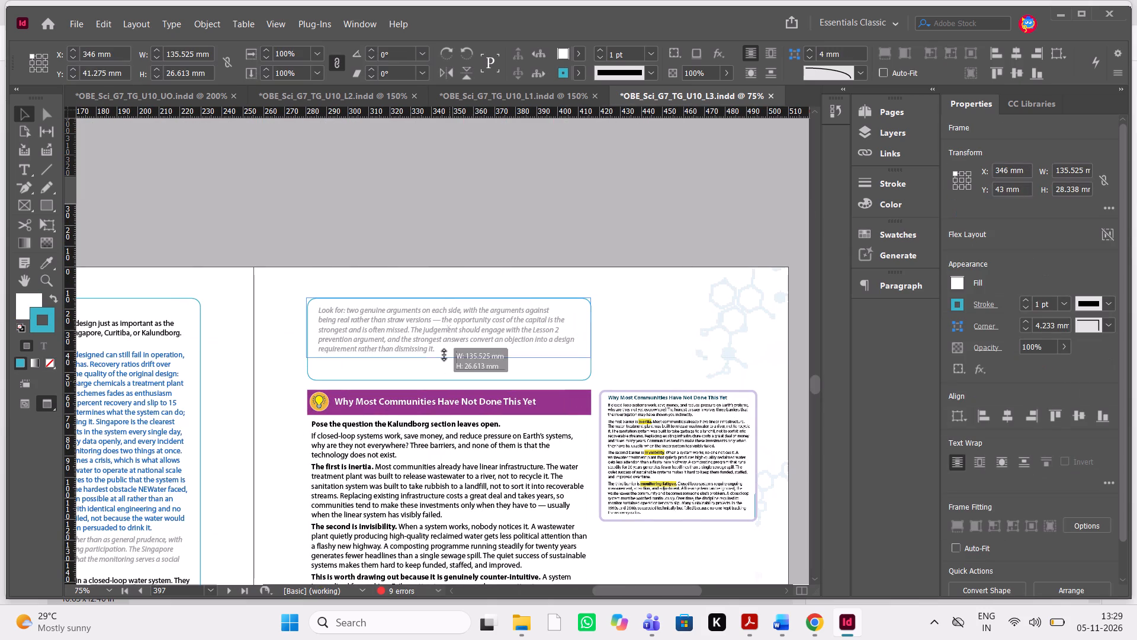
{"action": "left_click_drag", "start_coordinate": [444, 355], "coordinate": [444, 362]}
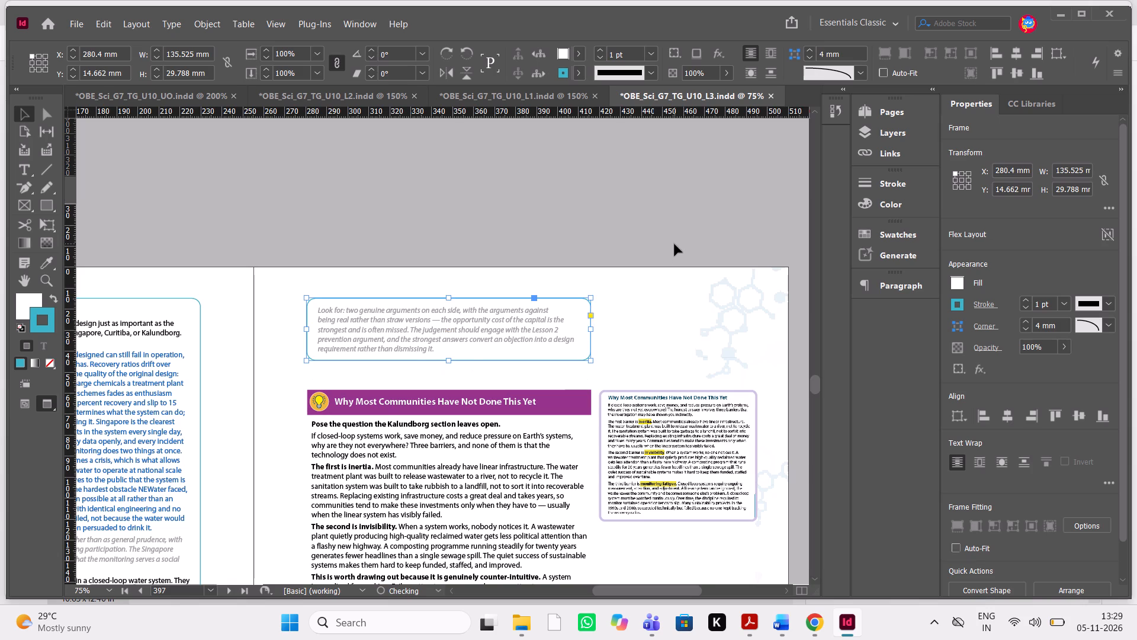
{"action": "left_click", "coordinate": [675, 244]}
Move the "Why Most Communities Have Not Done This Yet" section and its side thumbnail on page 397 up to Y 50.184 mm.
{"action": "scroll", "coordinate": [386, 401], "scroll_direction": "down", "scroll_amount": 1}
{"action": "key", "text": "w"}
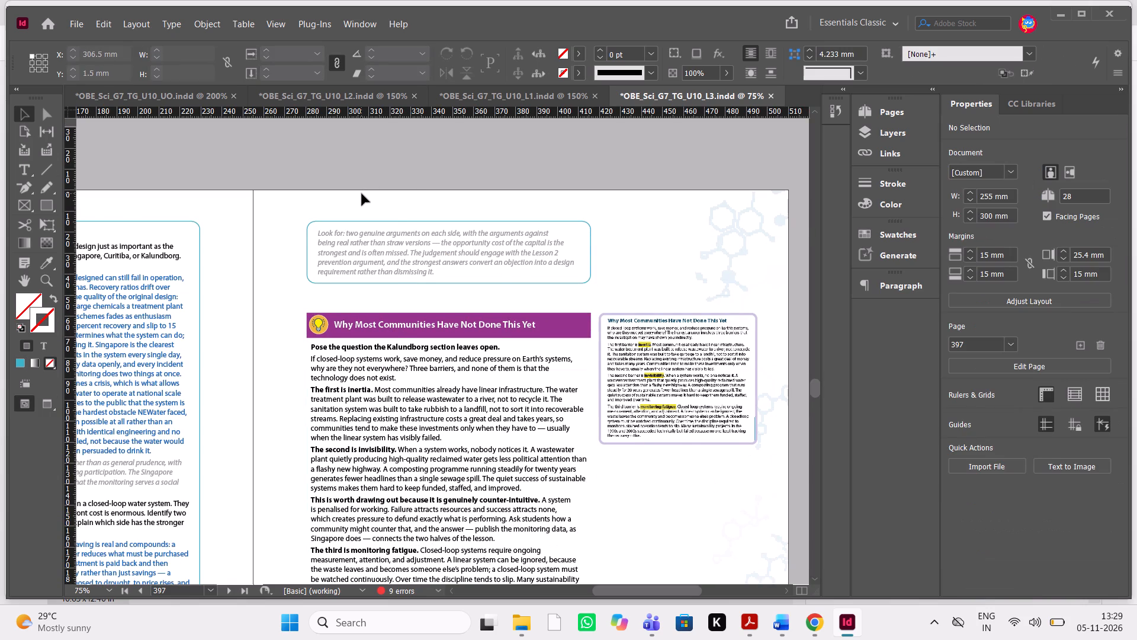
{"action": "left_click_drag", "start_coordinate": [280, 309], "coordinate": [404, 324]}
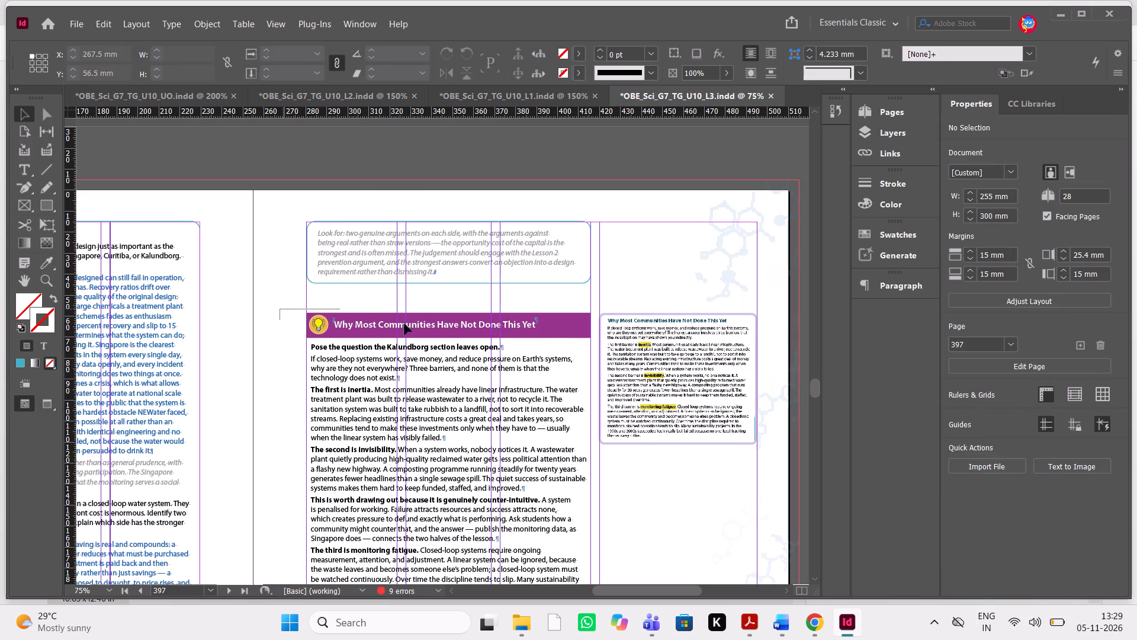
{"action": "left_click_drag", "start_coordinate": [404, 324], "coordinate": [740, 409]}
{"action": "key", "text": "shift+Up"}
{"action": "key", "text": "shift+Up"}
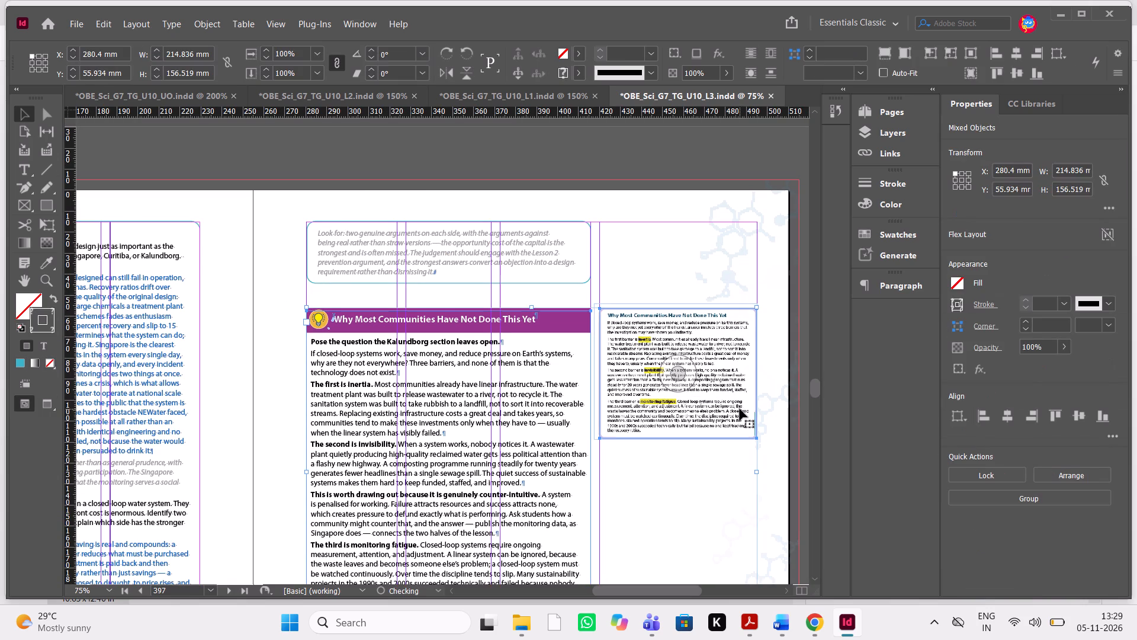
{"action": "key", "text": "shift+Up"}
{"action": "key", "text": "shift+Up"}
{"action": "key", "text": "Down"}
{"action": "key", "text": "Down"}
{"action": "key", "text": "Down"}
{"action": "key", "text": "Down"}
{"action": "key", "text": "Down"}
{"action": "key", "text": "Down"}
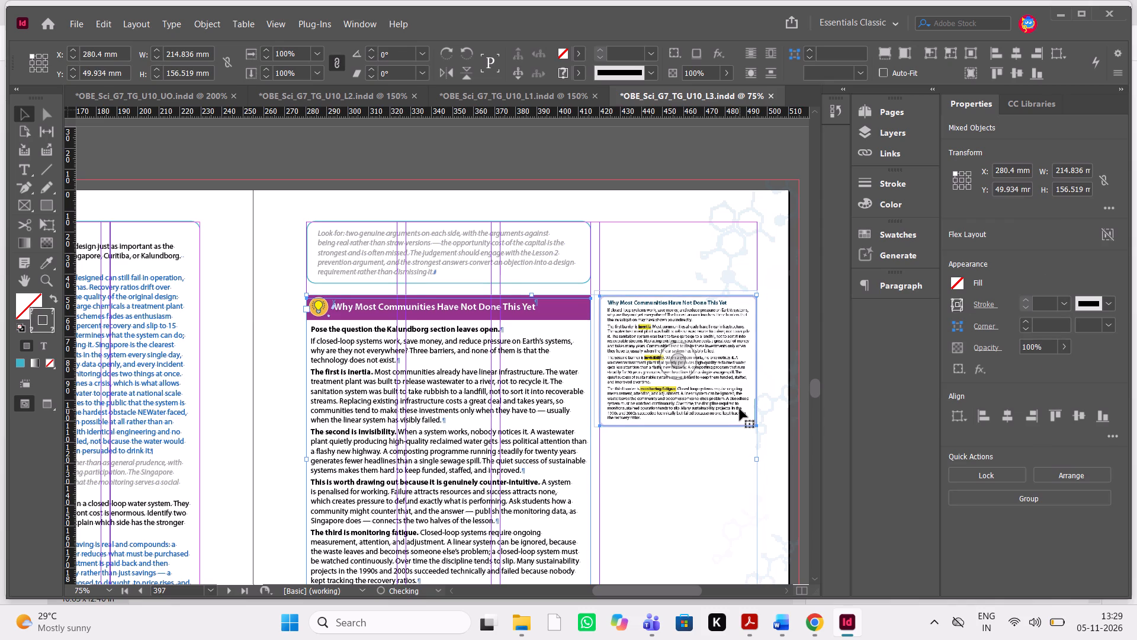
{"action": "key", "text": "Down"}
{"action": "key", "text": "Down"}
{"action": "key", "text": "Up"}
{"action": "key", "text": "Up"}
{"action": "key", "text": "Down"}
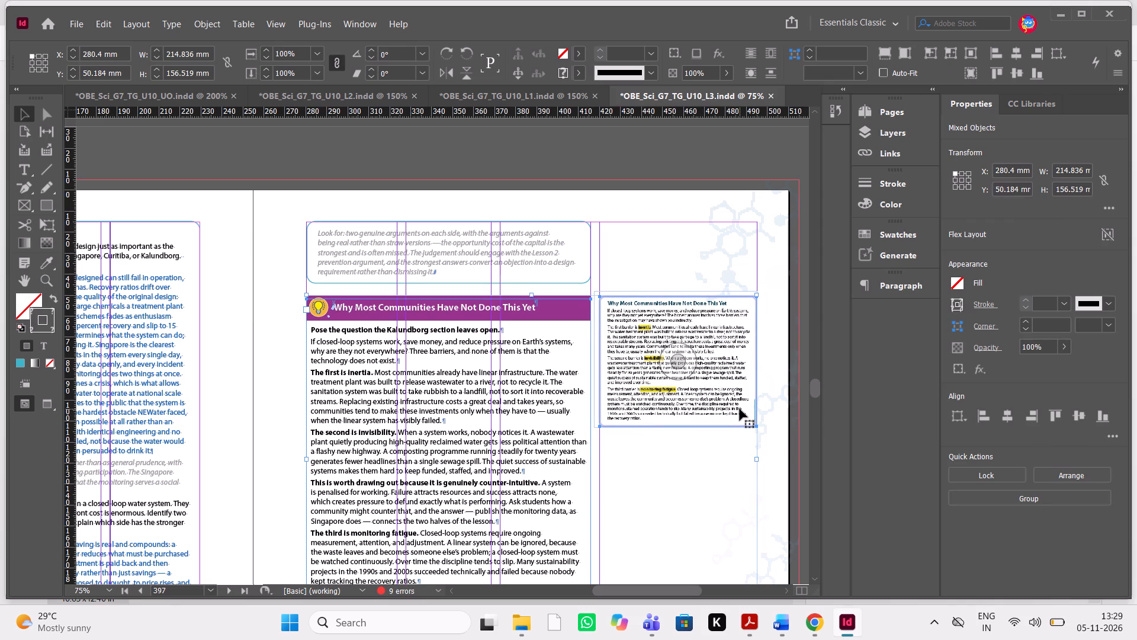
Examine the layout of the pages from 398 to 401.
{"action": "scroll", "coordinate": [696, 447], "scroll_direction": "down", "scroll_amount": 5}
{"action": "scroll", "coordinate": [696, 447], "scroll_direction": "up", "scroll_amount": 1}
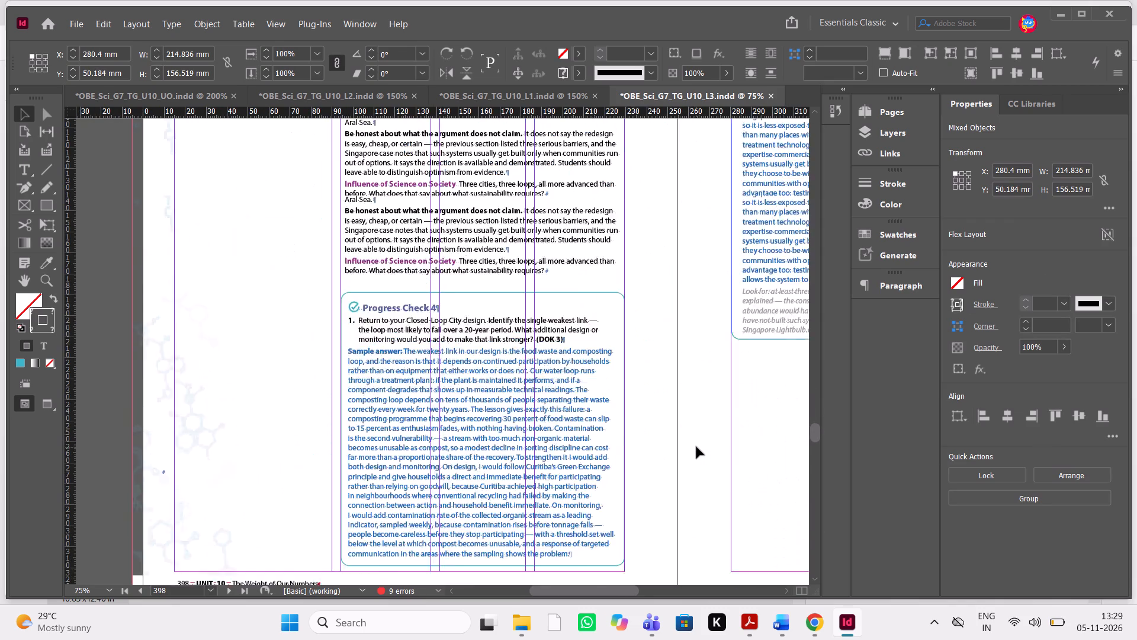
{"action": "scroll", "coordinate": [696, 447], "scroll_direction": "up", "scroll_amount": 1}
{"action": "scroll", "coordinate": [696, 447], "scroll_direction": "left", "scroll_amount": 1}
{"action": "scroll", "coordinate": [696, 447], "scroll_direction": "down", "scroll_amount": 4}
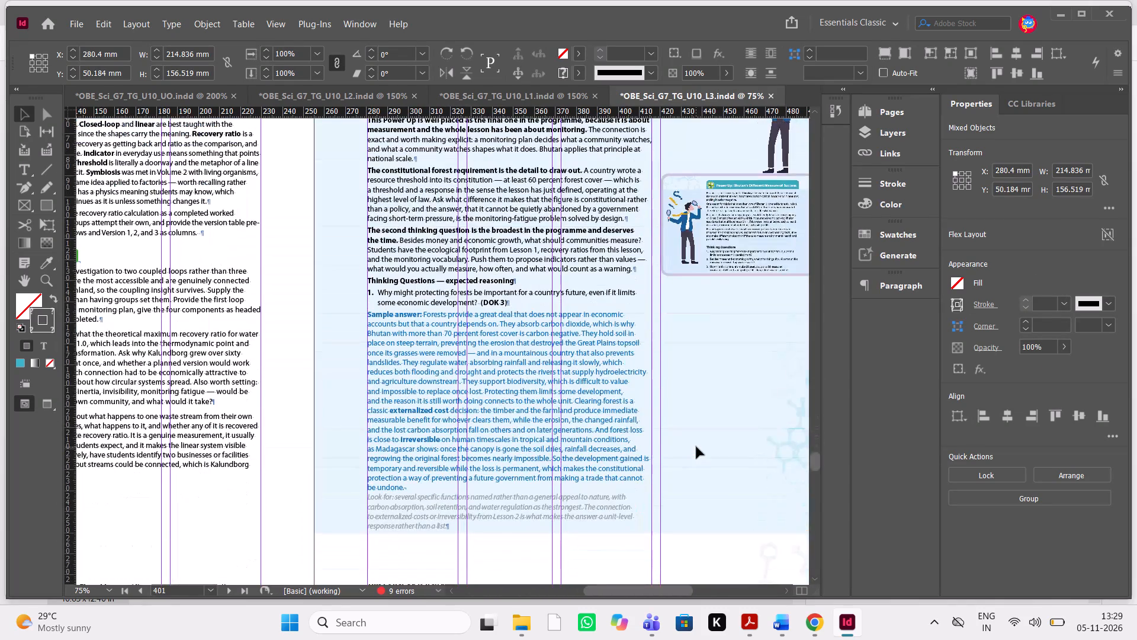
{"action": "scroll", "coordinate": [696, 447], "scroll_direction": "down", "scroll_amount": 2}
{"action": "scroll", "coordinate": [696, 447], "scroll_direction": "up", "scroll_amount": 1}
{"action": "scroll", "coordinate": [696, 447], "scroll_direction": "right", "scroll_amount": 1}
{"action": "scroll", "coordinate": [696, 447], "scroll_direction": "up", "scroll_amount": 1}
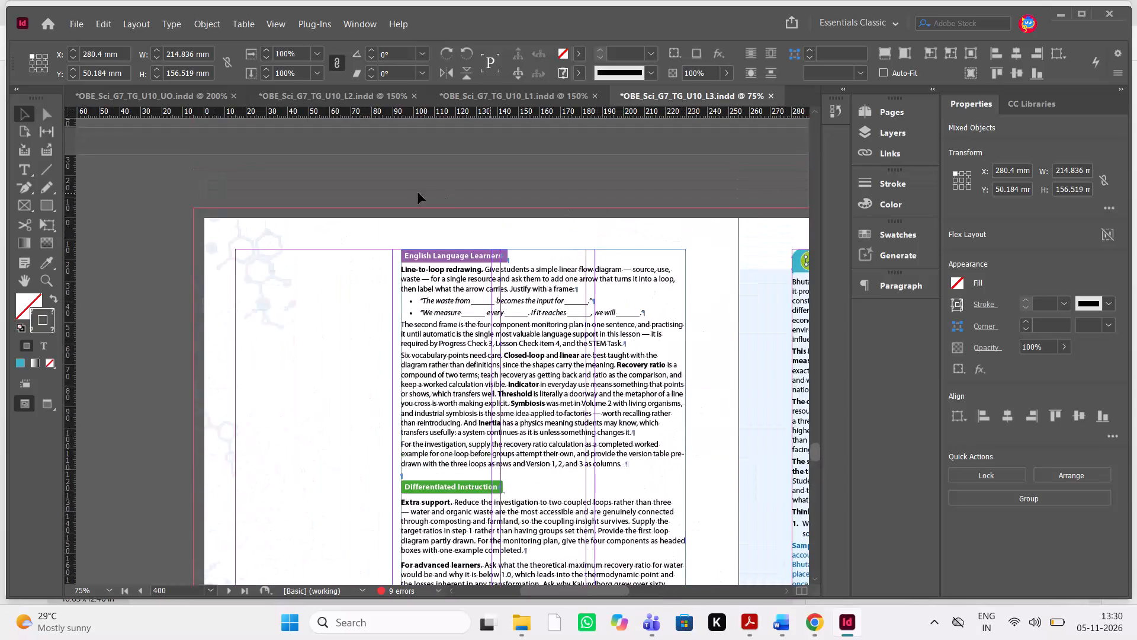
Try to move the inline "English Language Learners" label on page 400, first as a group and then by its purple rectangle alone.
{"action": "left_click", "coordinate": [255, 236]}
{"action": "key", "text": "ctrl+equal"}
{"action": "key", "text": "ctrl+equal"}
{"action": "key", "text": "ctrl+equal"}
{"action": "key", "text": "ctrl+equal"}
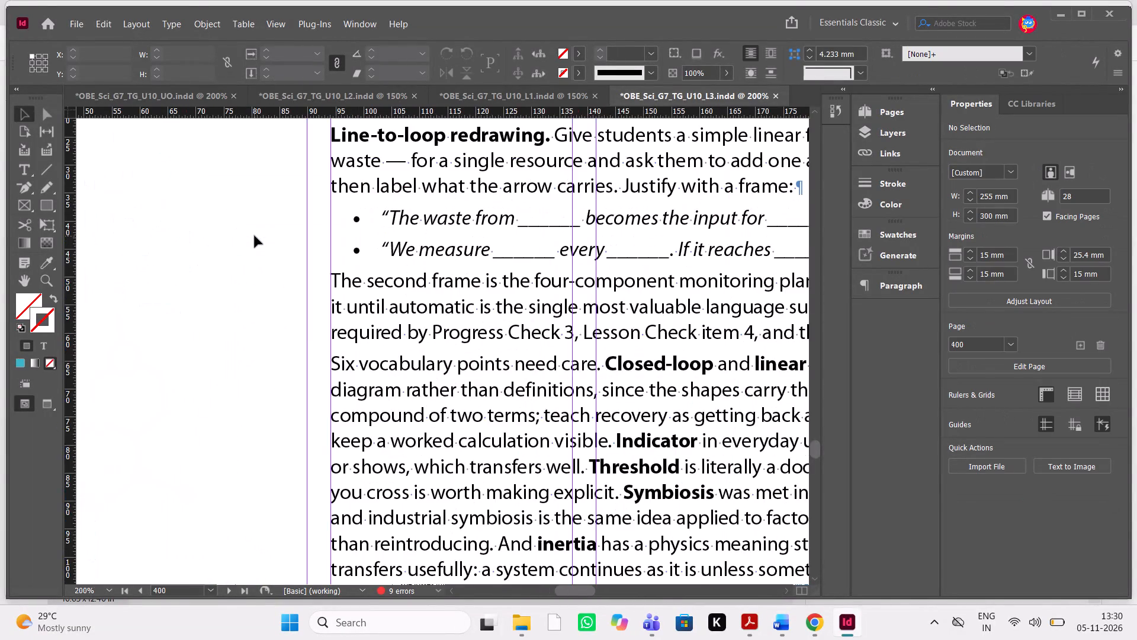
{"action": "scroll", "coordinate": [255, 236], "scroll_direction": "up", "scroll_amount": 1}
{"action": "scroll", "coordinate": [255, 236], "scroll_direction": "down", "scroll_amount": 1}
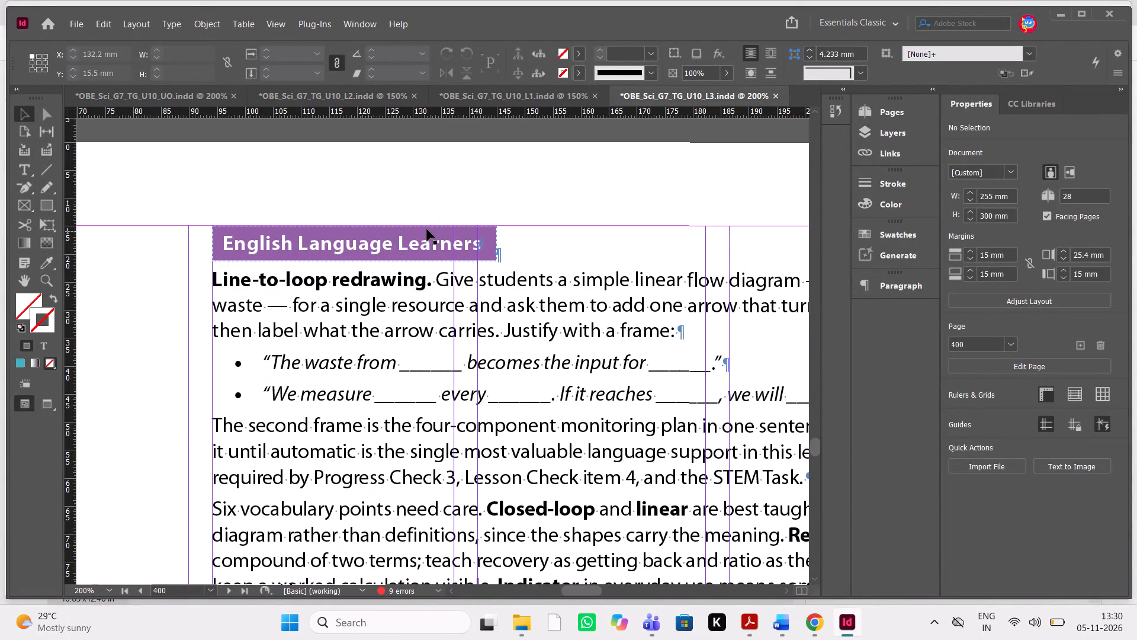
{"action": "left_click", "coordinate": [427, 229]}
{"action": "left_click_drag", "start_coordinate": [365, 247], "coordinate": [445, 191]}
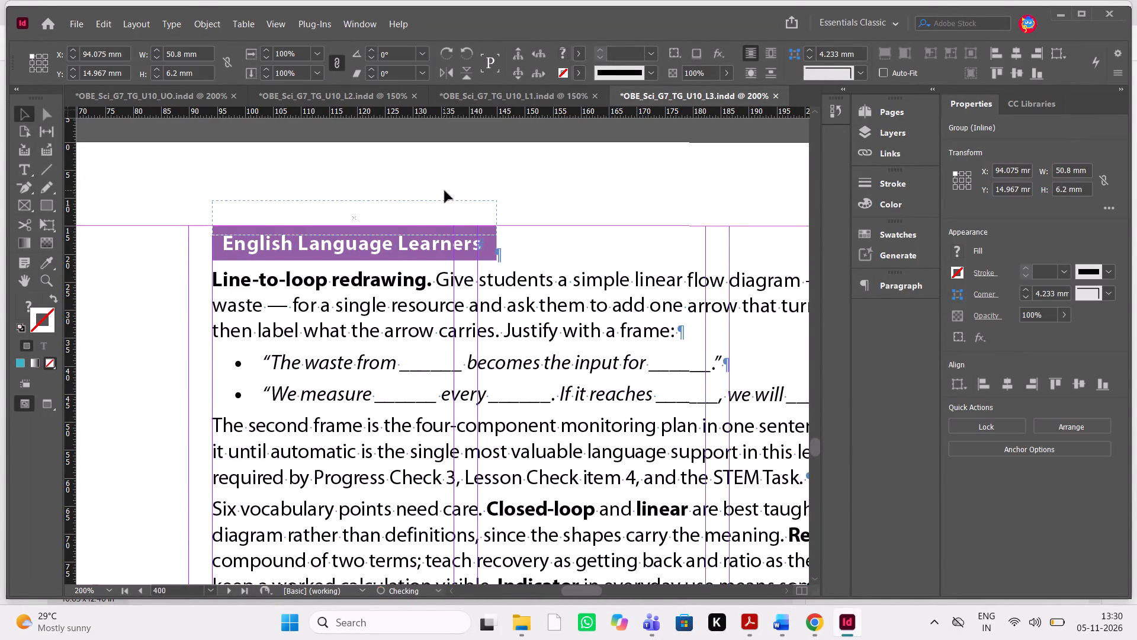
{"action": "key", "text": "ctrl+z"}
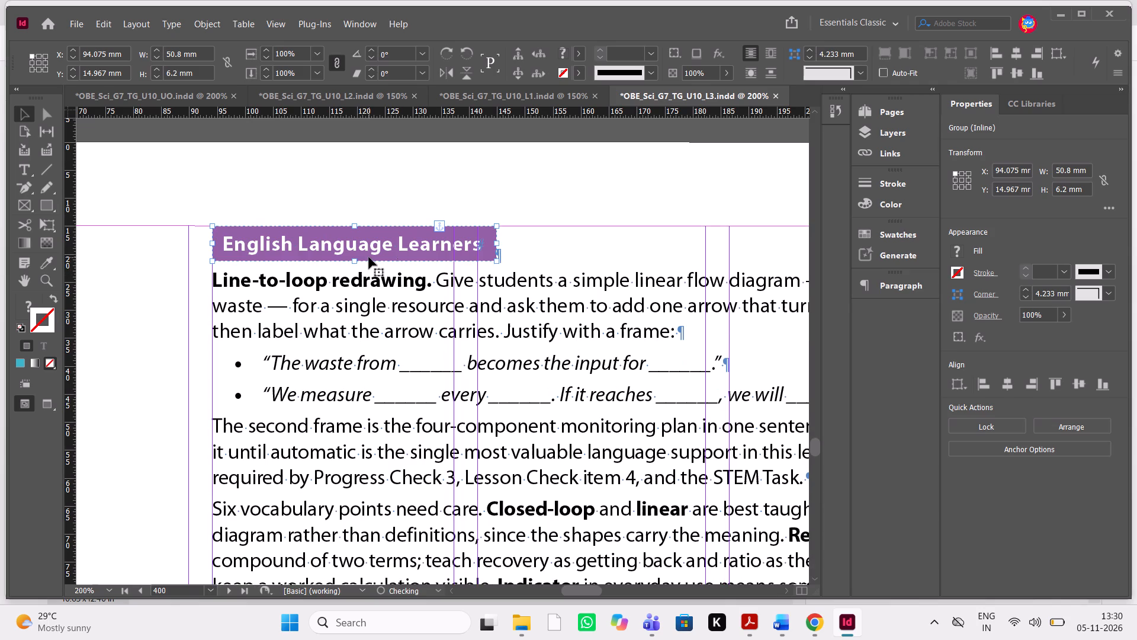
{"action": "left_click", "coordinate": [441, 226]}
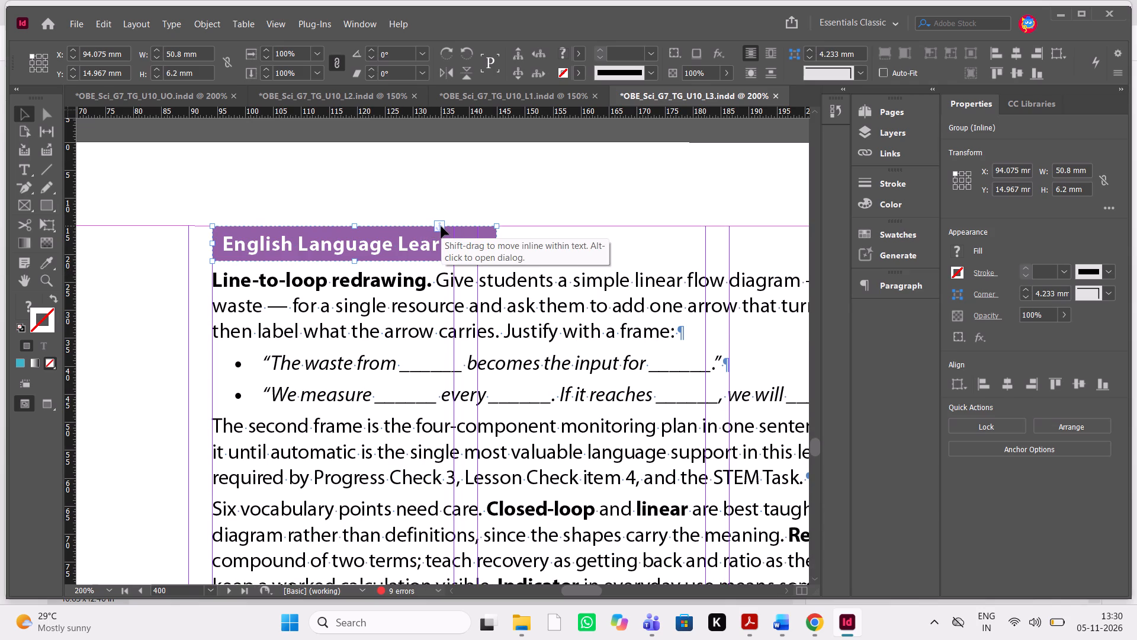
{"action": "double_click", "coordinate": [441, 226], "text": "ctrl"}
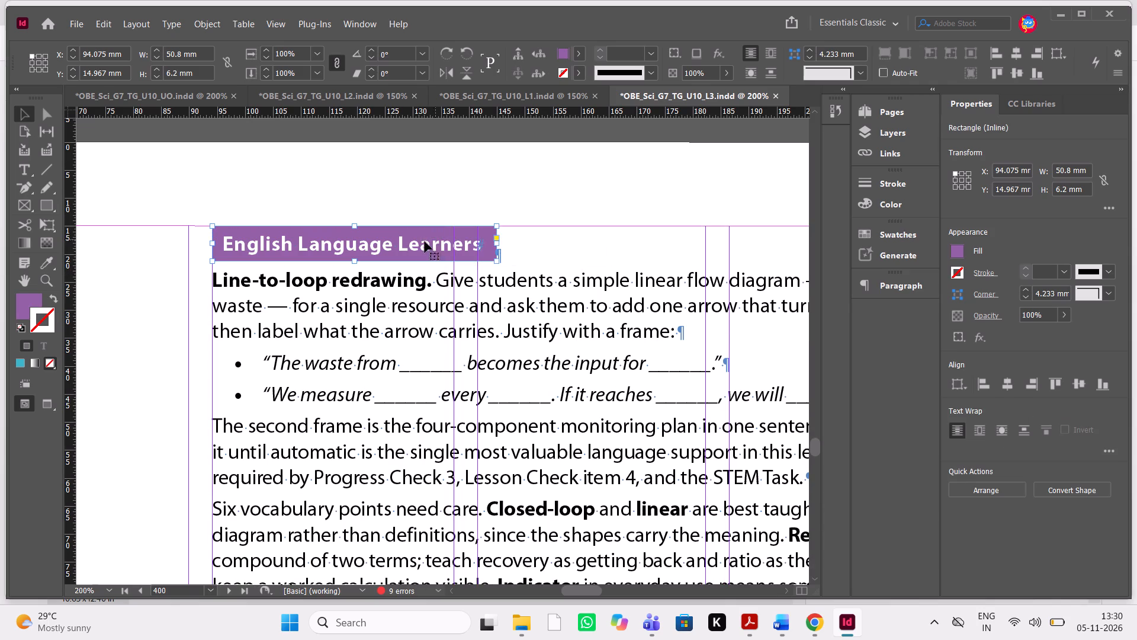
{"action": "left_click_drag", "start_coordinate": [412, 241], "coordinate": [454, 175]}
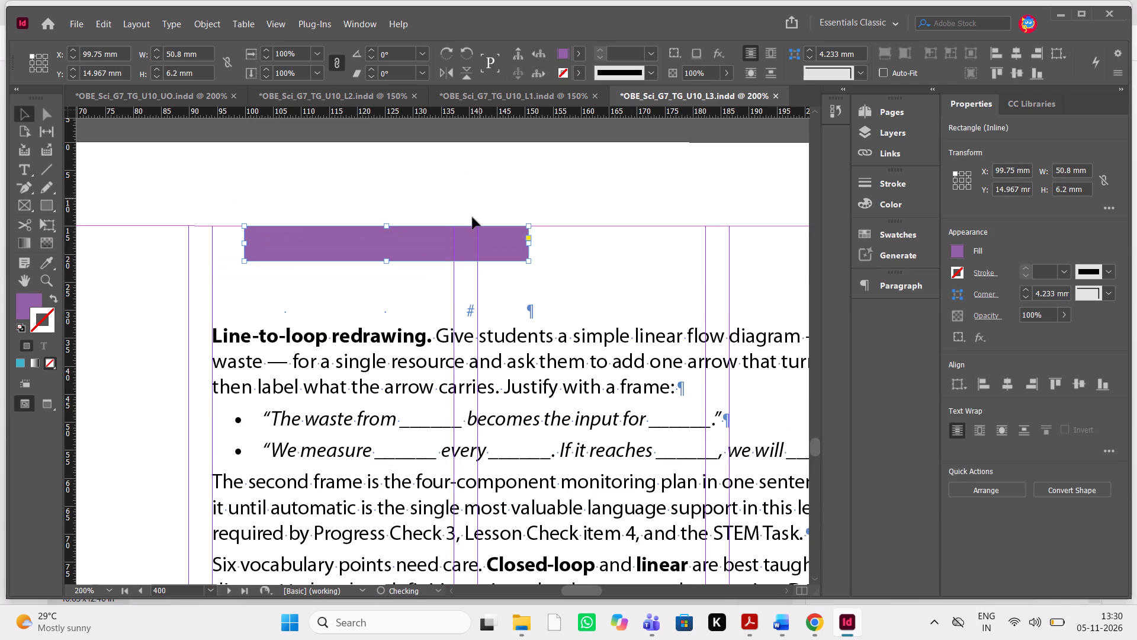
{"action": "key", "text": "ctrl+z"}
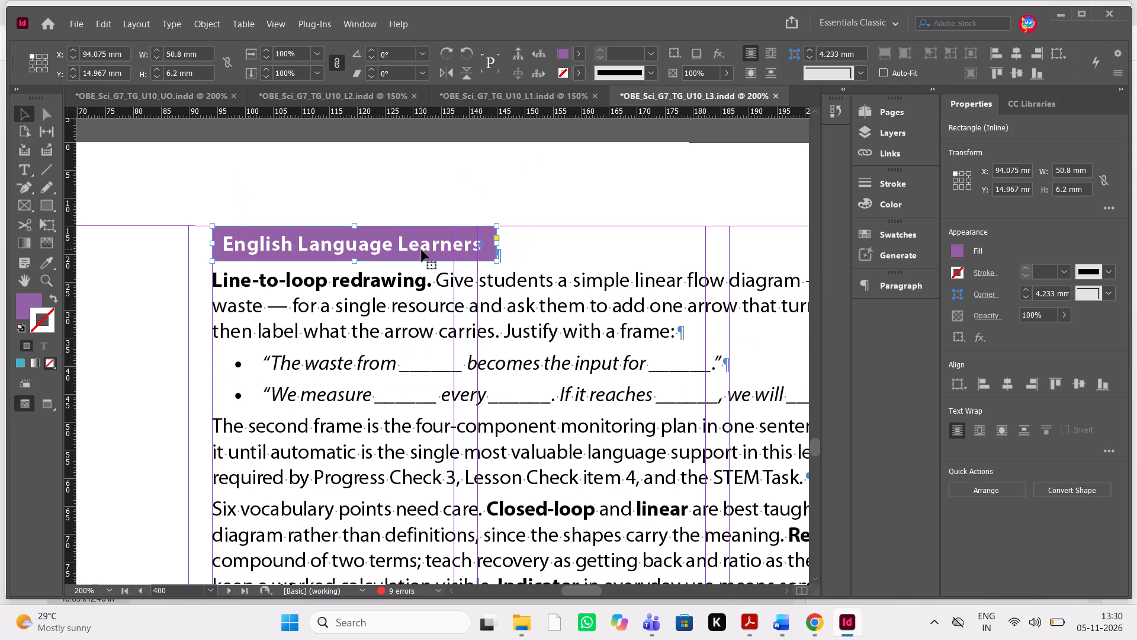
Delete the inline "English Language Learners" label from the text frame on page 400, keeping the "Line-to-loop redrawing" text intact.
{"action": "key", "text": "ctrl+x"}
{"action": "key", "text": "ctrl+x"}
{"action": "left_click", "coordinate": [396, 247]}
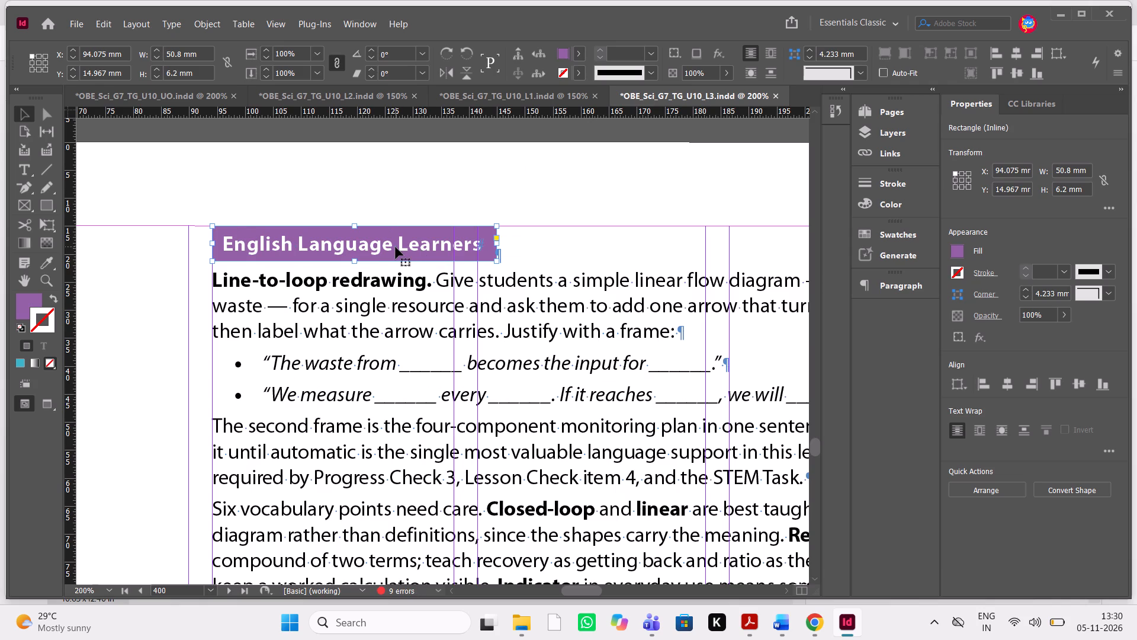
{"action": "key", "text": "Delete"}
{"action": "left_click", "coordinate": [396, 247]}
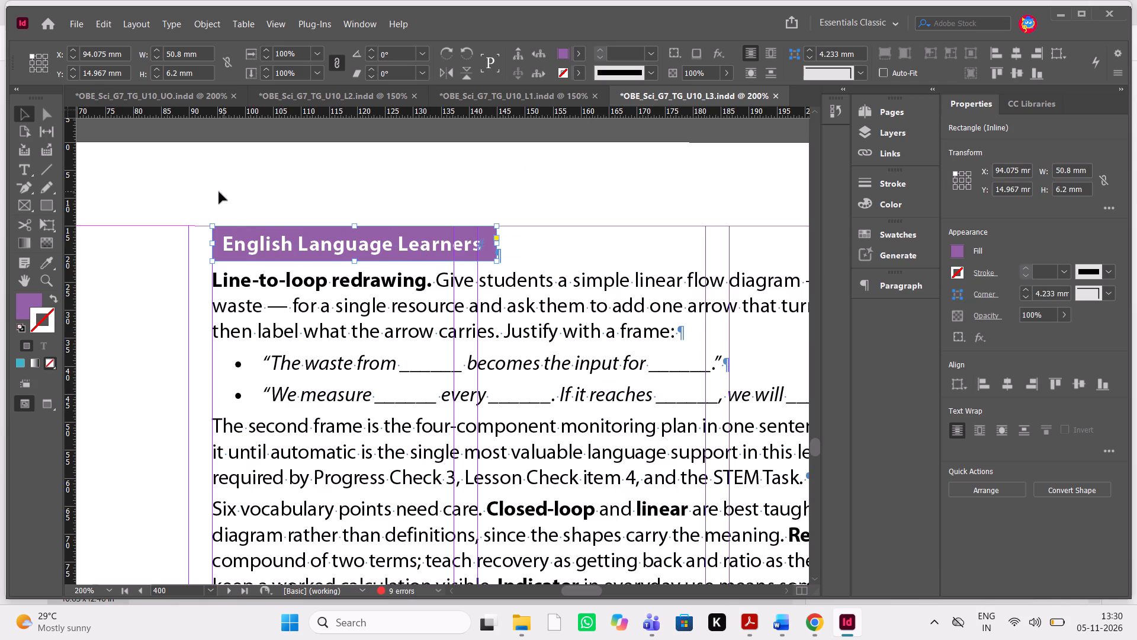
{"action": "left_click", "coordinate": [219, 192]}
{"action": "triple_click", "coordinate": [520, 251]}
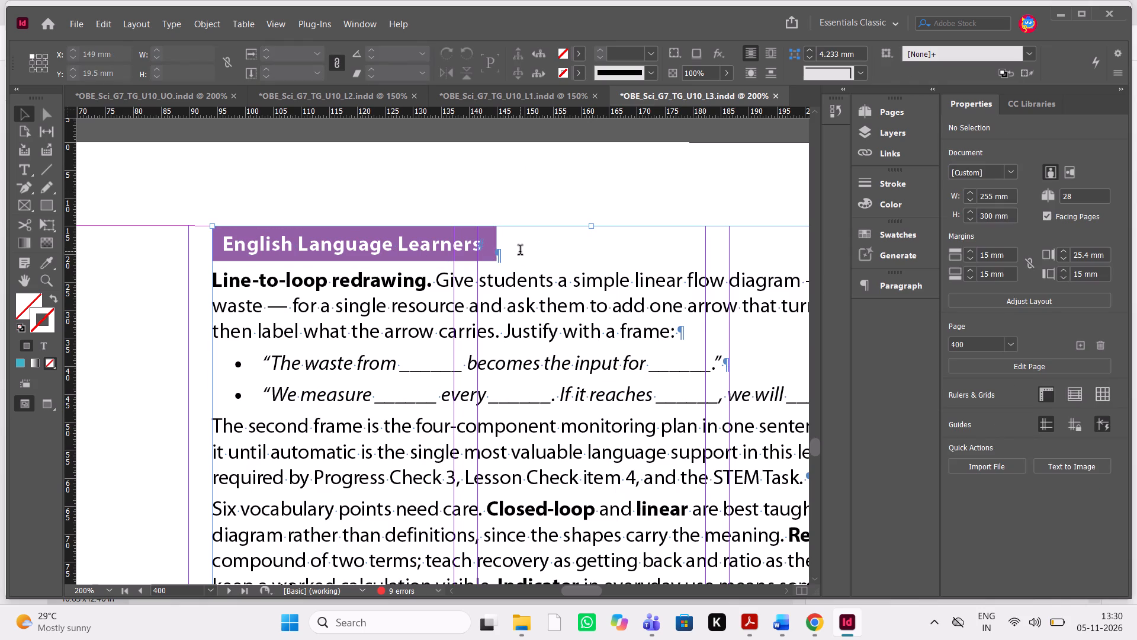
{"action": "key", "text": "BackSpace"}
{"action": "key", "text": "BackSpace"}
{"action": "key", "text": "BackSpace"}
{"action": "key", "text": "Delete"}
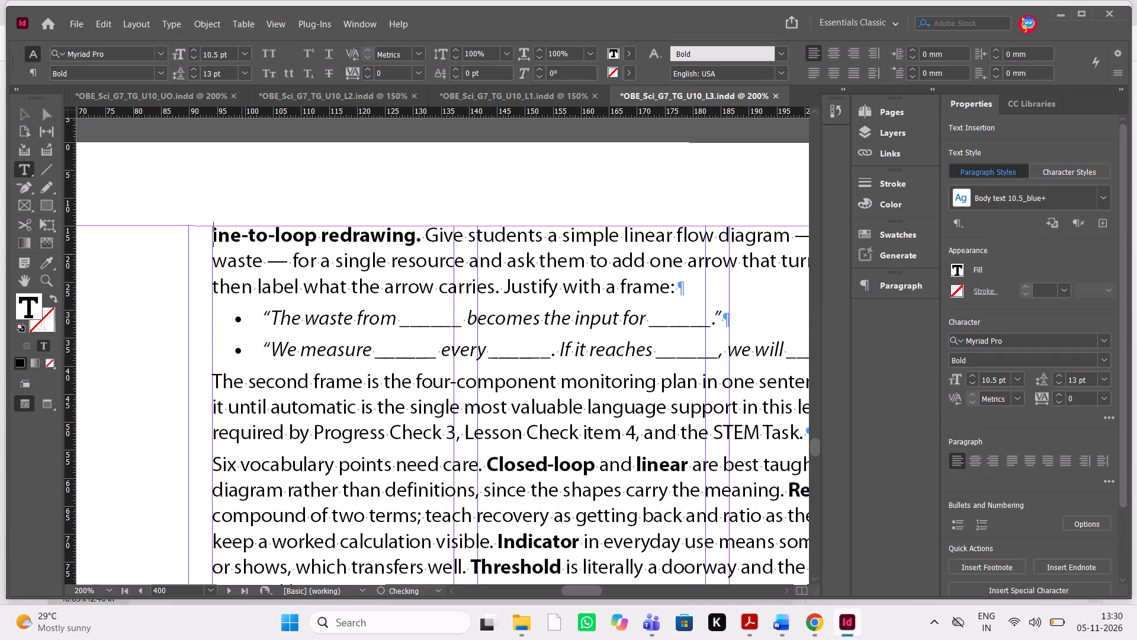
{"action": "key", "text": "ctrl+z"}
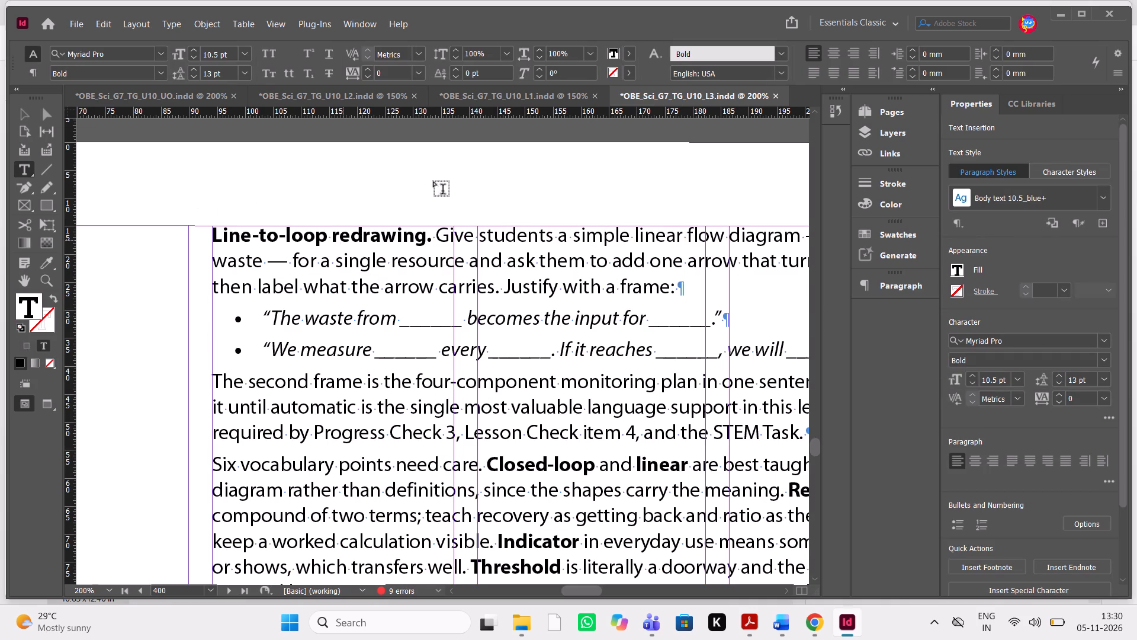
Copy the standalone "English Language Learners" label group from page 341 of the Lesson 1 file and return to the Lesson 3 file.
{"action": "left_click", "coordinate": [512, 94]}
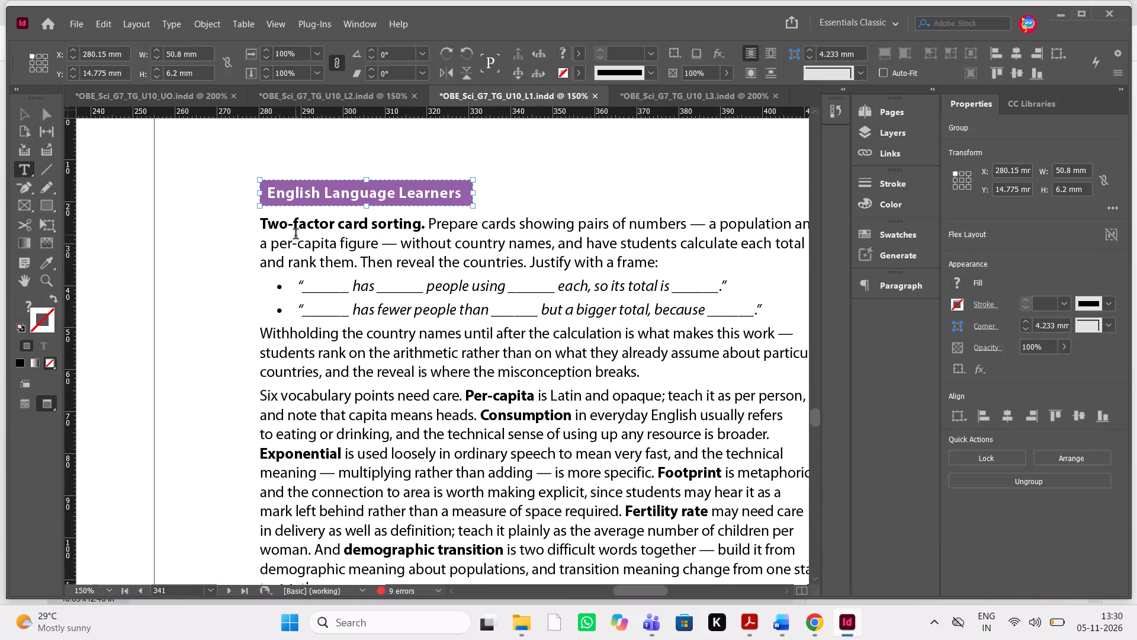
{"action": "key", "text": "ctrl+c"}
{"action": "key", "text": "ctrl+c"}
{"action": "key", "text": "ctrl+c"}
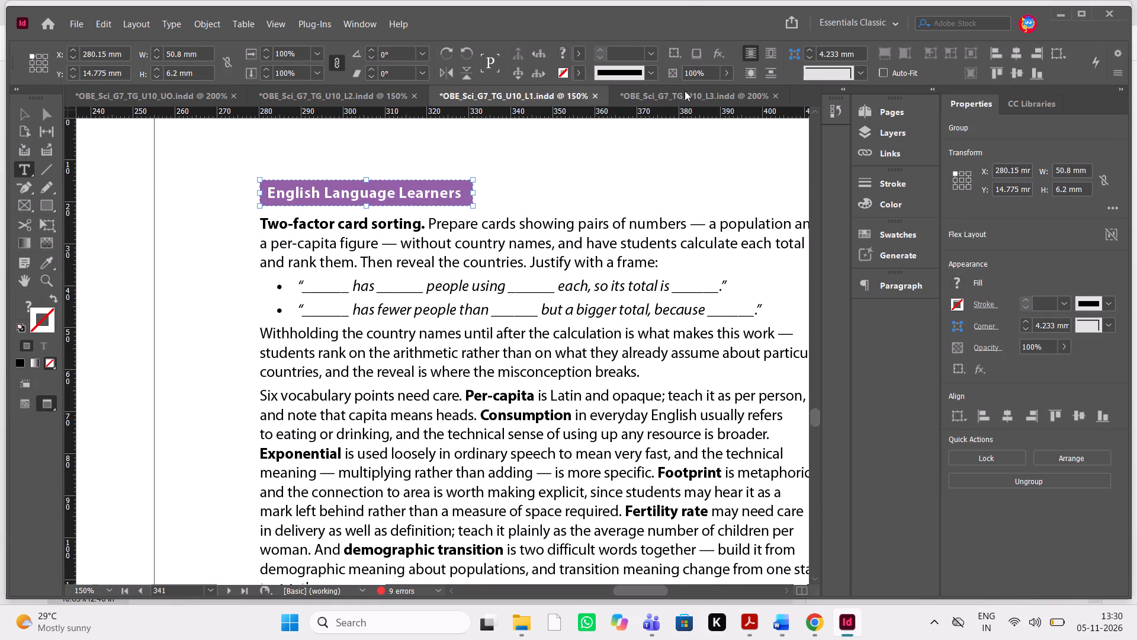
{"action": "left_click", "coordinate": [683, 92]}
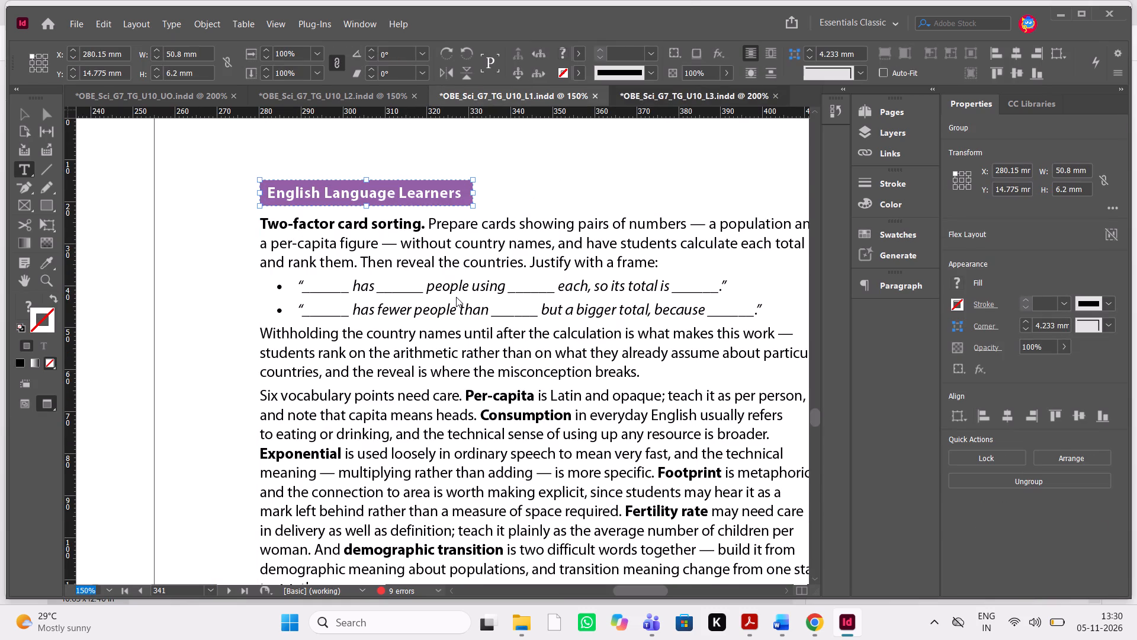
{"action": "left_click", "coordinate": [722, 98]}
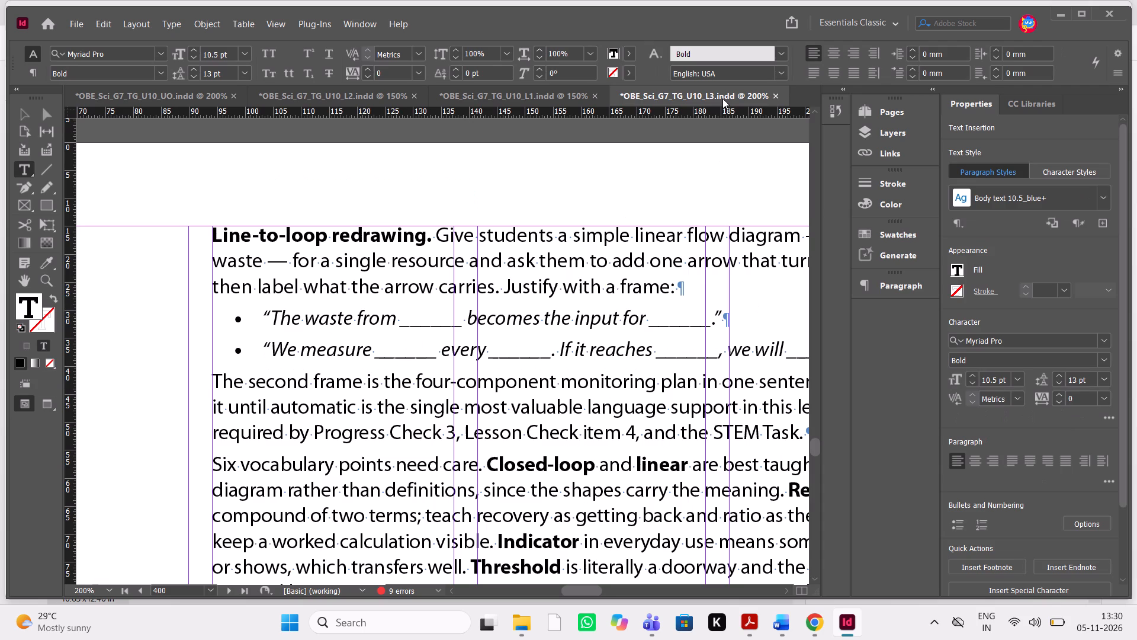
Move the "Line-to-loop redrawing" text frame on page 400 down to Y 29.967 mm to make room for the label.
{"action": "left_click", "coordinate": [324, 319]}
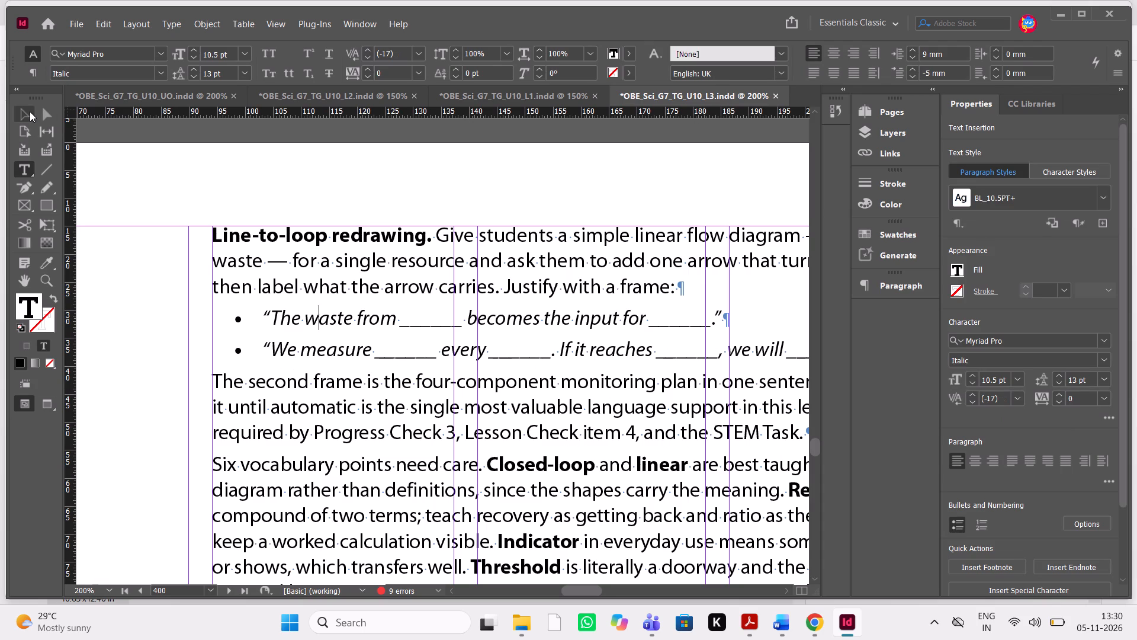
{"action": "left_click", "coordinate": [30, 111]}
{"action": "left_click", "coordinate": [367, 346]}
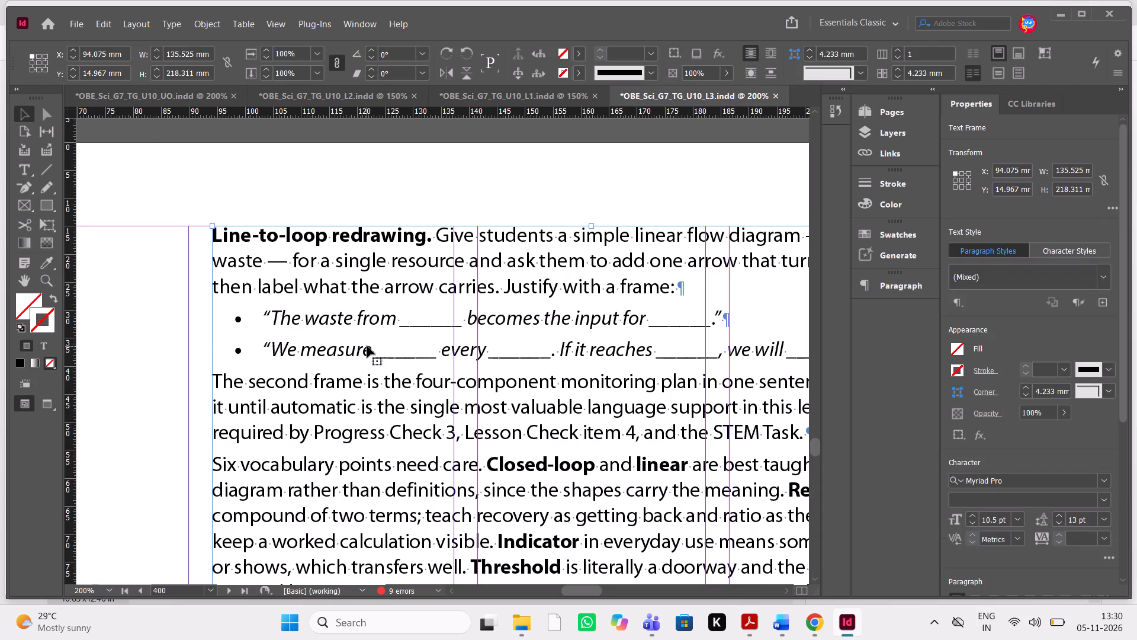
{"action": "key", "text": "shift+Down"}
{"action": "key", "text": "shift+Down"}
{"action": "key", "text": "shift+Down"}
{"action": "key", "text": "shift+Down"}
{"action": "key", "text": "shift+Down"}
{"action": "key", "text": "shift+Down"}
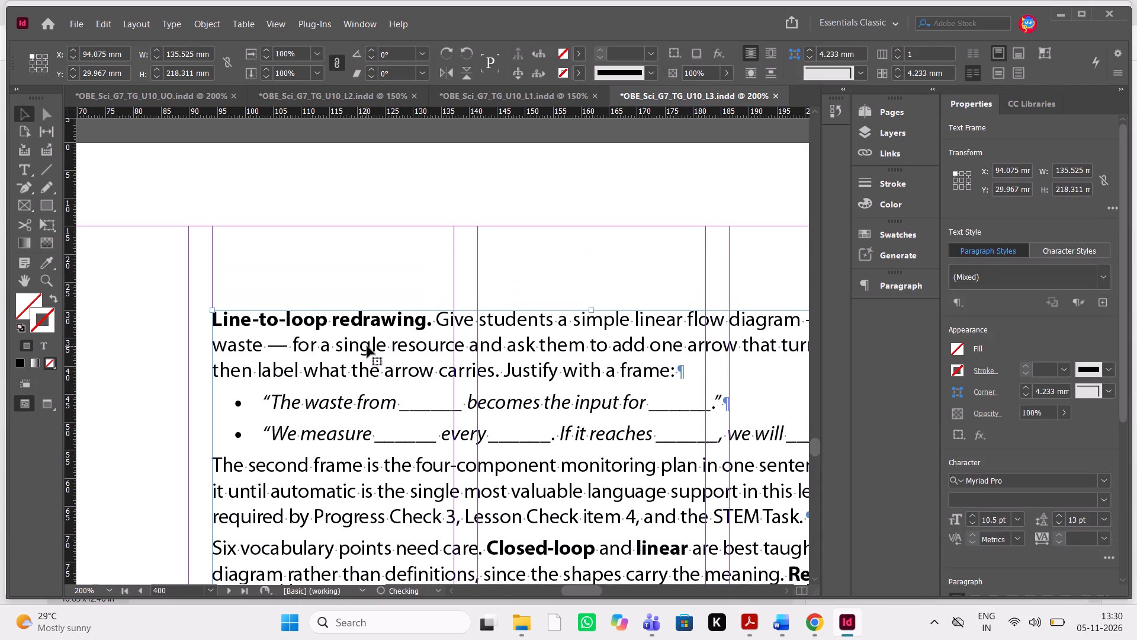
Paste the copied "English Language Learners" label on page 400 and raise it to the top margin at Y 14.994 mm.
{"action": "left_click", "coordinate": [266, 188]}
{"action": "key", "text": "ctrl+c"}
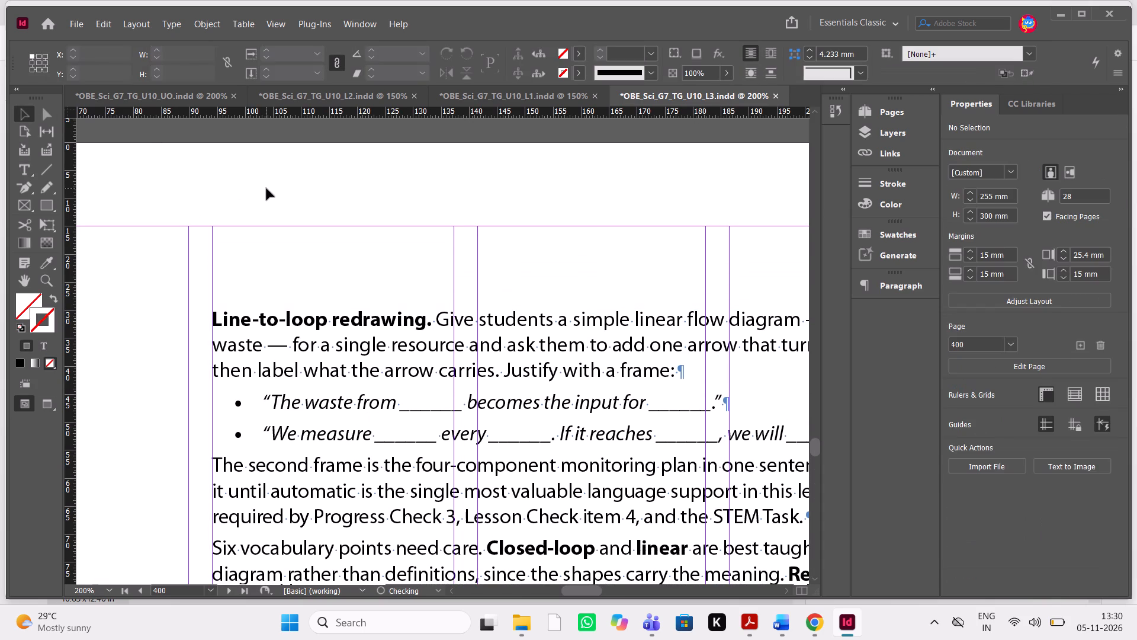
{"action": "key", "text": "ctrl+v"}
{"action": "key", "text": "shift+Up"}
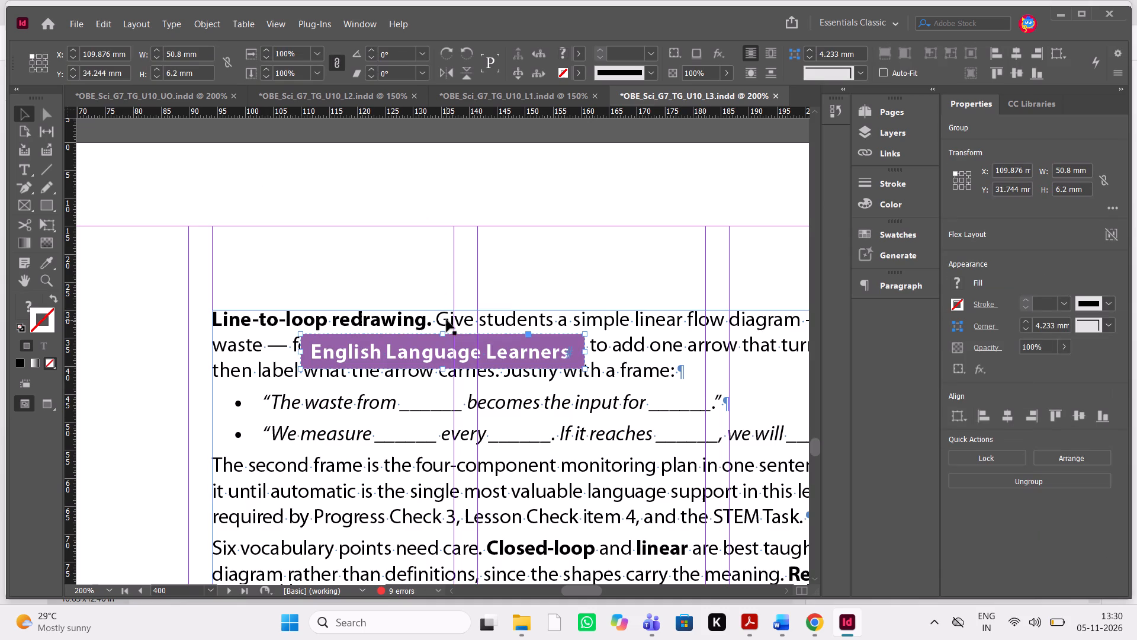
{"action": "key", "text": "shift+Up"}
{"action": "key", "text": "shift+Up"}
{"action": "key", "text": "shift+Up"}
{"action": "key", "text": "shift+Up"}
{"action": "key", "text": "shift+Up"}
{"action": "key", "text": "shift+Up"}
{"action": "key", "text": "Up"}
{"action": "key", "text": "Up"}
{"action": "key", "text": "Up"}
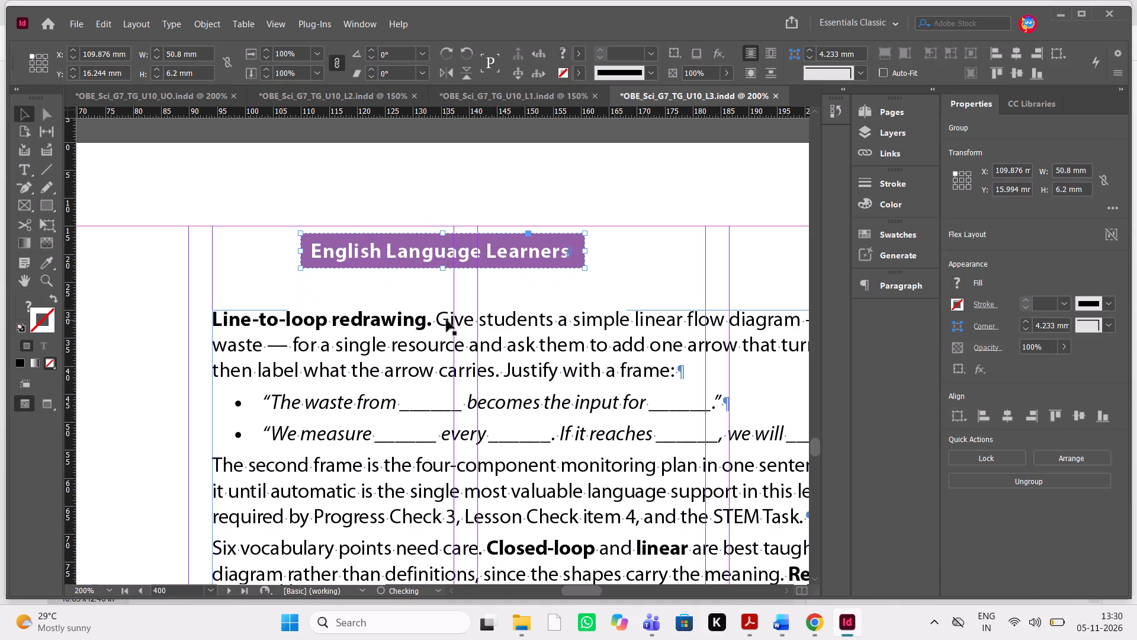
{"action": "key", "text": "Up"}
{"action": "key", "text": "shift+Up"}
{"action": "key", "text": "Down"}
{"action": "key", "text": "Down"}
{"action": "key", "text": "Down"}
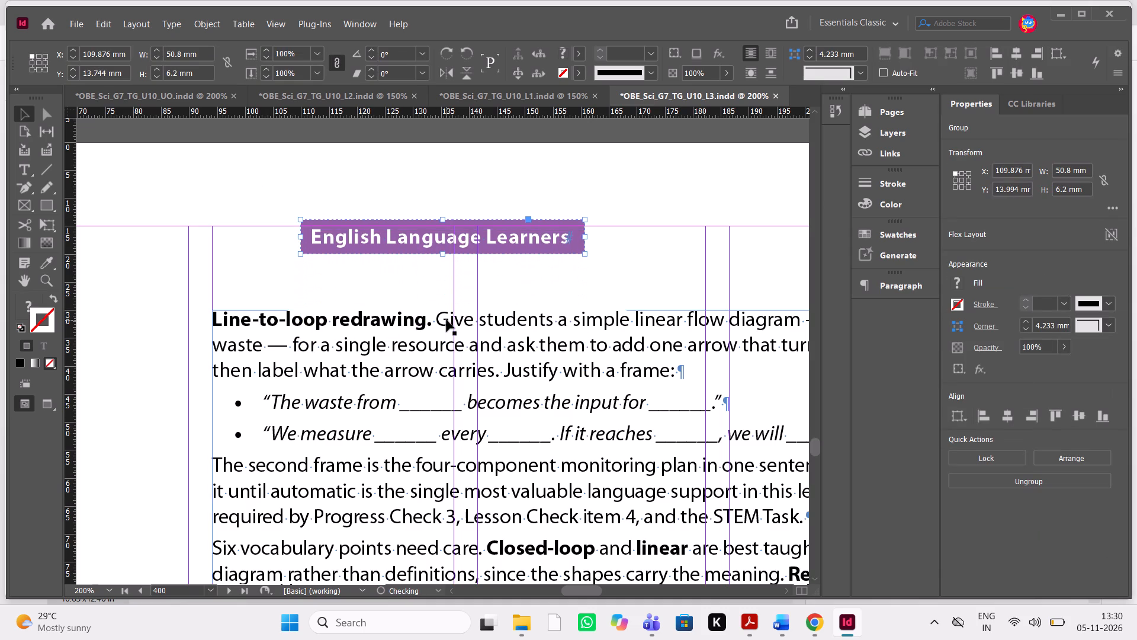
{"action": "key", "text": "Down"}
{"action": "key", "text": "Down"}
{"action": "key", "text": "Down"}
{"action": "key", "text": "Down"}
{"action": "key", "text": "Down"}
{"action": "key", "text": "Up"}
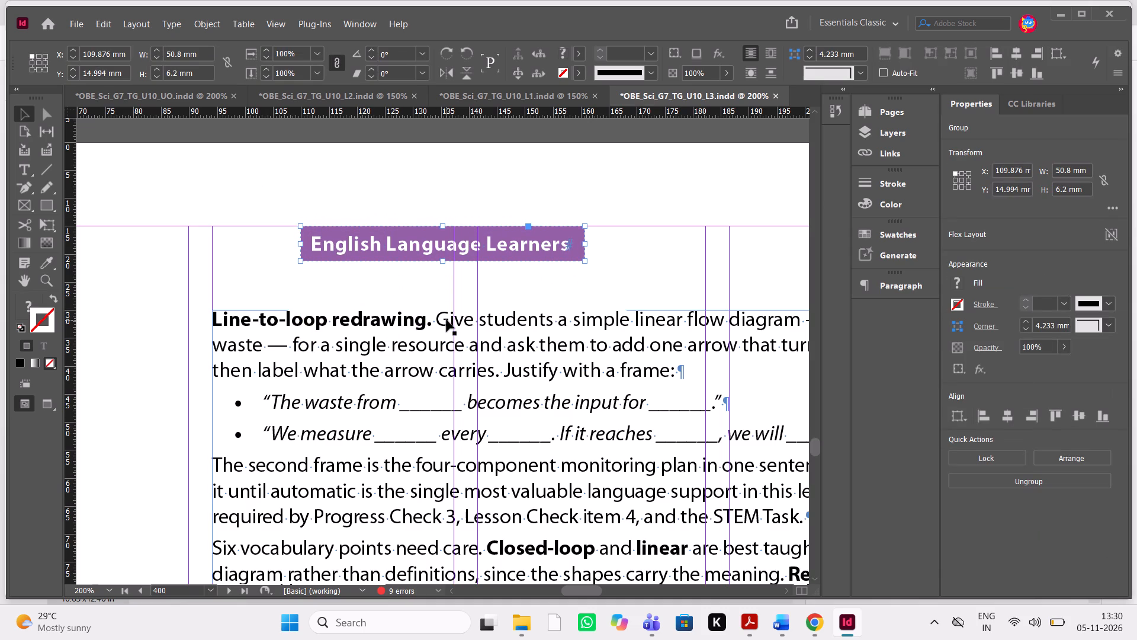
Align the pasted label with the text column's left edge at X 94.126 mm.
{"action": "key", "text": "shift+Left"}
{"action": "key", "text": "shift+Left"}
{"action": "key", "text": "shift+Left"}
{"action": "key", "text": "shift+Left"}
{"action": "key", "text": "shift+Left"}
{"action": "key", "text": "shift+Left"}
{"action": "key", "text": "Left"}
{"action": "key", "text": "Left"}
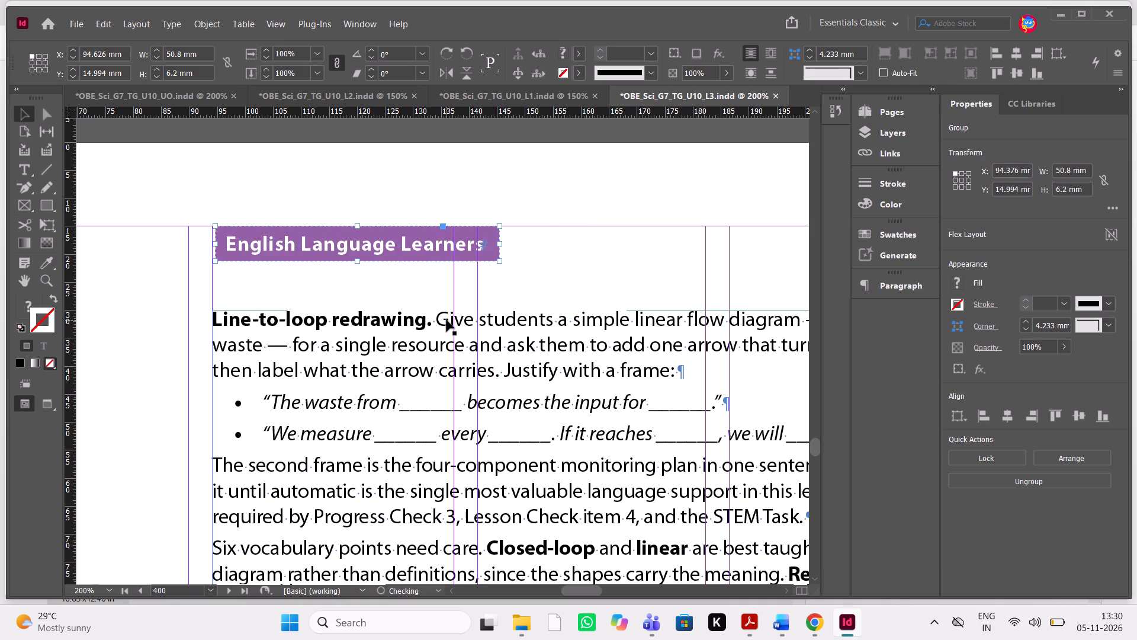
{"action": "key", "text": "Left"}
{"action": "left_click", "coordinate": [143, 312]}
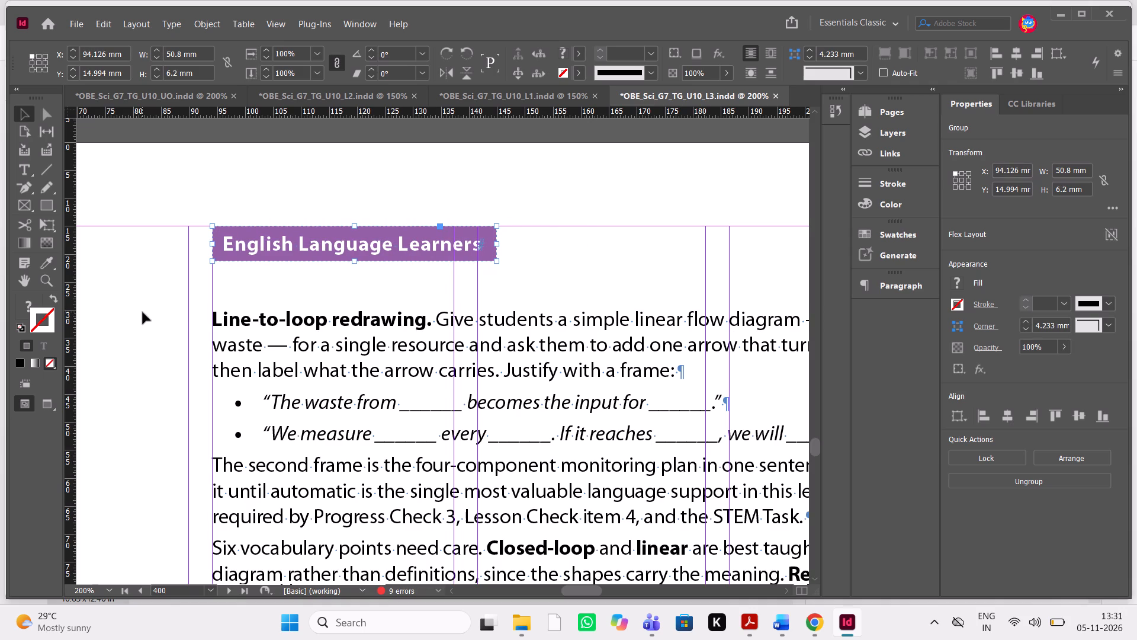
Move the "Line-to-loop redrawing" text frame up to Y 23.717 mm, just below the label, and check the spacing in preview.
{"action": "left_click", "coordinate": [280, 345]}
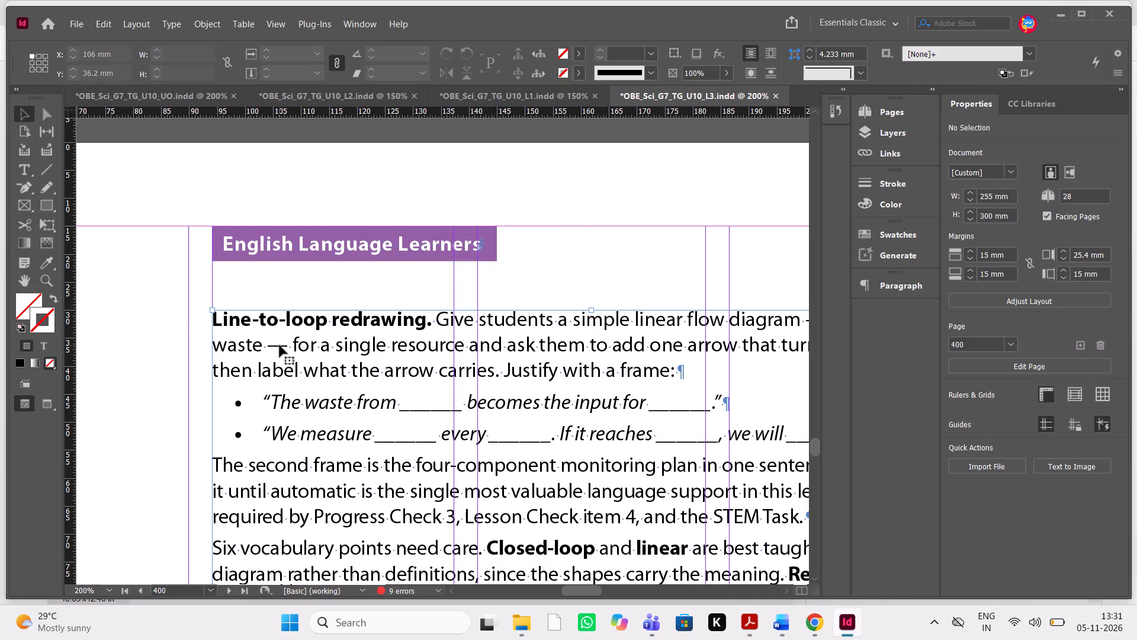
{"action": "key", "text": "shift+Up"}
{"action": "key", "text": "shift+Up"}
{"action": "key", "text": "shift+Up"}
{"action": "key", "text": "shift+Up"}
{"action": "key", "text": "shift+Up"}
{"action": "key", "text": "Down"}
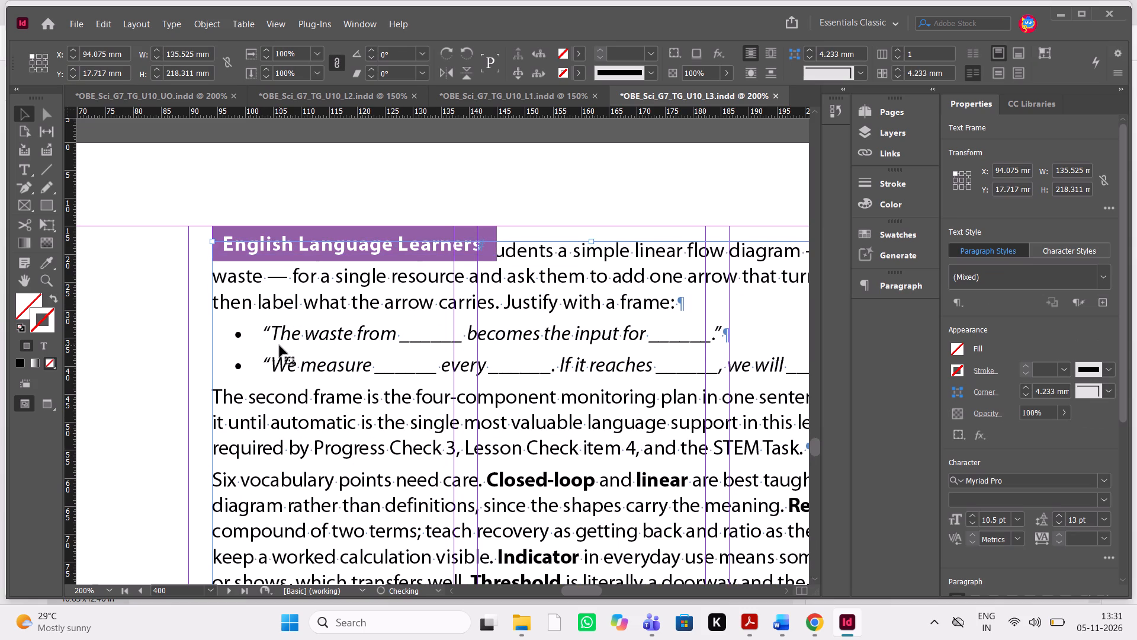
{"action": "key", "text": "shift+Down"}
{"action": "key", "text": "shift+Down"}
{"action": "key", "text": "Down"}
{"action": "key", "text": "Down"}
{"action": "key", "text": "Down"}
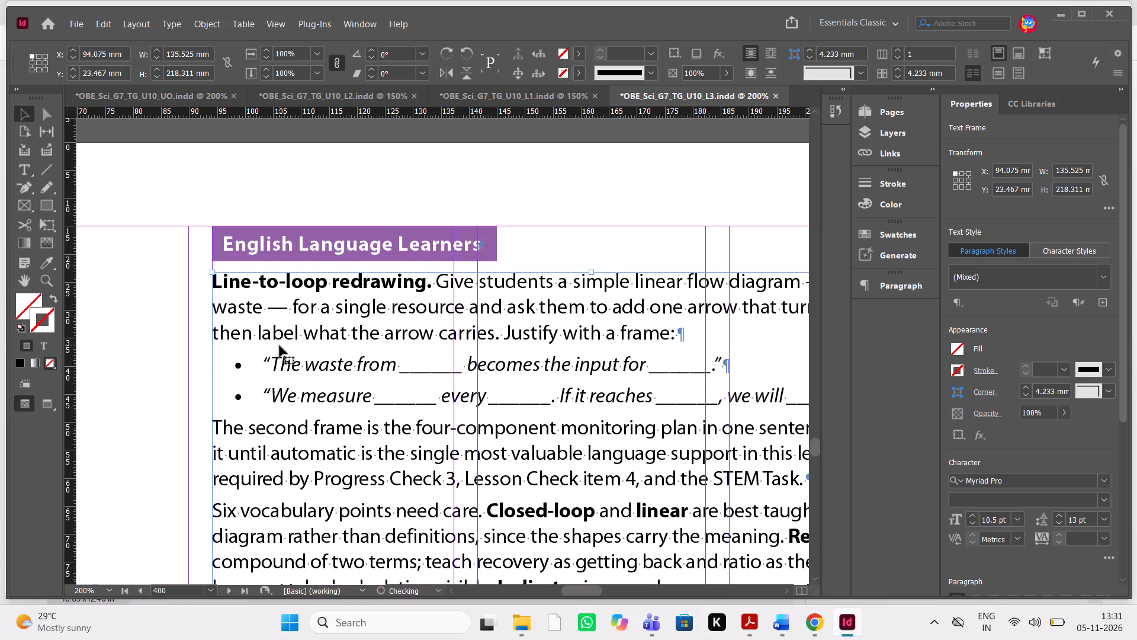
{"action": "key", "text": "Down"}
{"action": "key", "text": "Down"}
{"action": "key", "text": "Up"}
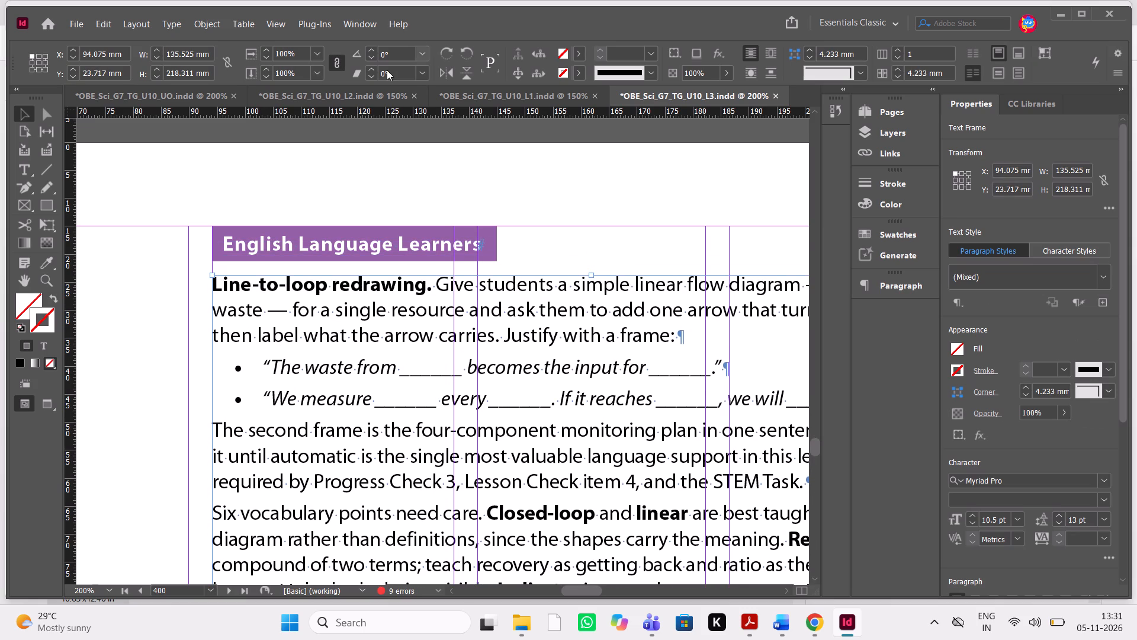
{"action": "left_click", "coordinate": [381, 173]}
{"action": "key", "text": "w"}
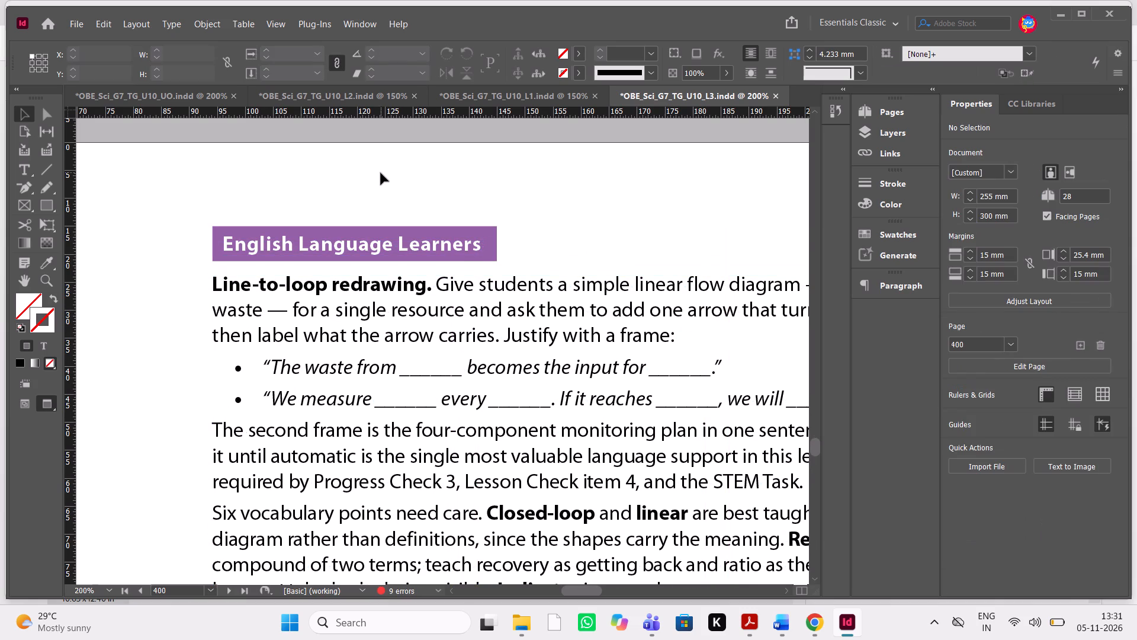
{"action": "key", "text": "w"}
Look over the rest of page 400, switch to the commented PDF in Acrobat, and open the page 92 "Place correctly" comment.
{"action": "scroll", "coordinate": [490, 407], "scroll_direction": "down", "scroll_amount": 2}
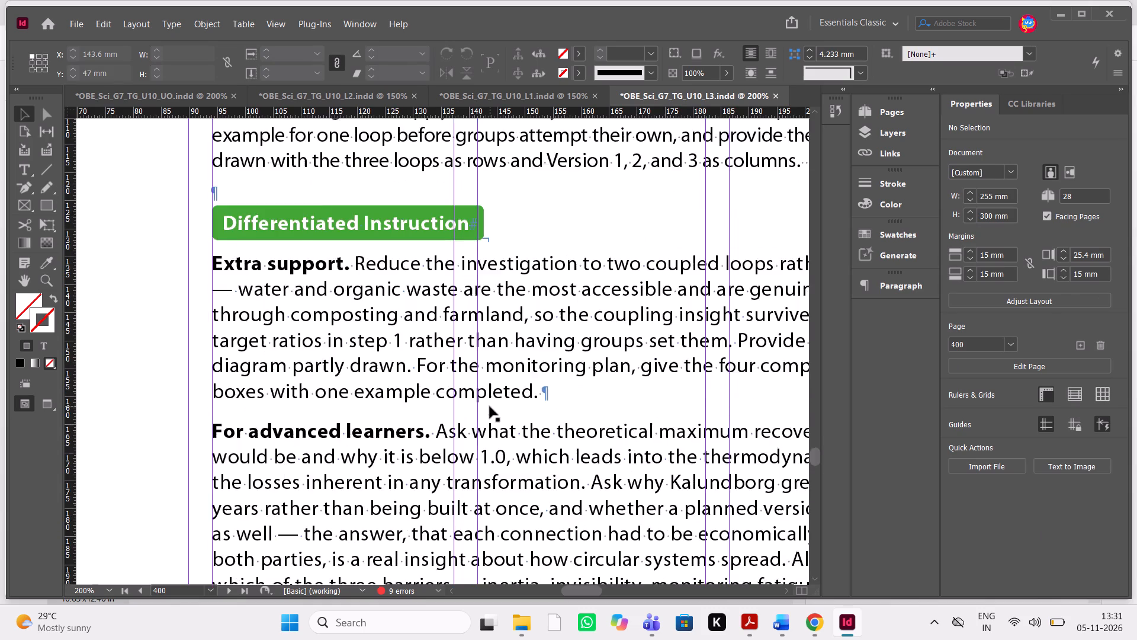
{"action": "scroll", "coordinate": [490, 407], "scroll_direction": "down", "scroll_amount": 3}
{"action": "left_click", "coordinate": [748, 626]}
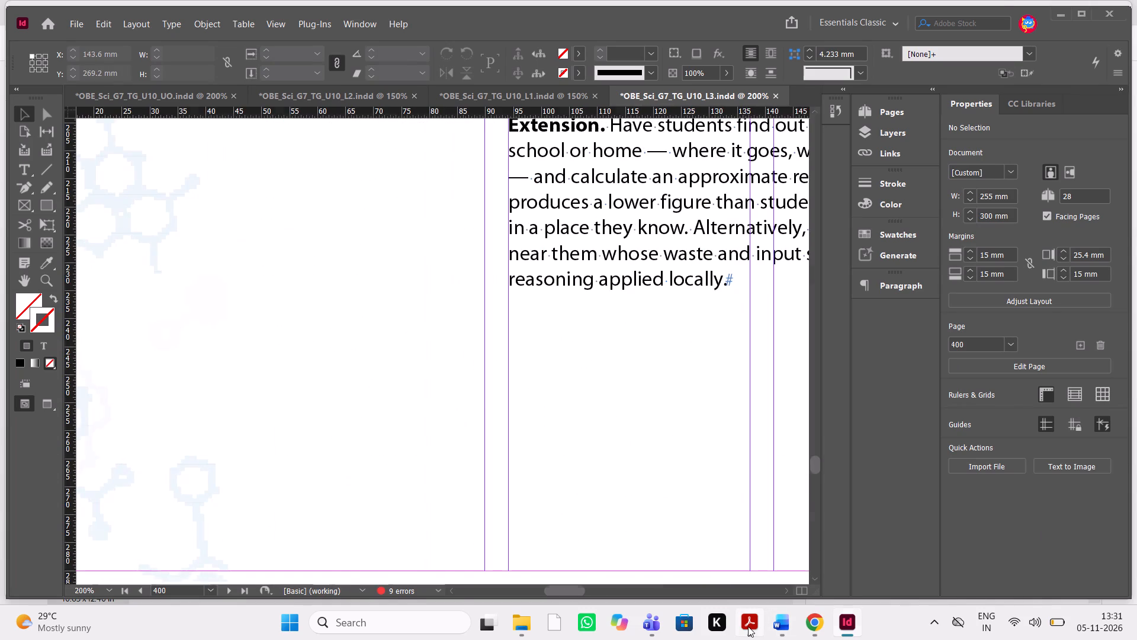
{"action": "scroll", "coordinate": [942, 460], "scroll_direction": "down", "scroll_amount": 2}
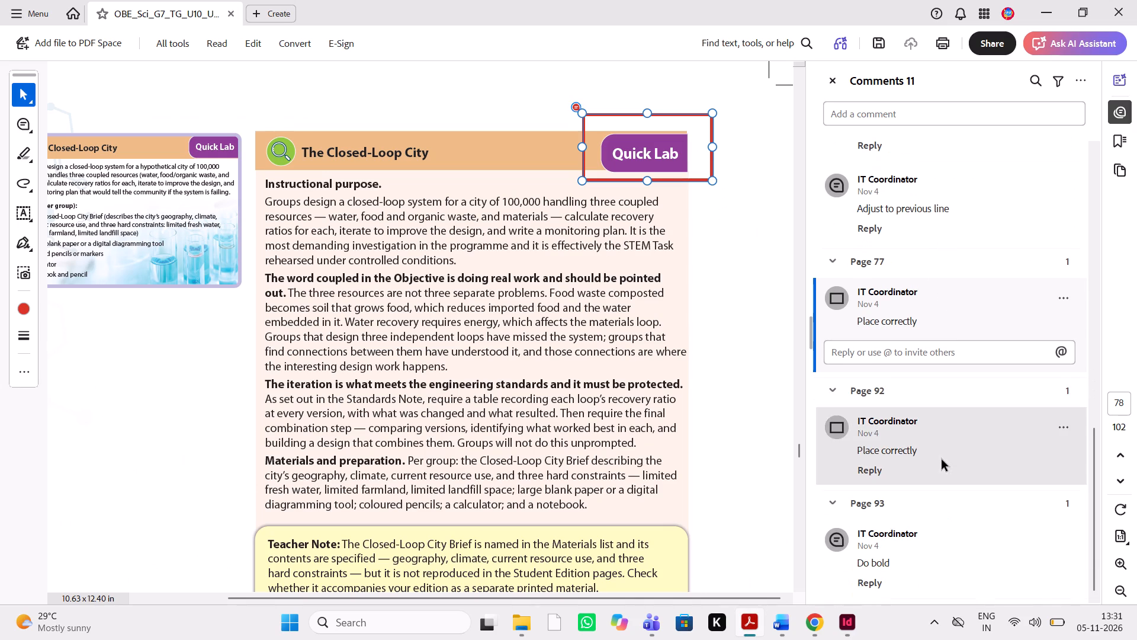
{"action": "left_click", "coordinate": [931, 302]}
{"action": "left_click", "coordinate": [911, 428]}
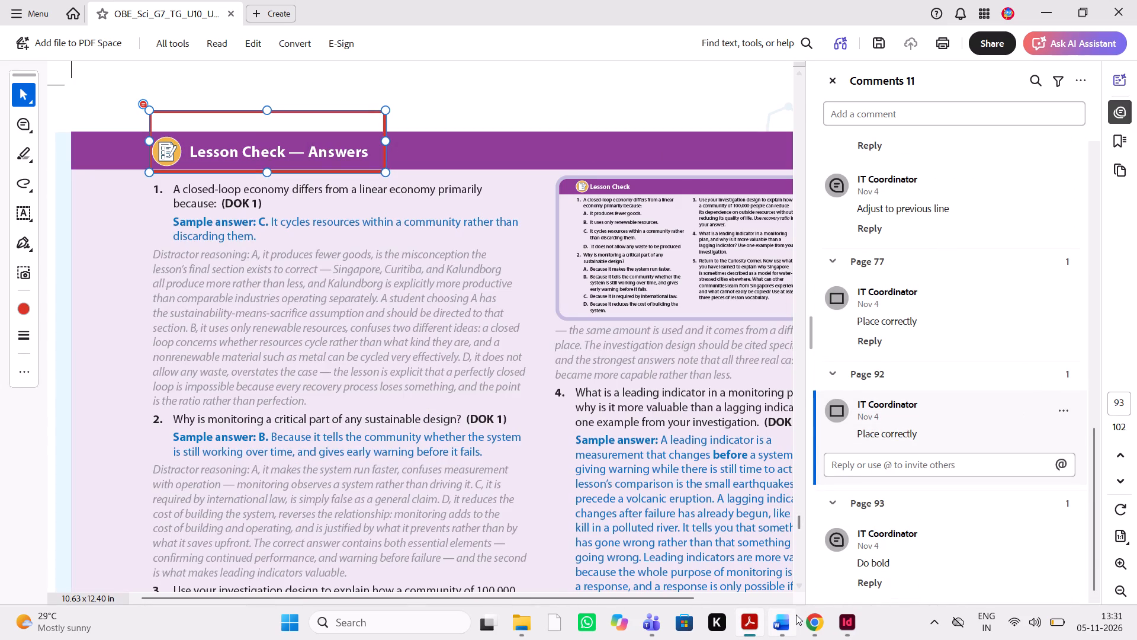
Switch to InDesign and nudge the checklist icon in the "Lesson Check — Answers" banner on page 403 up to Y 15.724 mm.
{"action": "left_click", "coordinate": [849, 628]}
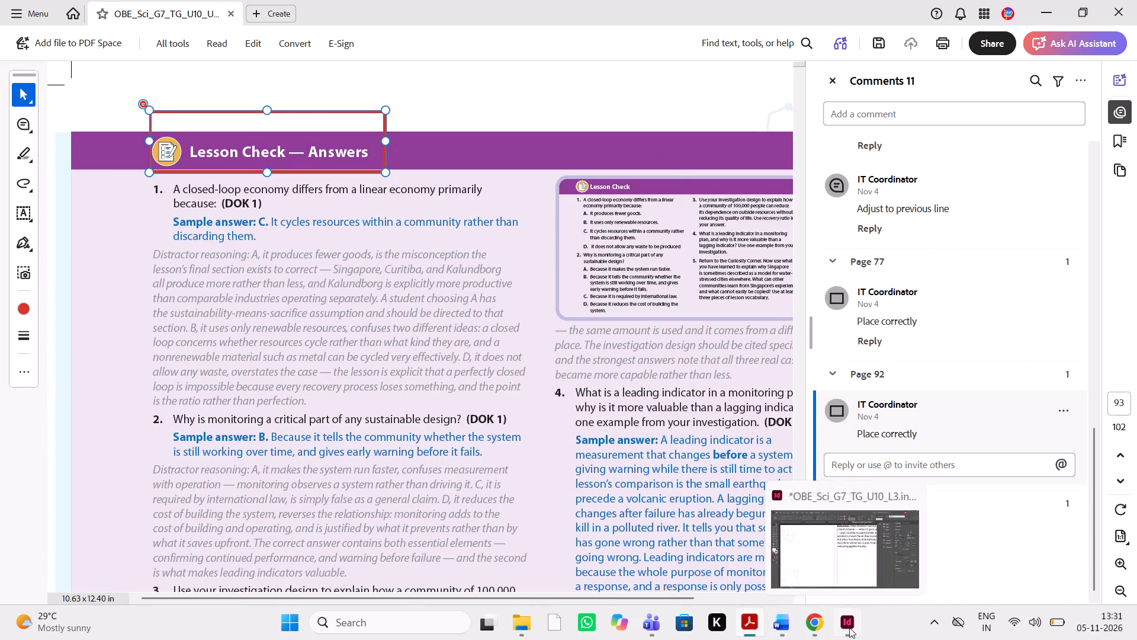
{"action": "scroll", "coordinate": [602, 328], "scroll_direction": "down", "scroll_amount": 11}
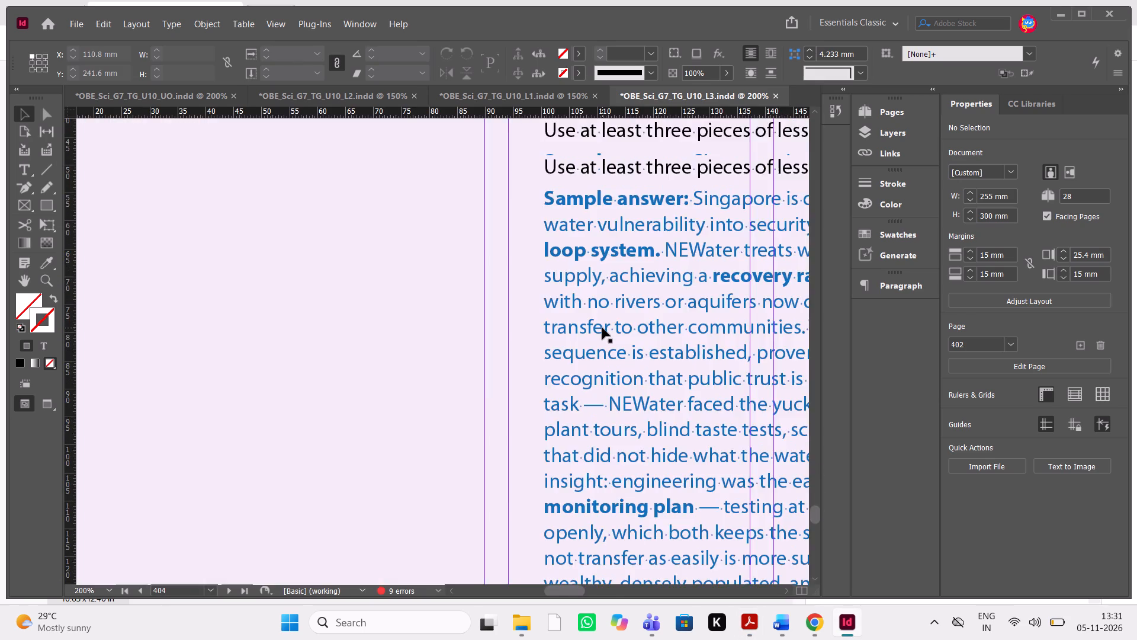
{"action": "scroll", "coordinate": [602, 328], "scroll_direction": "up", "scroll_amount": 6}
{"action": "scroll", "coordinate": [602, 328], "scroll_direction": "right", "scroll_amount": 4}
{"action": "scroll", "coordinate": [602, 328], "scroll_direction": "up", "scroll_amount": 3}
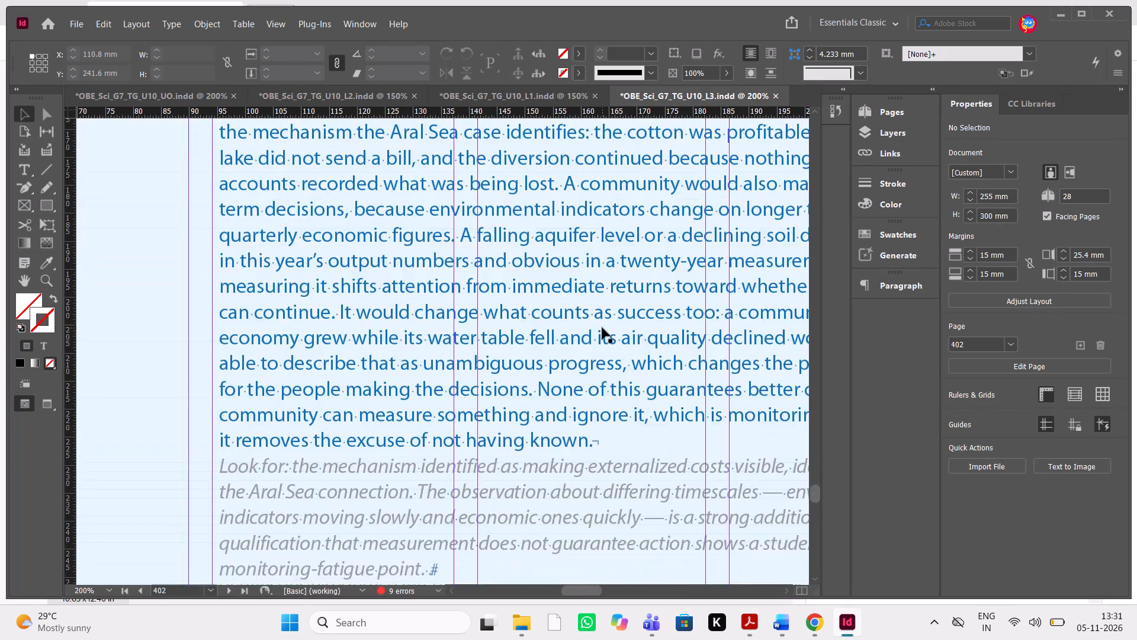
{"action": "scroll", "coordinate": [602, 328], "scroll_direction": "up", "scroll_amount": 6}
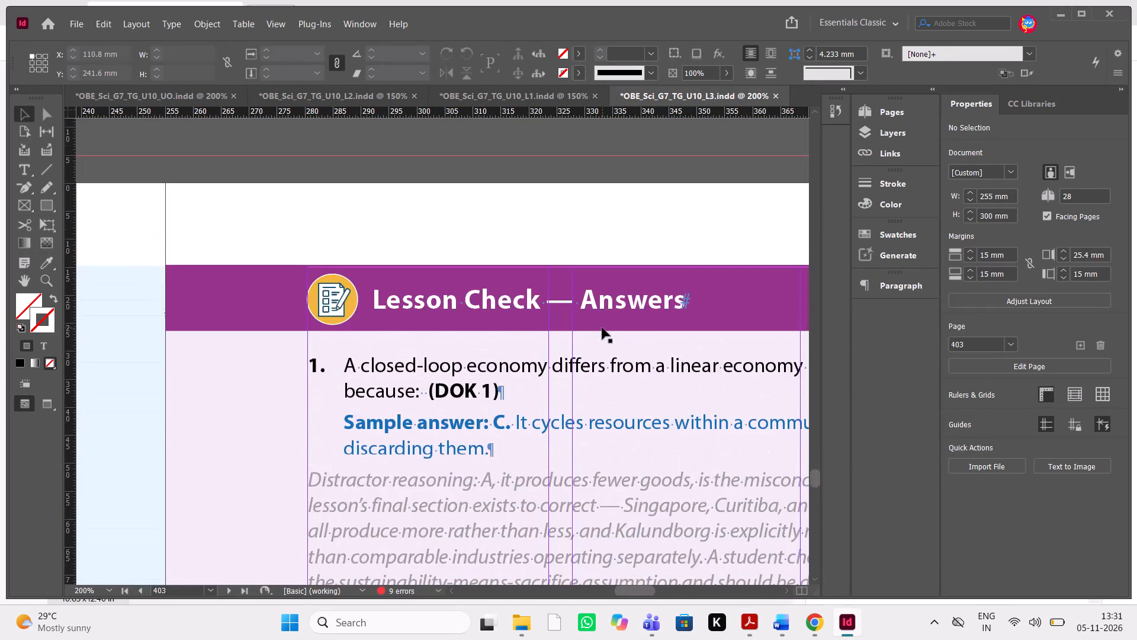
{"action": "scroll", "coordinate": [602, 328], "scroll_direction": "up", "scroll_amount": 1}
{"action": "scroll", "coordinate": [602, 328], "scroll_direction": "down", "scroll_amount": 1}
{"action": "left_click", "coordinate": [512, 171]}
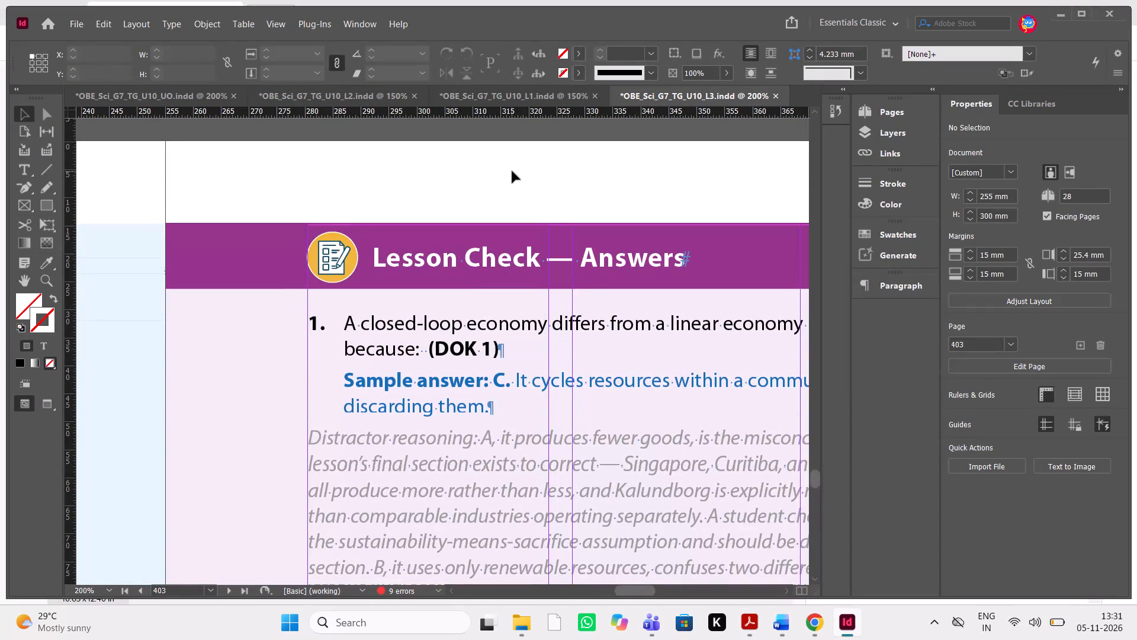
{"action": "key", "text": "w"}
{"action": "scroll", "coordinate": [512, 171], "scroll_direction": "left", "scroll_amount": 1}
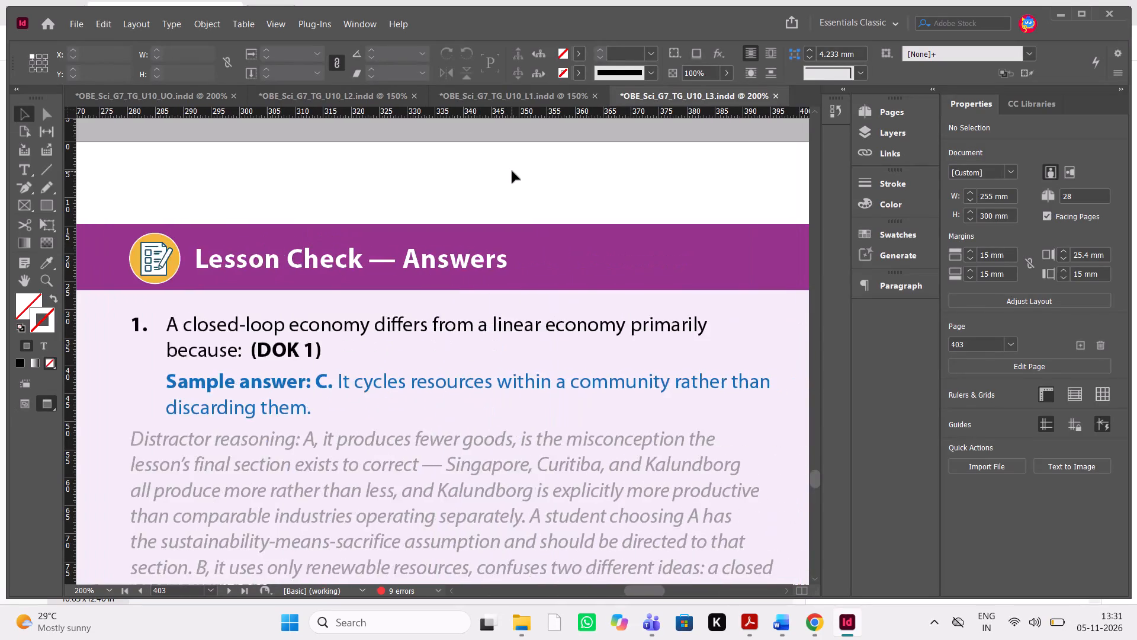
{"action": "scroll", "coordinate": [512, 171], "scroll_direction": "left", "scroll_amount": 1}
{"action": "scroll", "coordinate": [512, 171], "scroll_direction": "right", "scroll_amount": 1}
{"action": "left_click", "coordinate": [342, 261]}
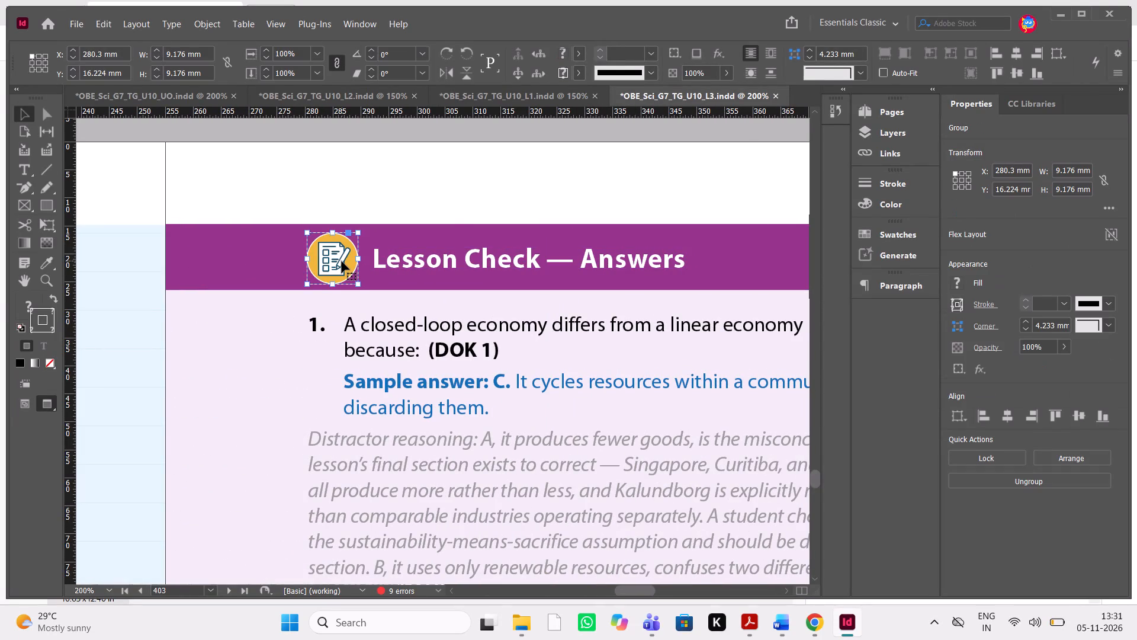
{"action": "key", "text": "Up"}
{"action": "key", "text": "Up"}
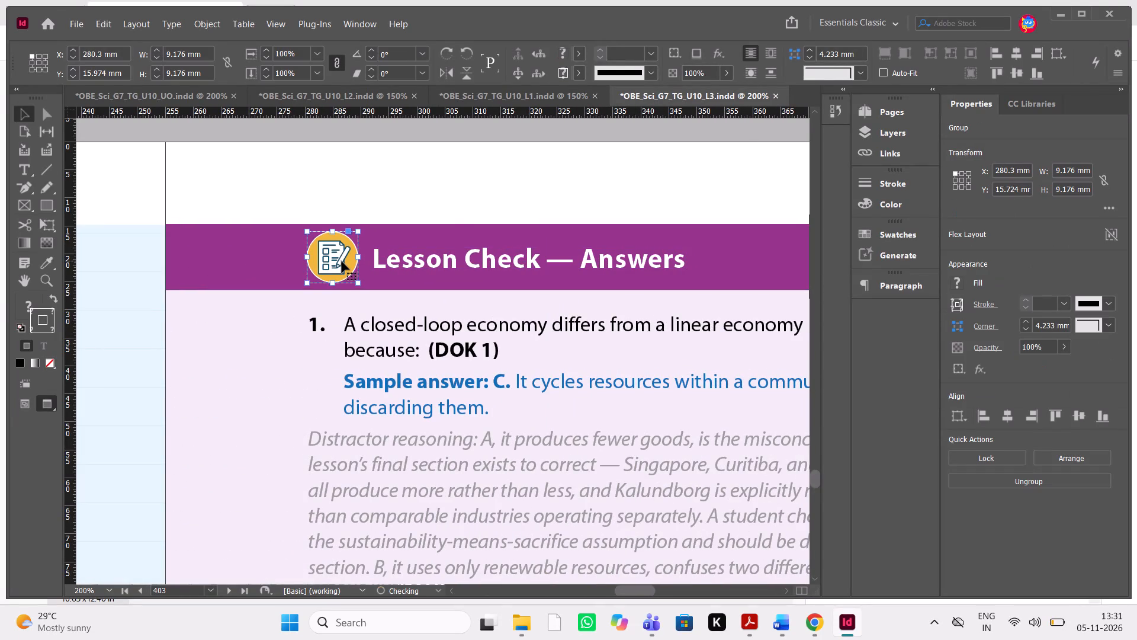
{"action": "key", "text": "Down"}
{"action": "key", "text": "Up"}
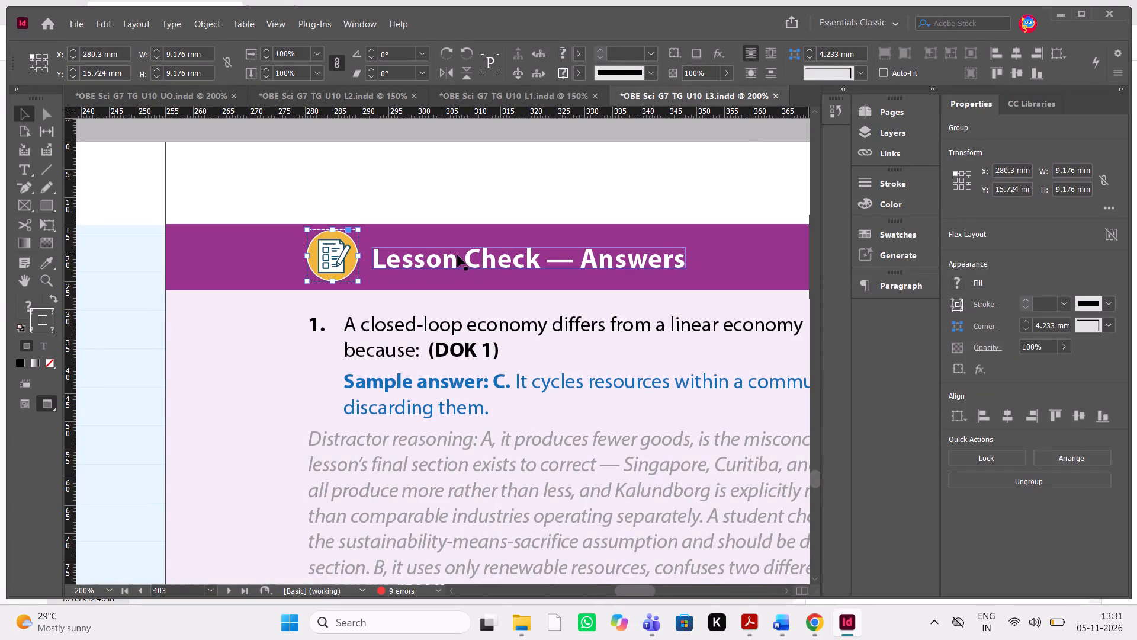
Nudge the "Lesson Check — Answers" heading text frame up to Y 18.341 mm in line with the icon and inspect the banner.
{"action": "left_click", "coordinate": [458, 255]}
{"action": "key", "text": "Up"}
{"action": "key", "text": "Up"}
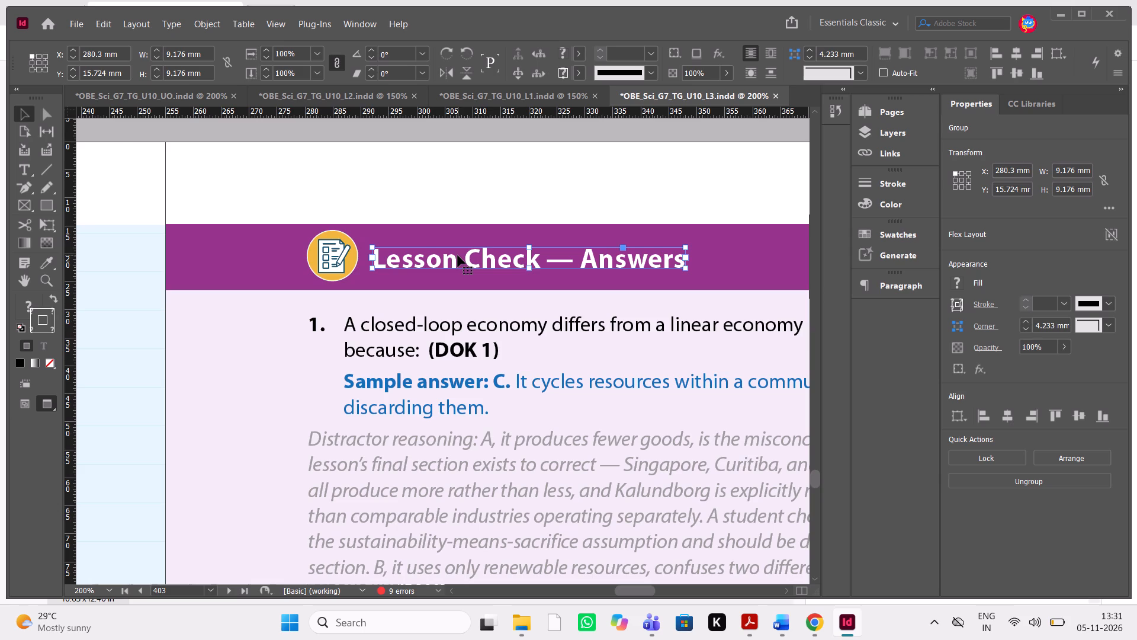
{"action": "key", "text": "Up"}
{"action": "key", "text": "Down"}
{"action": "key", "text": "Down"}
{"action": "key", "text": "Up"}
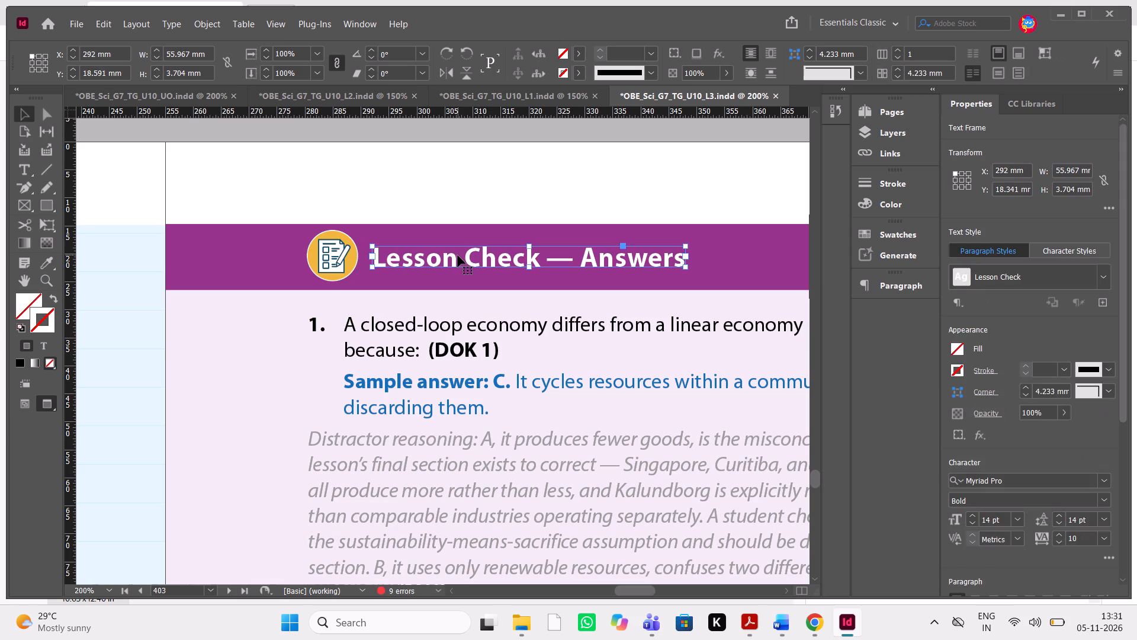
{"action": "key", "text": "Down"}
{"action": "key", "text": "Up"}
{"action": "key", "text": "Down"}
{"action": "key", "text": "Up"}
{"action": "scroll", "coordinate": [458, 255], "scroll_direction": "left", "scroll_amount": 1}
{"action": "left_click", "coordinate": [653, 165]}
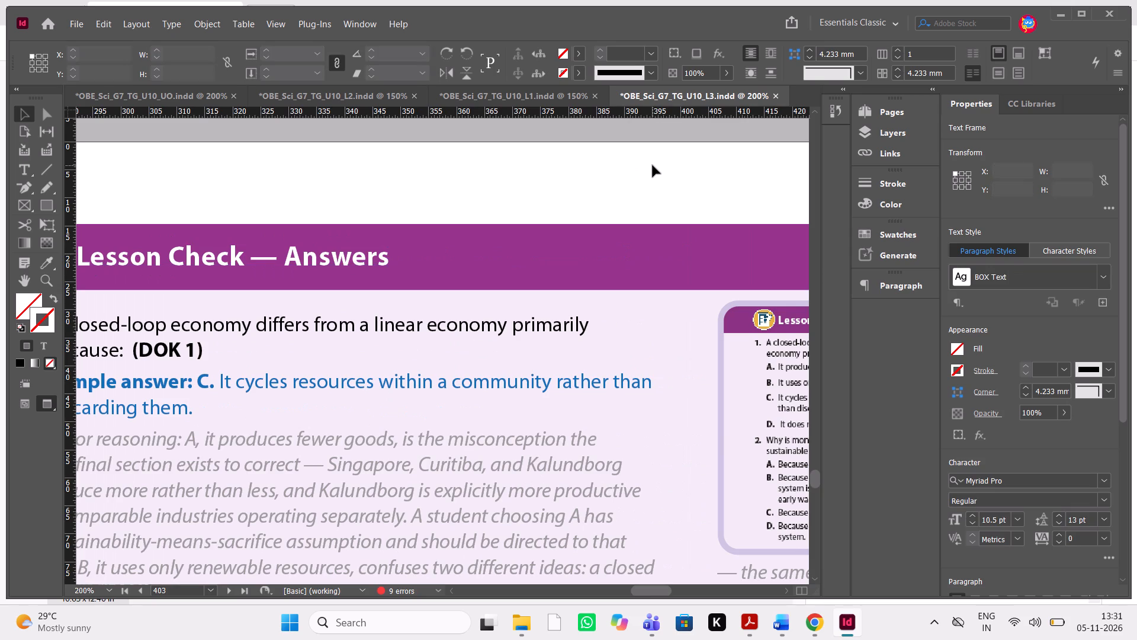
{"action": "scroll", "coordinate": [653, 165], "scroll_direction": "right", "scroll_amount": 2}
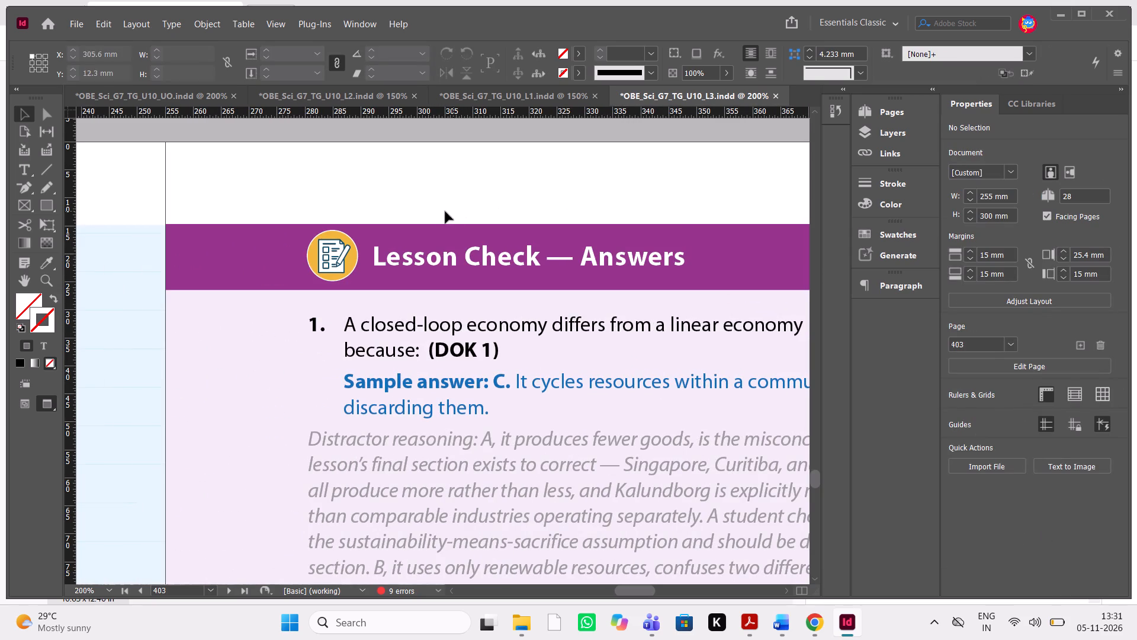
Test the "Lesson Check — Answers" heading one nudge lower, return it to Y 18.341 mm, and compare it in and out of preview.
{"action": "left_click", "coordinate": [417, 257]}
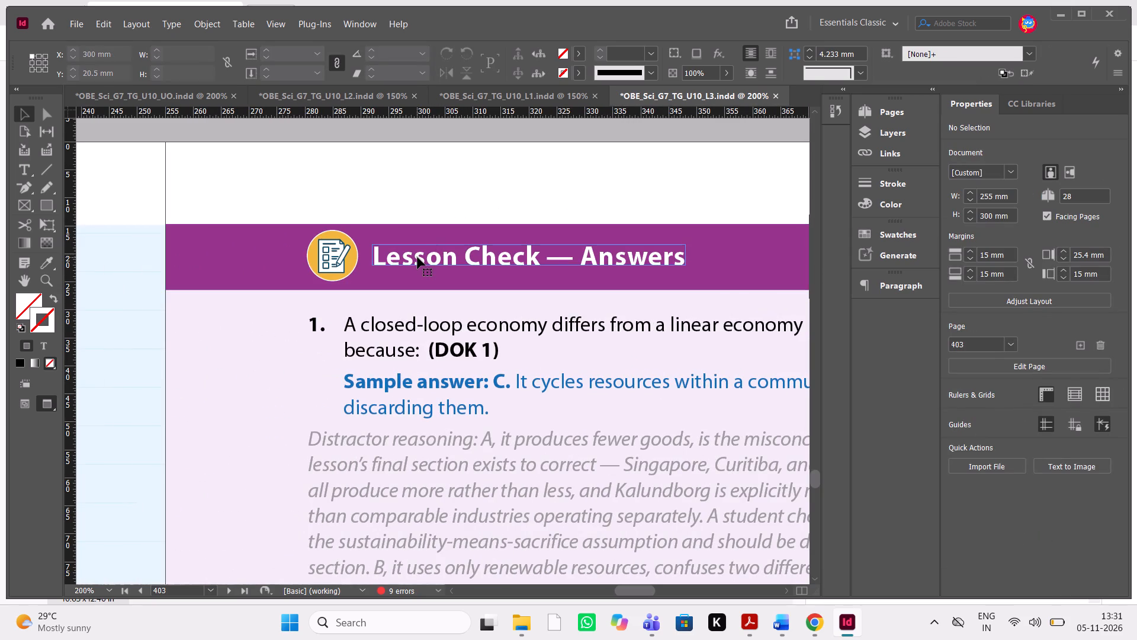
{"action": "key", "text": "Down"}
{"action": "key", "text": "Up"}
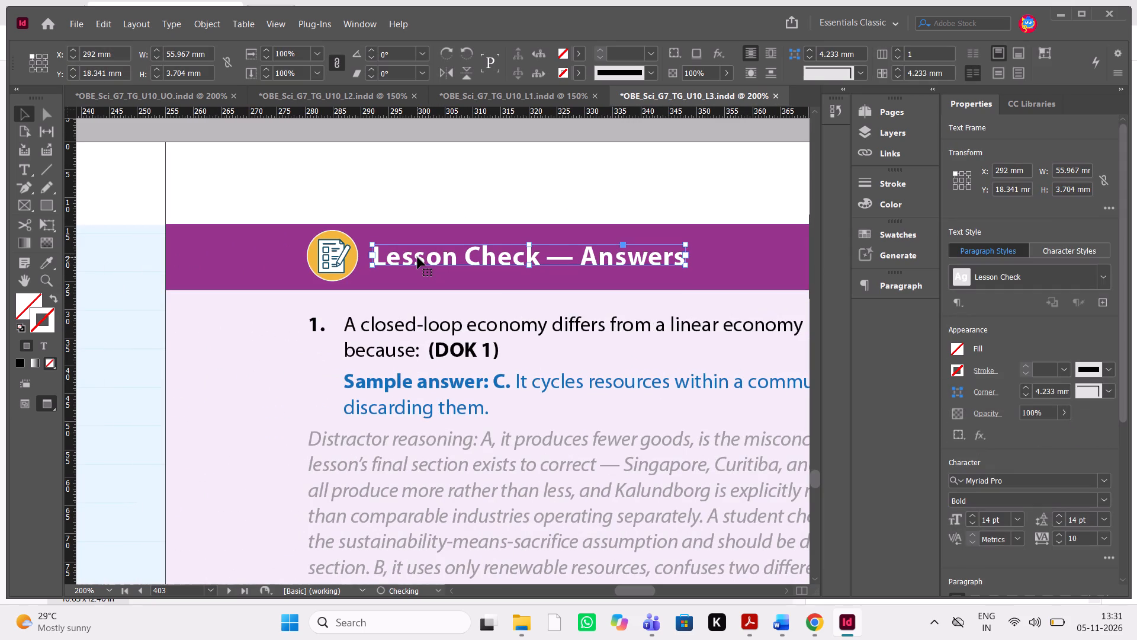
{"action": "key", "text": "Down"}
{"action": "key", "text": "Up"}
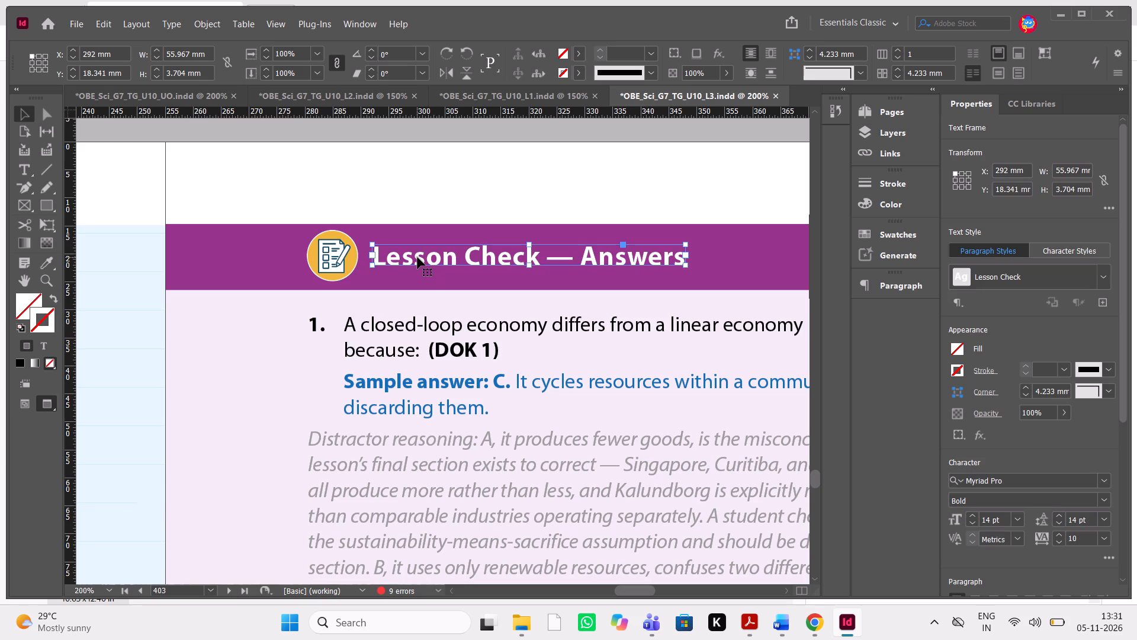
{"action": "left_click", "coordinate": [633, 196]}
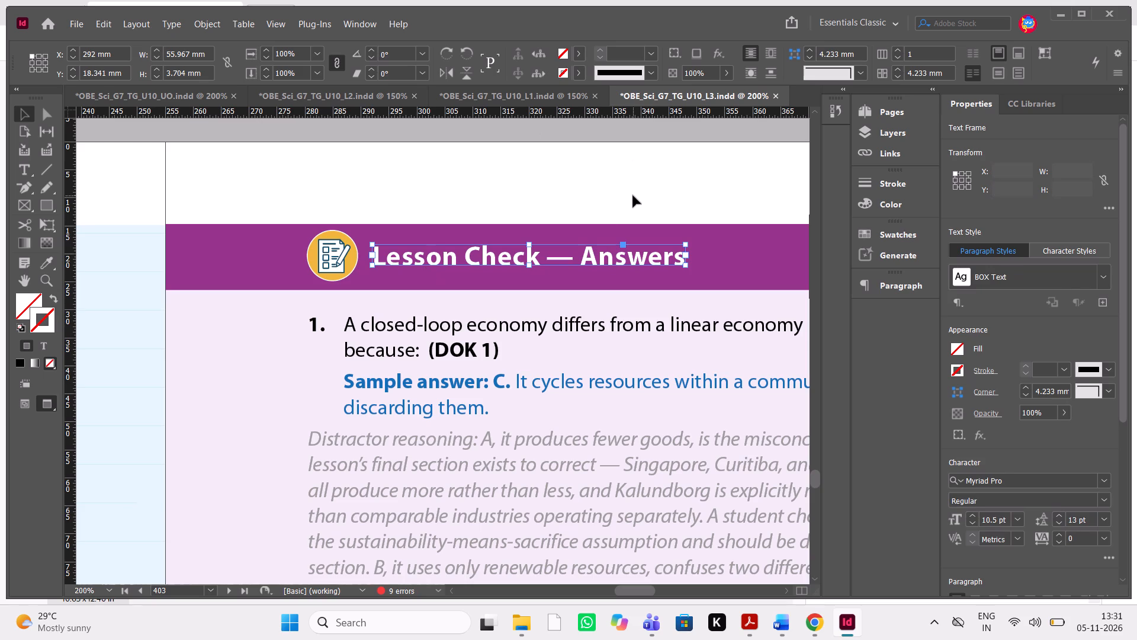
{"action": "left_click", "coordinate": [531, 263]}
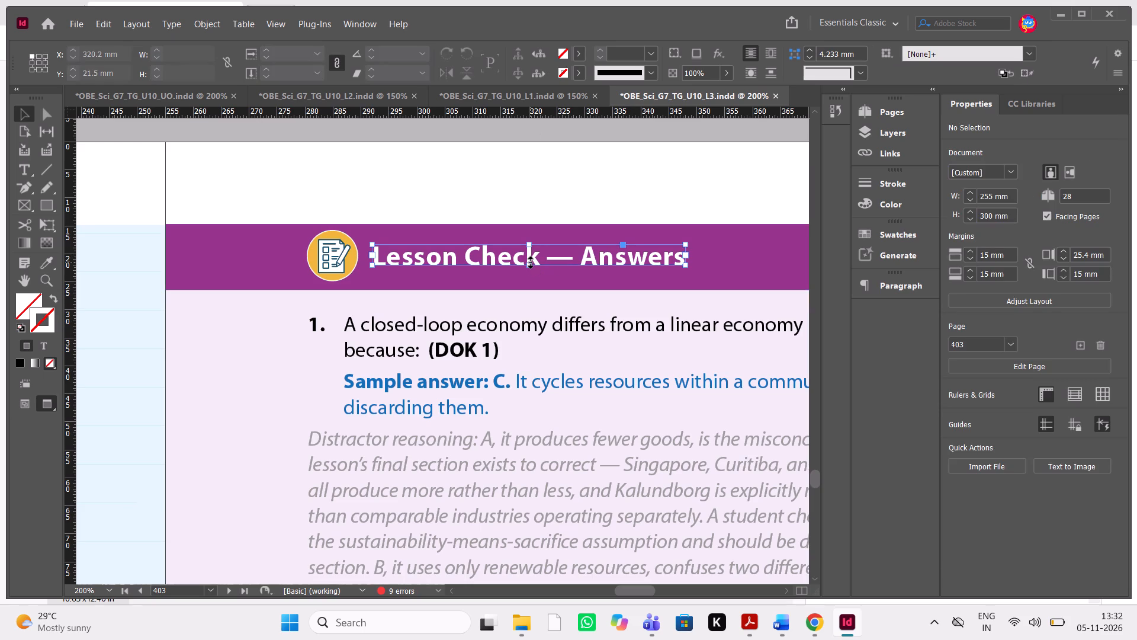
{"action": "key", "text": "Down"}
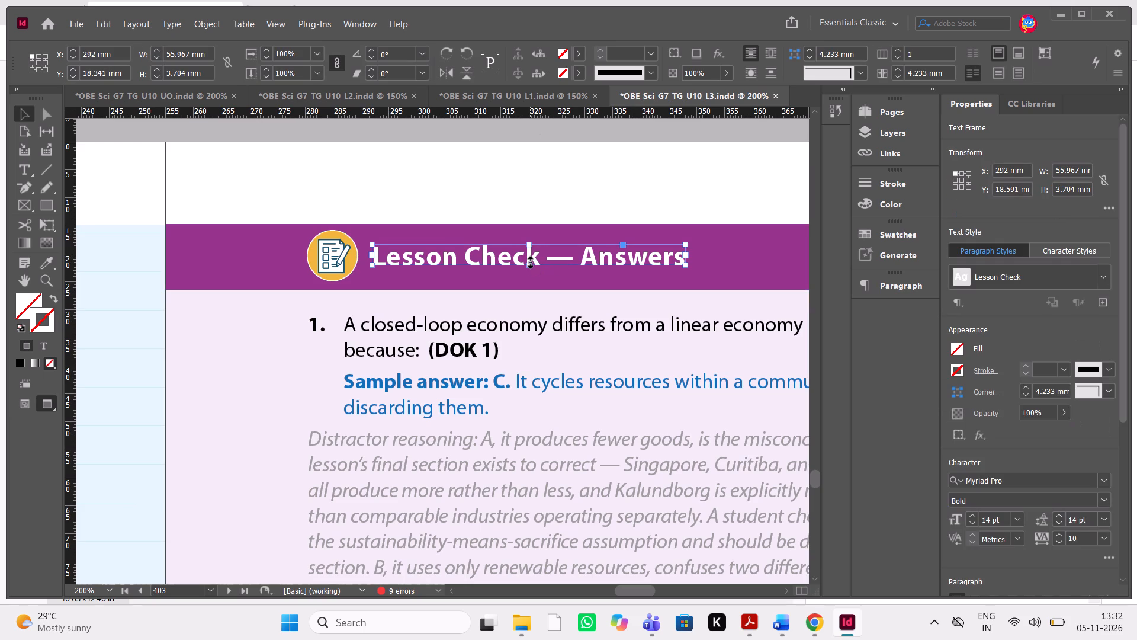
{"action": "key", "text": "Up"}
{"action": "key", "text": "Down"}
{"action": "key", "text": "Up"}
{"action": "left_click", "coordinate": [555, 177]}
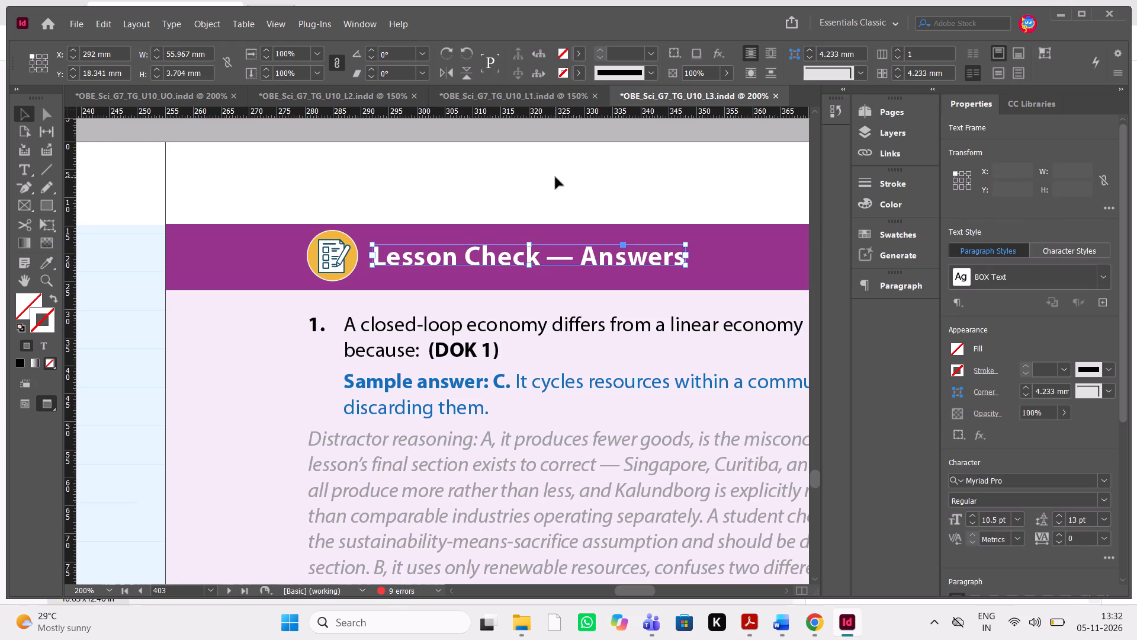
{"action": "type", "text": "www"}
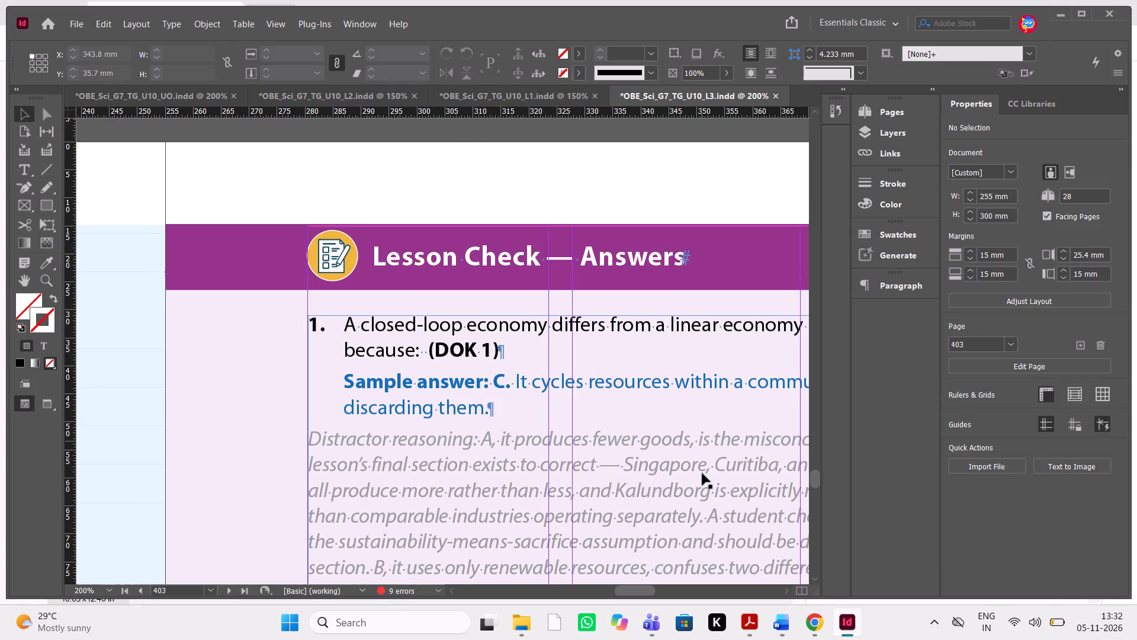
Switch to the commented PDF in Acrobat, recheck the page 92 comment, and open the page 93 "Do bold" comment on "inertia".
{"action": "left_click_drag", "start_coordinate": [737, 639], "coordinate": [765, 622]}
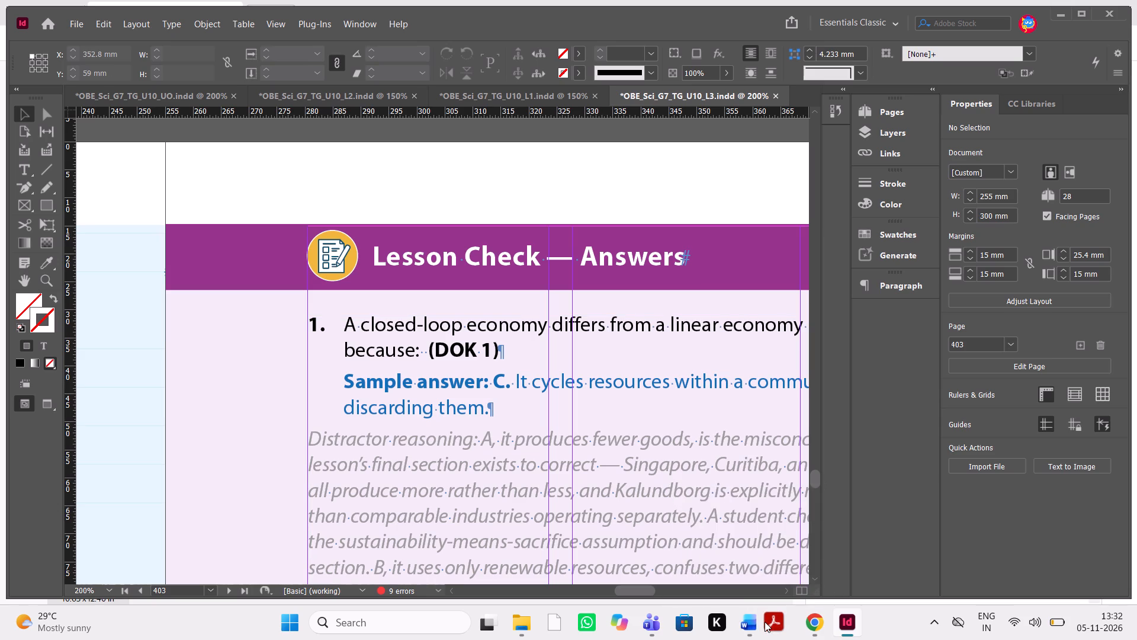
{"action": "left_click_drag", "start_coordinate": [765, 622], "coordinate": [730, 623]}
{"action": "left_click", "coordinate": [745, 624]}
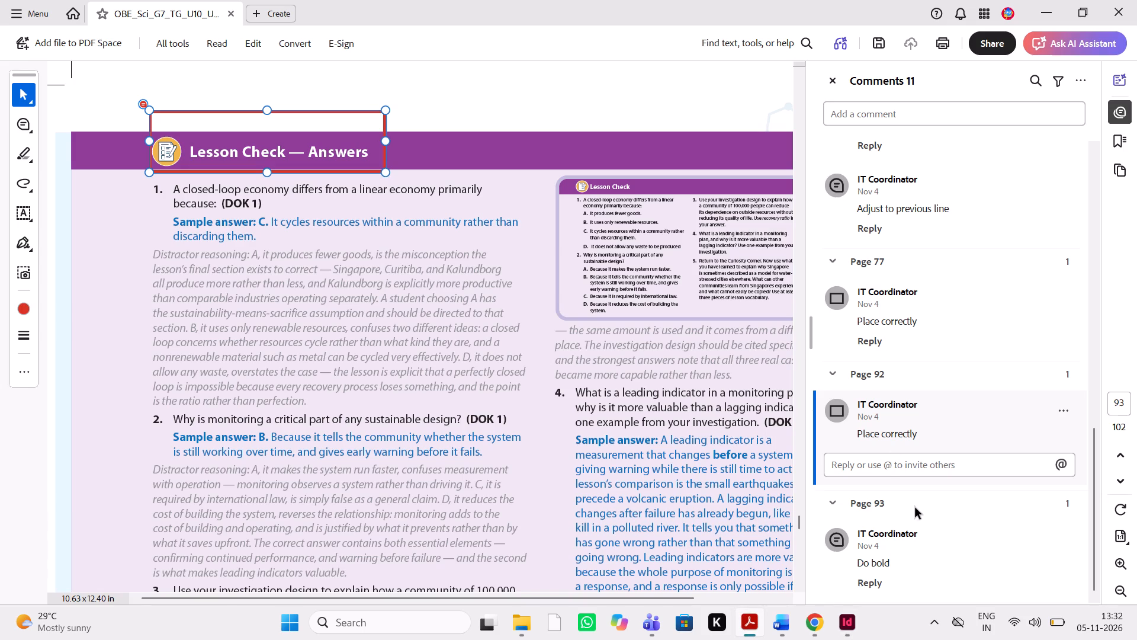
{"action": "left_click", "coordinate": [900, 543]}
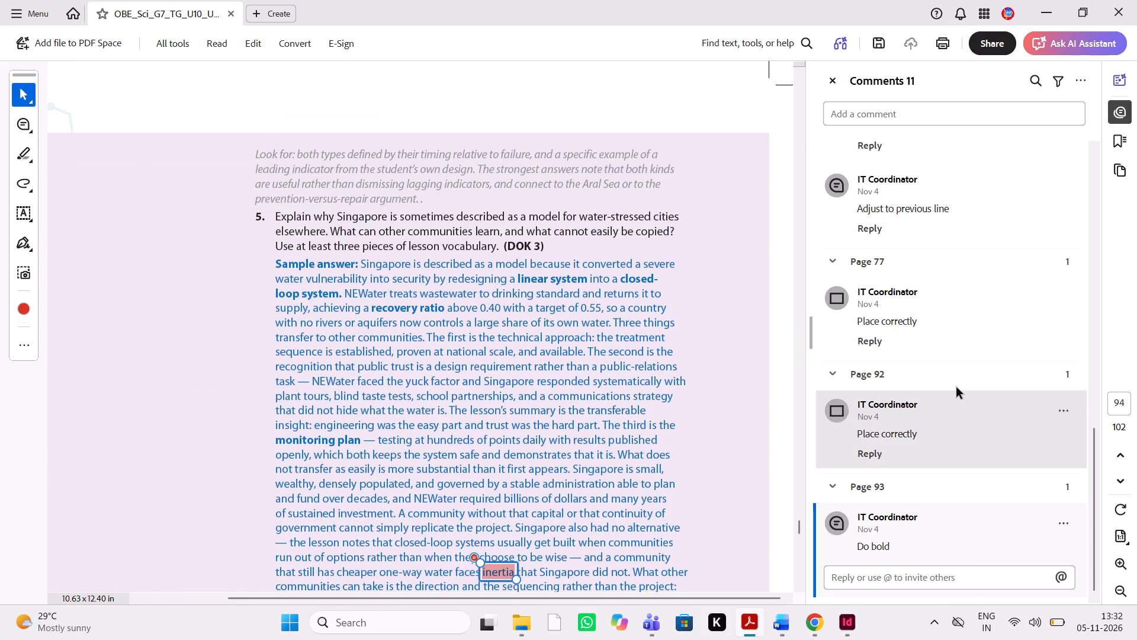
{"action": "left_click", "coordinate": [956, 388]}
{"action": "left_click", "coordinate": [892, 410]}
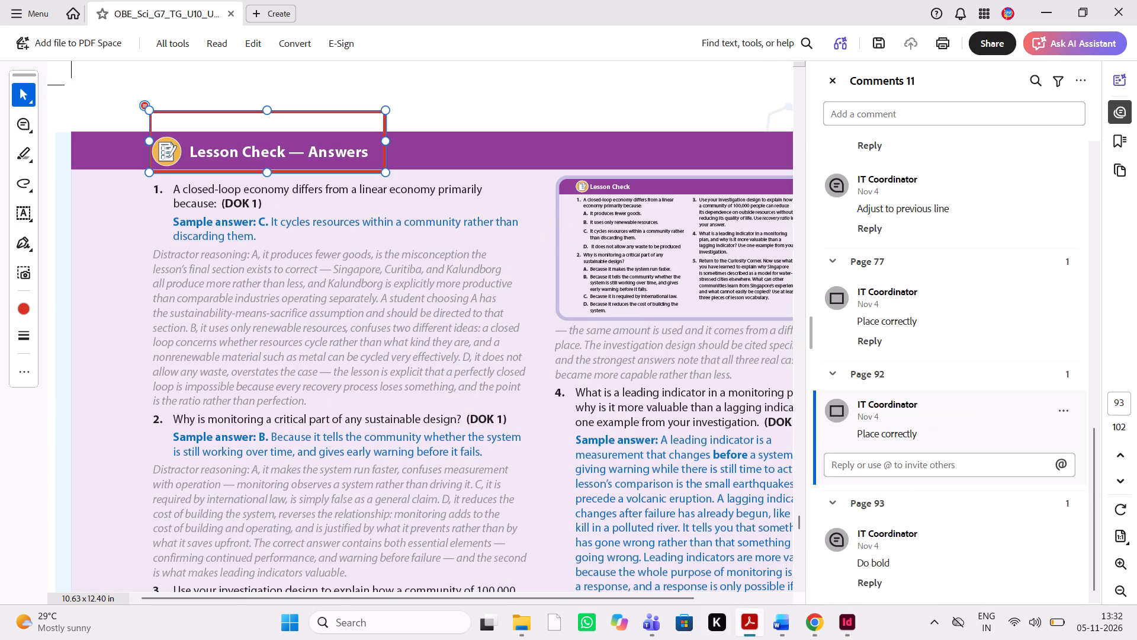
{"action": "left_click", "coordinate": [895, 542]}
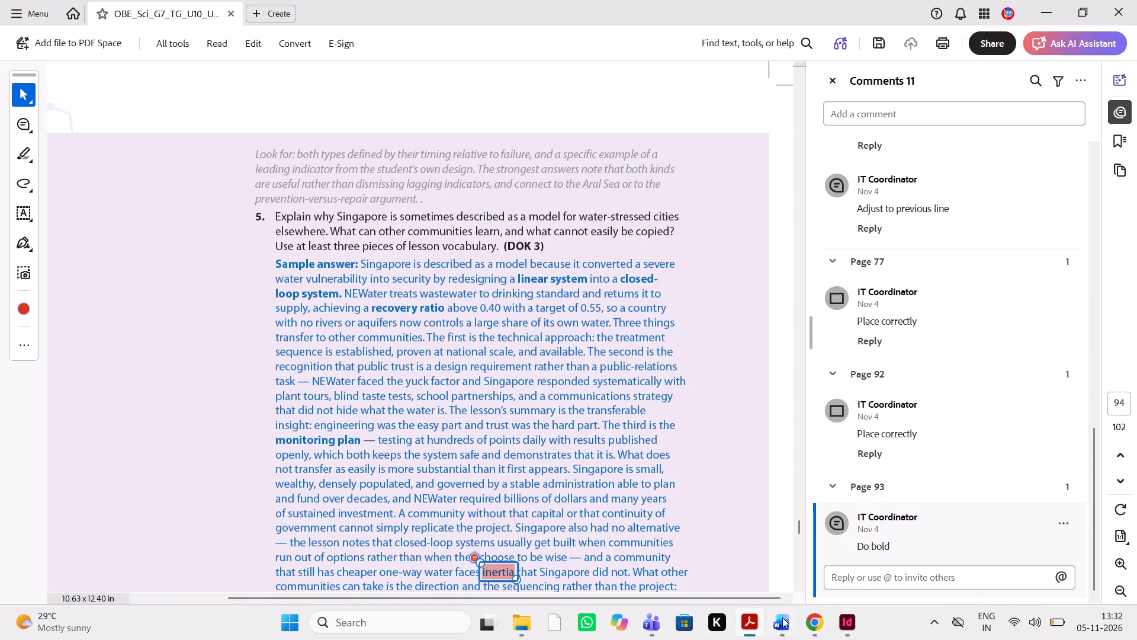
{"action": "left_click", "coordinate": [785, 617]}
{"action": "left_click", "coordinate": [785, 617]}
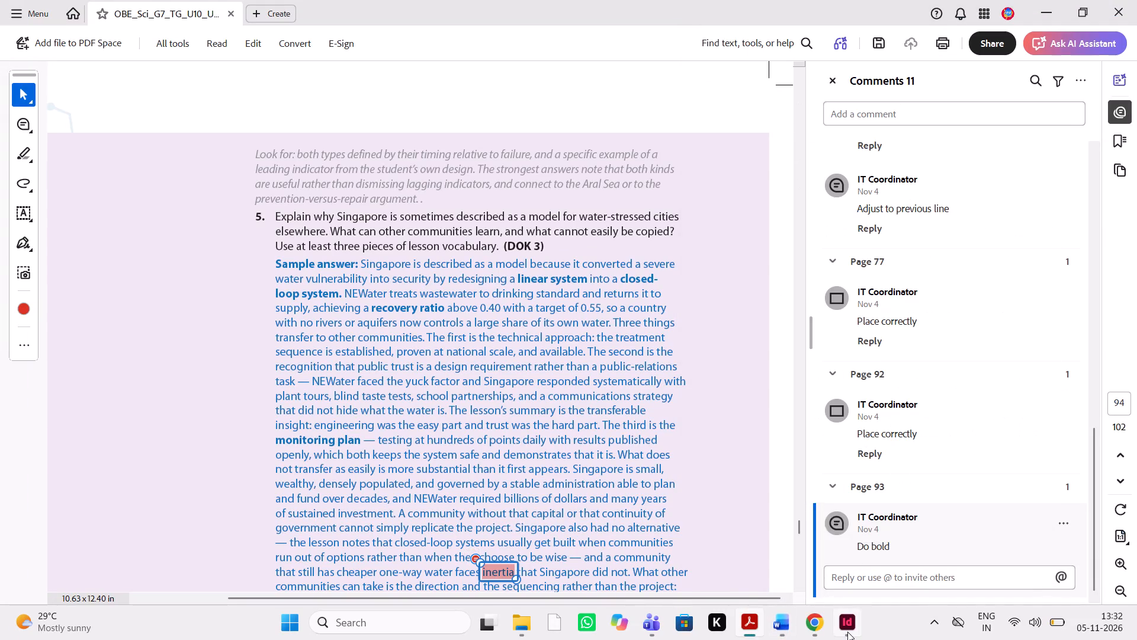
Switch to InDesign and make the word "inertia" bold in the question 5 sample answer on page 404.
{"action": "left_click", "coordinate": [847, 632]}
{"action": "scroll", "coordinate": [620, 454], "scroll_direction": "down", "scroll_amount": 6}
{"action": "scroll", "coordinate": [620, 454], "scroll_direction": "left", "scroll_amount": 1}
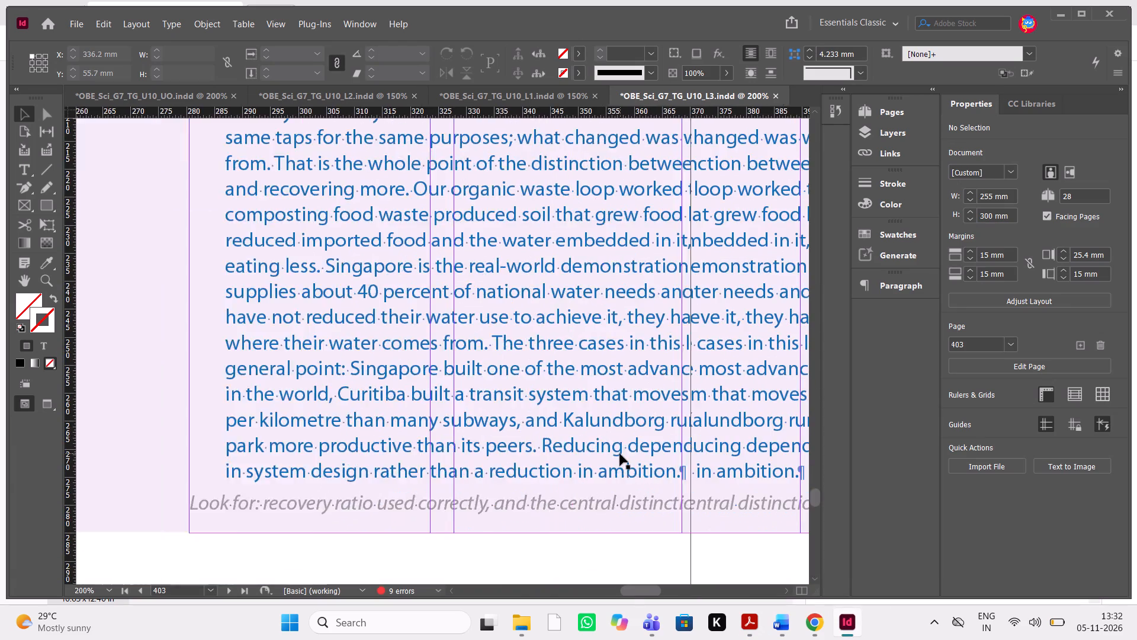
{"action": "scroll", "coordinate": [620, 454], "scroll_direction": "left", "scroll_amount": 2}
{"action": "scroll", "coordinate": [620, 454], "scroll_direction": "right", "scroll_amount": 2}
{"action": "scroll", "coordinate": [620, 454], "scroll_direction": "up", "scroll_amount": 3}
{"action": "scroll", "coordinate": [620, 454], "scroll_direction": "down", "scroll_amount": 1}
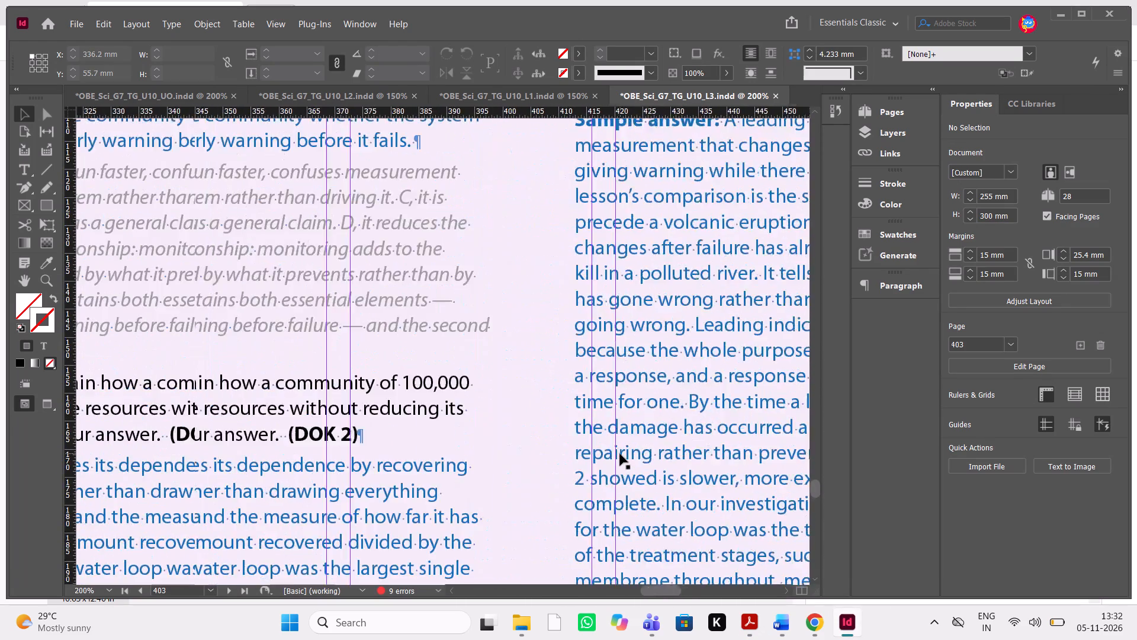
{"action": "scroll", "coordinate": [620, 454], "scroll_direction": "down", "scroll_amount": 7}
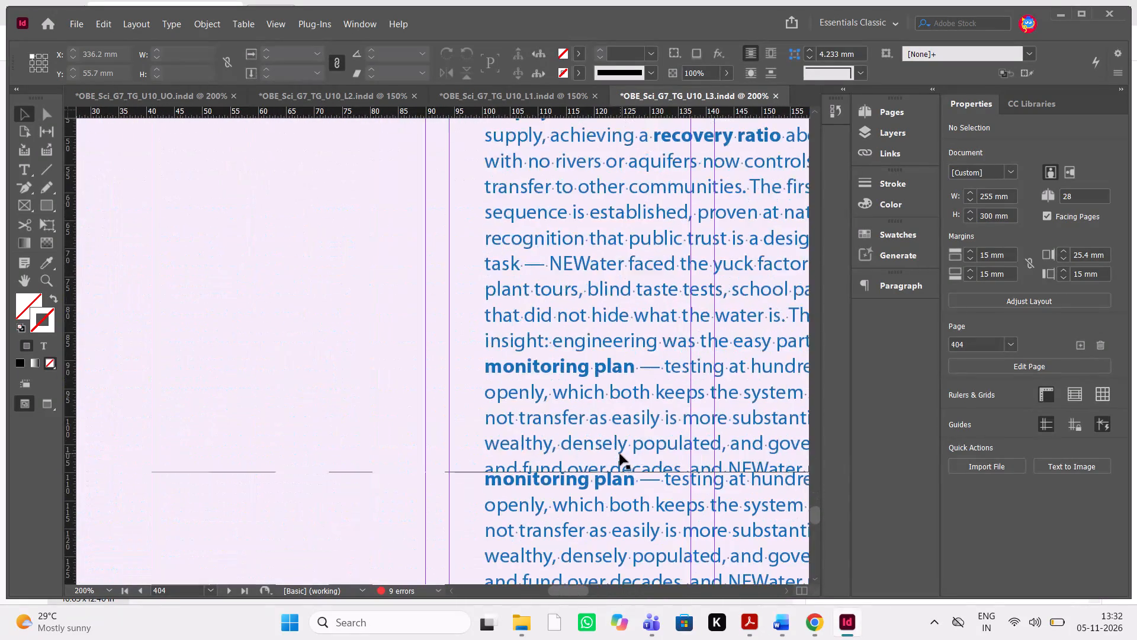
{"action": "scroll", "coordinate": [620, 454], "scroll_direction": "down", "scroll_amount": 1}
{"action": "scroll", "coordinate": [620, 454], "scroll_direction": "left", "scroll_amount": 1}
{"action": "scroll", "coordinate": [620, 454], "scroll_direction": "down", "scroll_amount": 1}
{"action": "triple_click", "coordinate": [518, 443]}
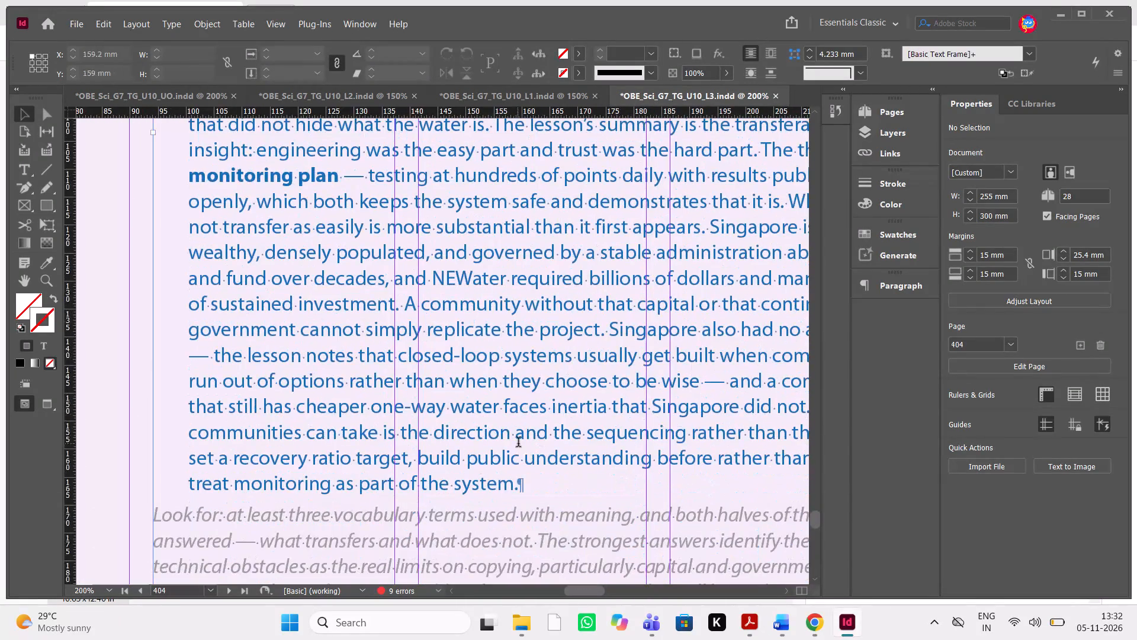
{"action": "left_click_drag", "start_coordinate": [550, 409], "coordinate": [576, 408]}
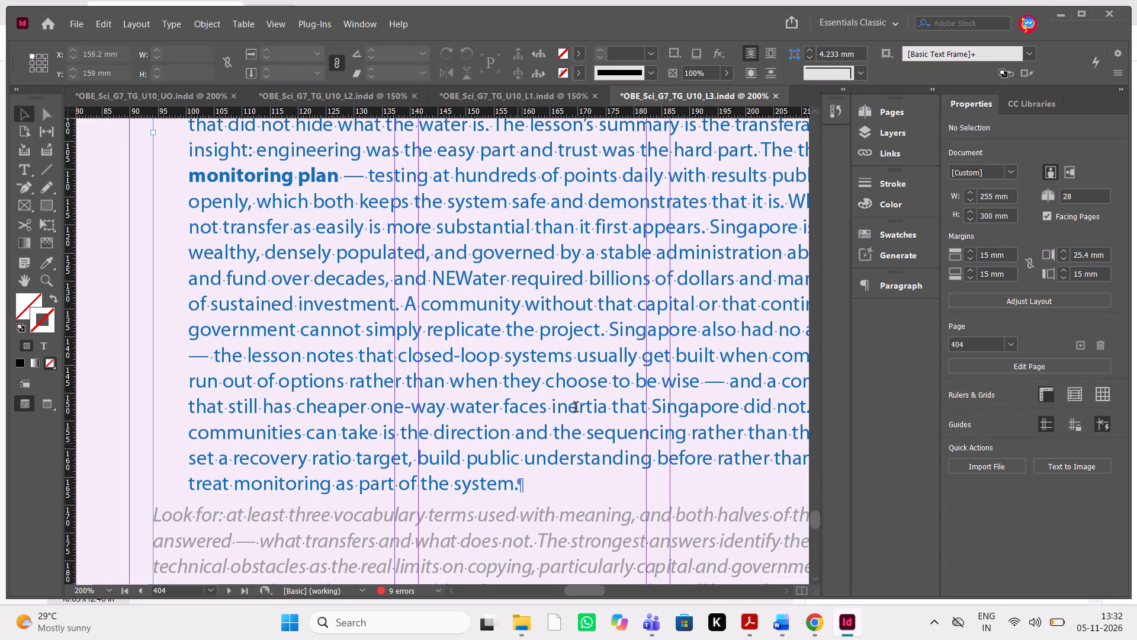
{"action": "left_click_drag", "start_coordinate": [576, 408], "coordinate": [602, 414]}
{"action": "triple_click", "coordinate": [602, 414]}
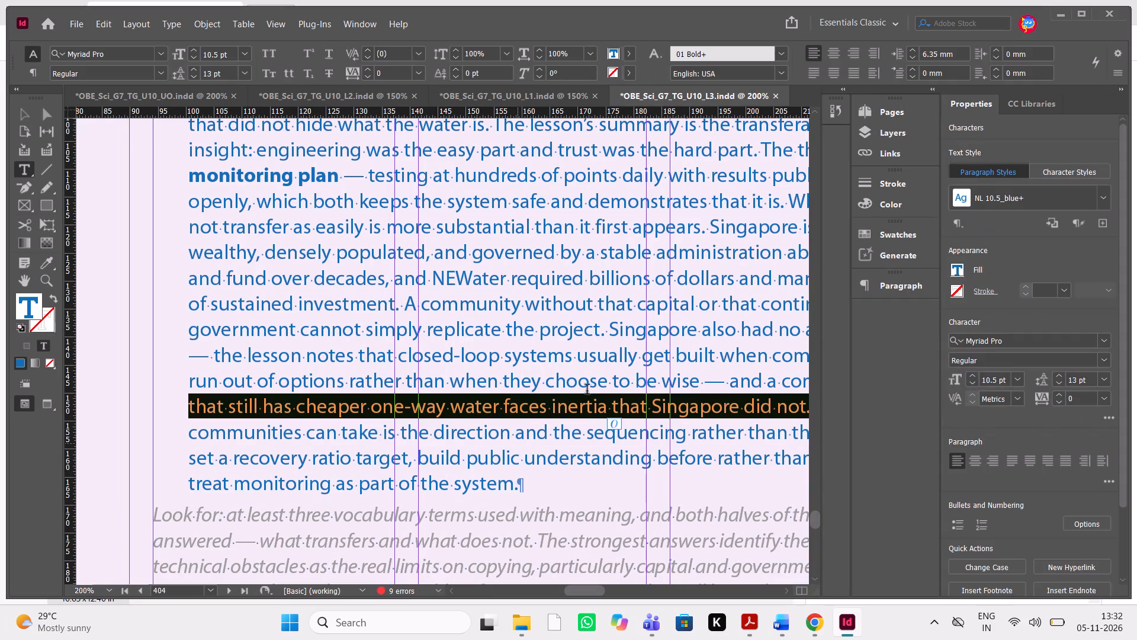
{"action": "left_click", "coordinate": [570, 405]}
{"action": "left_click_drag", "start_coordinate": [547, 408], "coordinate": [605, 409]}
{"action": "key", "text": "ctrl+shift+b"}
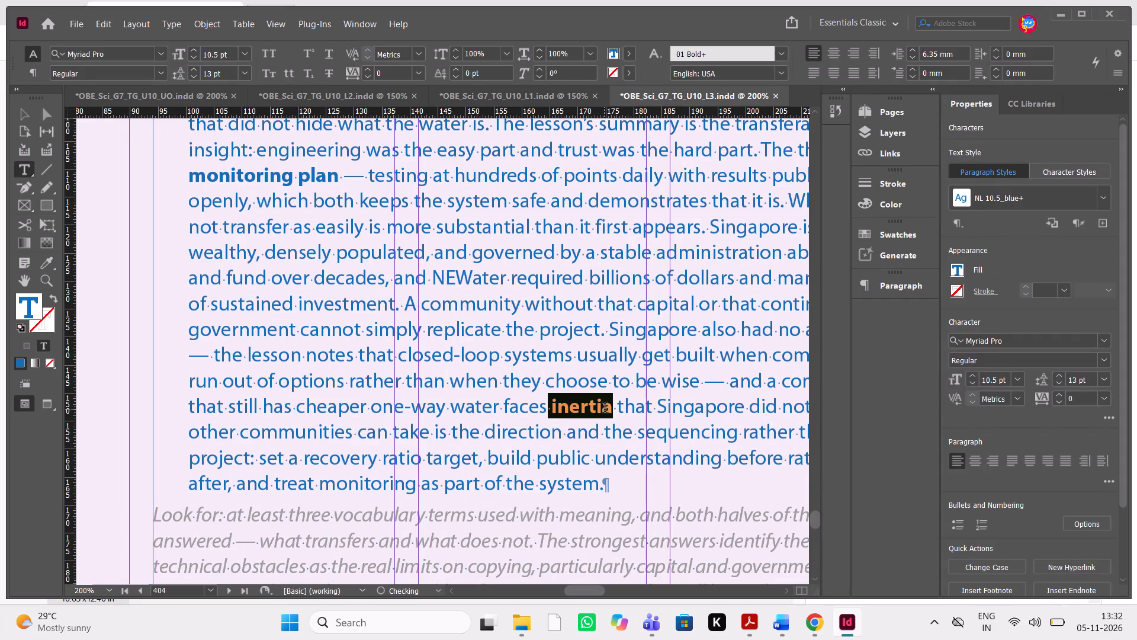
{"action": "left_click", "coordinate": [576, 459]}
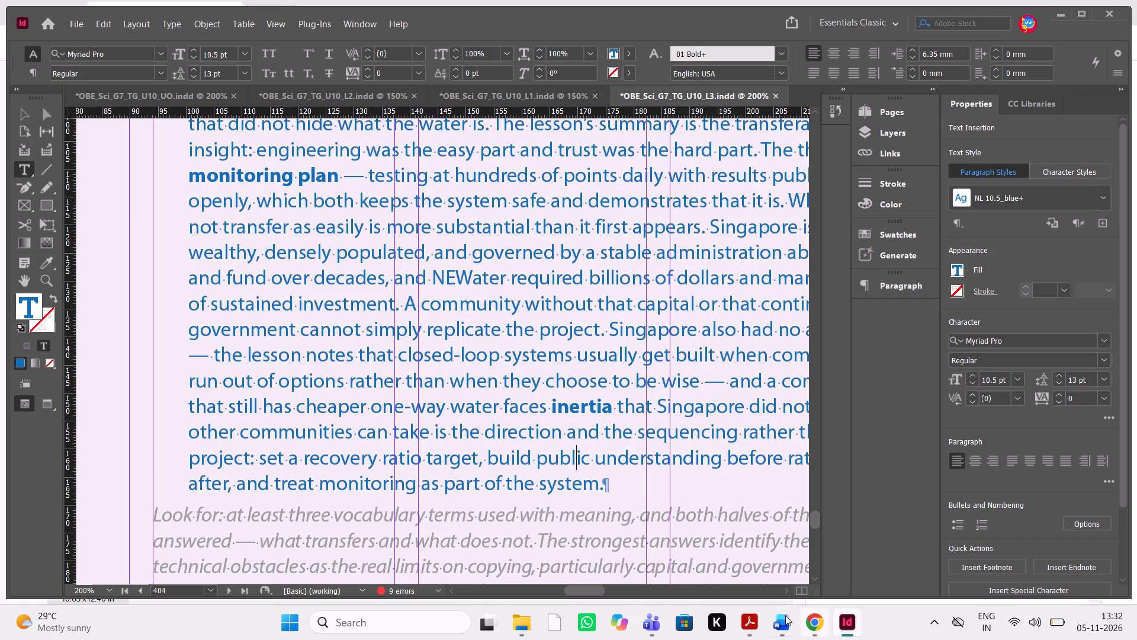
Switch to Acrobat, recheck the page 92 "Place correctly" and page 93 "Do bold" comments, and return to InDesign.
{"action": "left_click", "coordinate": [751, 627]}
{"action": "scroll", "coordinate": [893, 569], "scroll_direction": "down", "scroll_amount": 1}
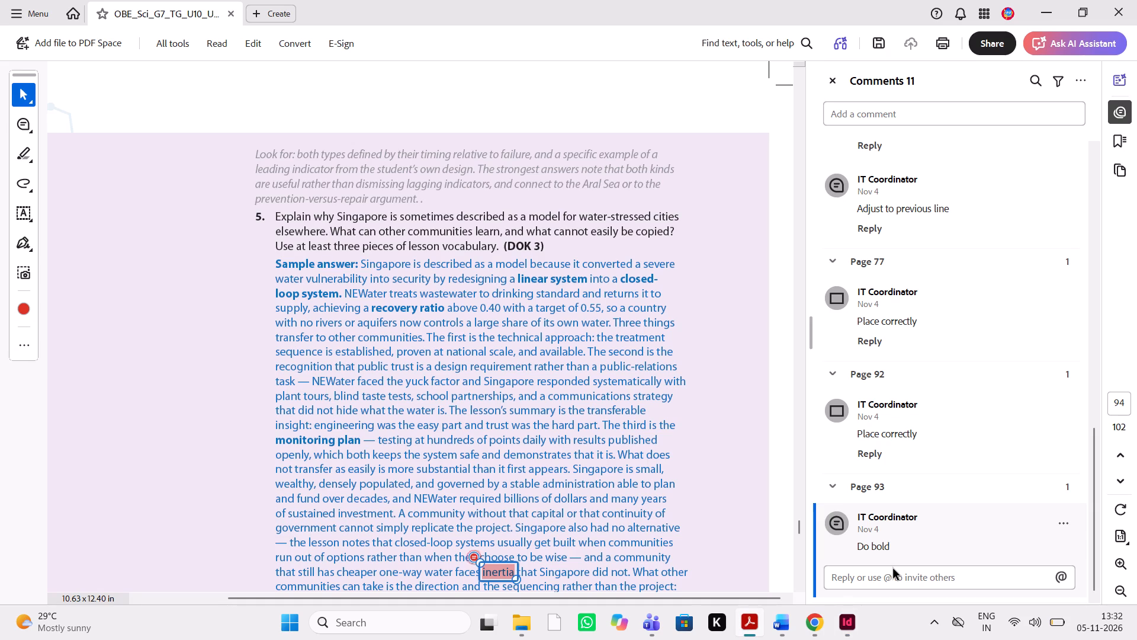
{"action": "scroll", "coordinate": [893, 569], "scroll_direction": "down", "scroll_amount": 1}
{"action": "left_click", "coordinate": [910, 415]}
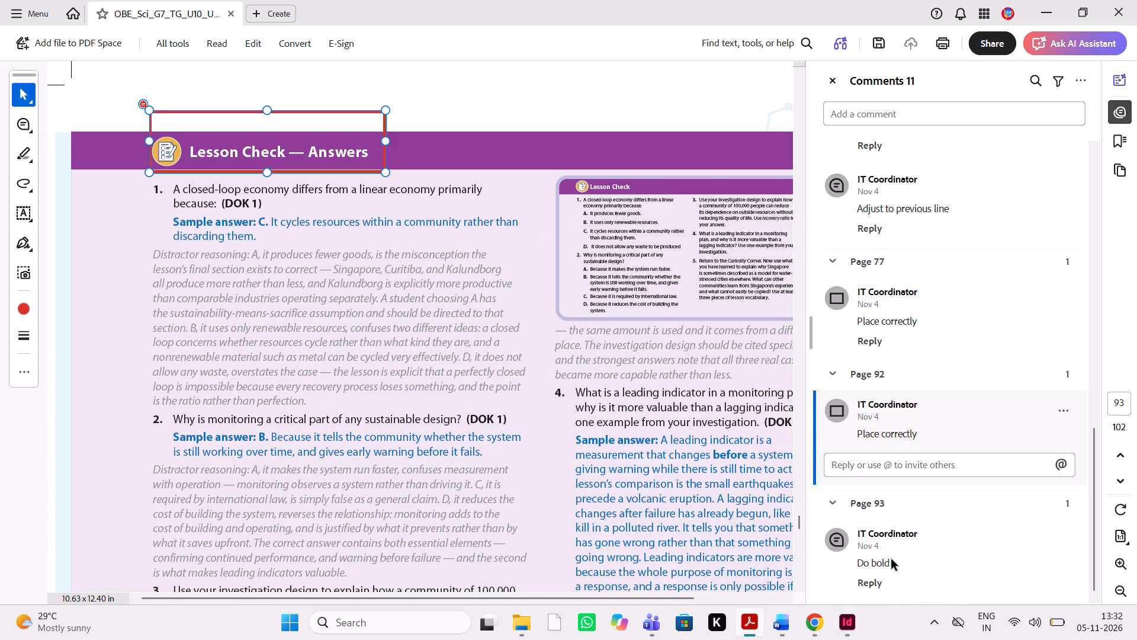
{"action": "left_click", "coordinate": [891, 559]}
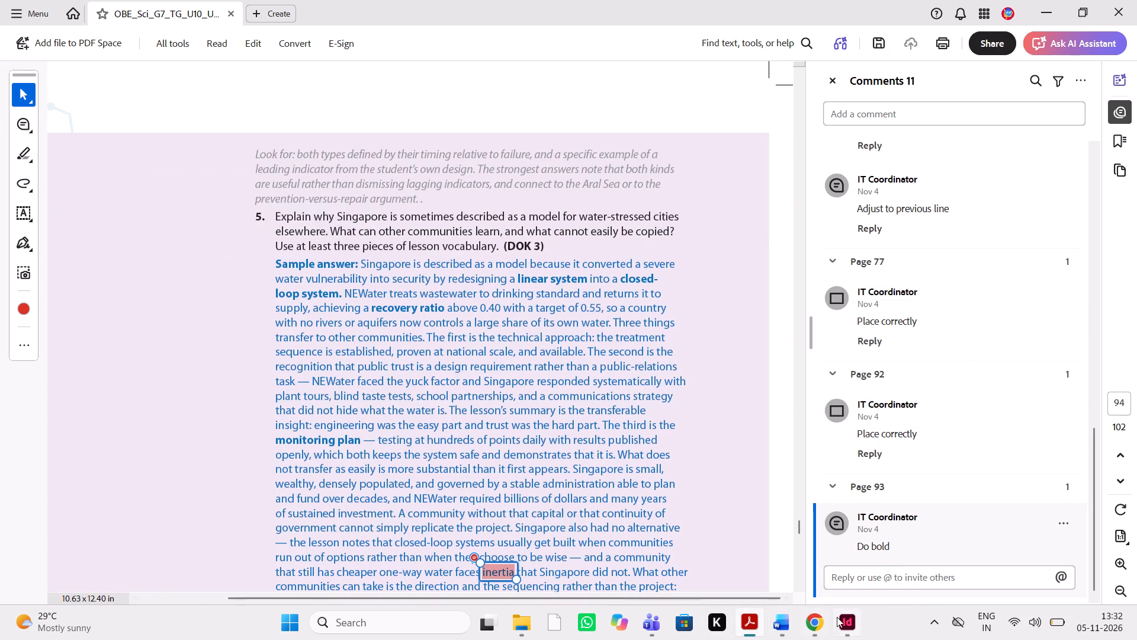
{"action": "left_click", "coordinate": [842, 618]}
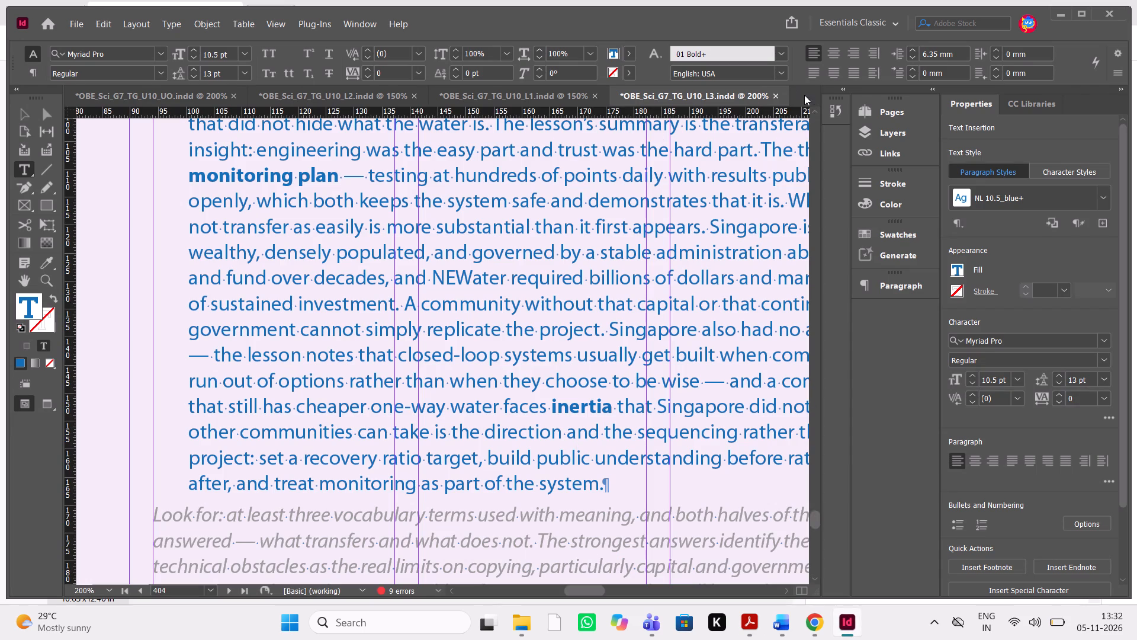
Open the InDesign document OBE_Sci_G7_TG_U10_UC from its folder in File Explorer and return to InDesign.
{"action": "left_click", "coordinate": [521, 639]}
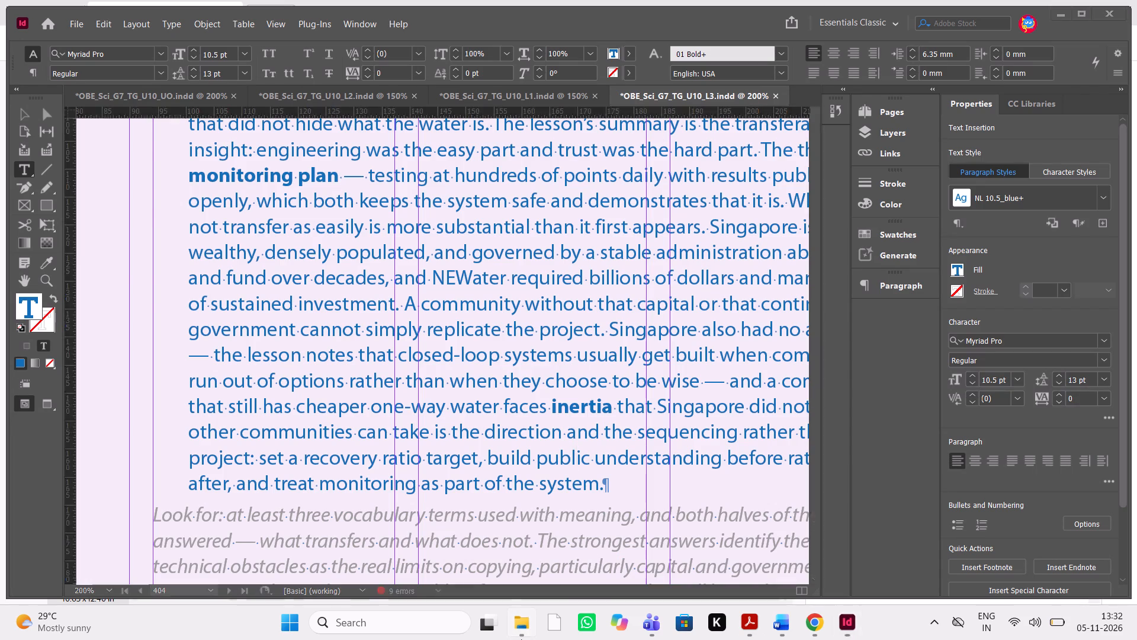
{"action": "left_click", "coordinate": [474, 198]}
{"action": "key", "text": "Return"}
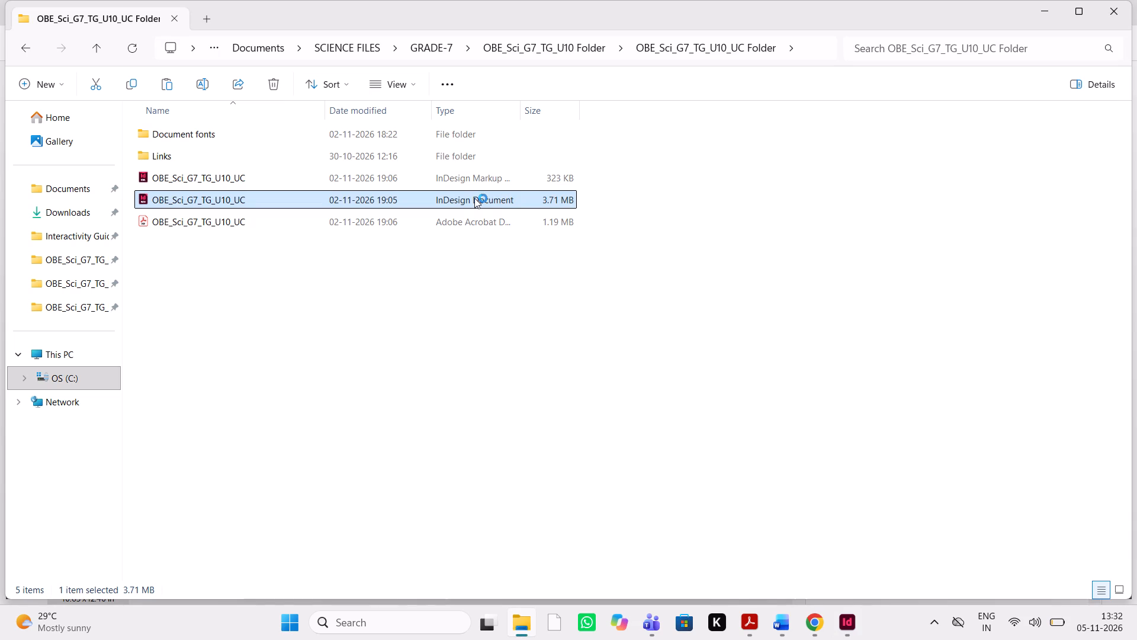
{"action": "left_click", "coordinate": [852, 633]}
{"action": "left_click", "coordinate": [728, 335]}
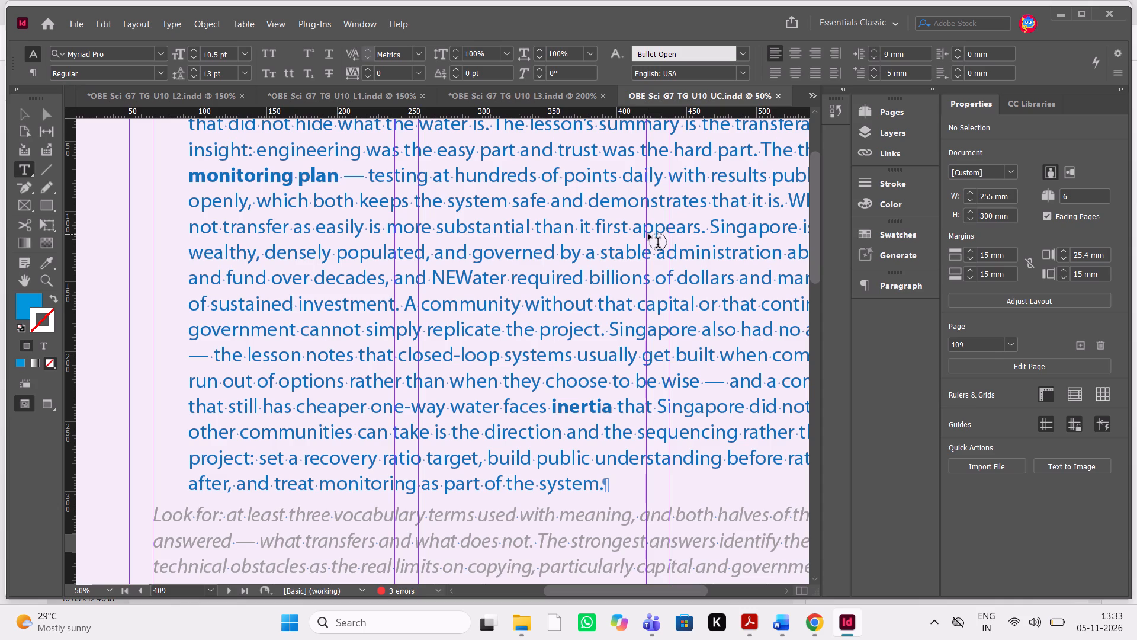
Browse the UC document, switch to the L1 document and back to refresh its display, and view pages 410–411.
{"action": "scroll", "coordinate": [652, 204], "scroll_direction": "down", "scroll_amount": 4, "text": "ctrl"}
{"action": "scroll", "coordinate": [652, 204], "scroll_direction": "right", "scroll_amount": 1}
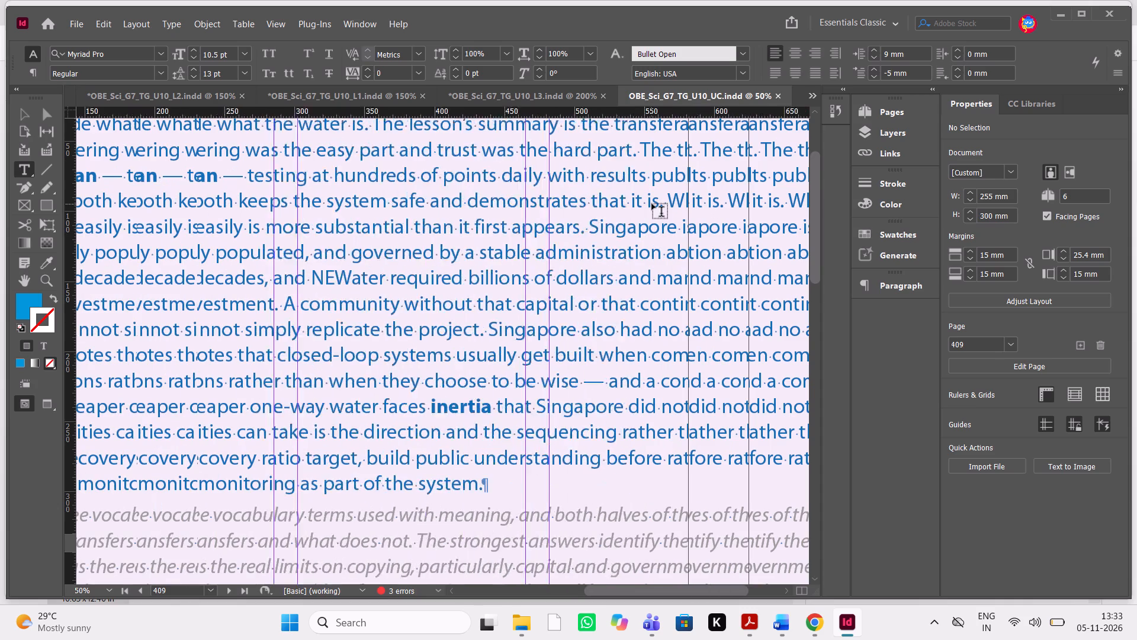
{"action": "scroll", "coordinate": [652, 204], "scroll_direction": "right", "scroll_amount": 1}
{"action": "scroll", "coordinate": [652, 204], "scroll_direction": "down", "scroll_amount": 14, "text": "ctrl"}
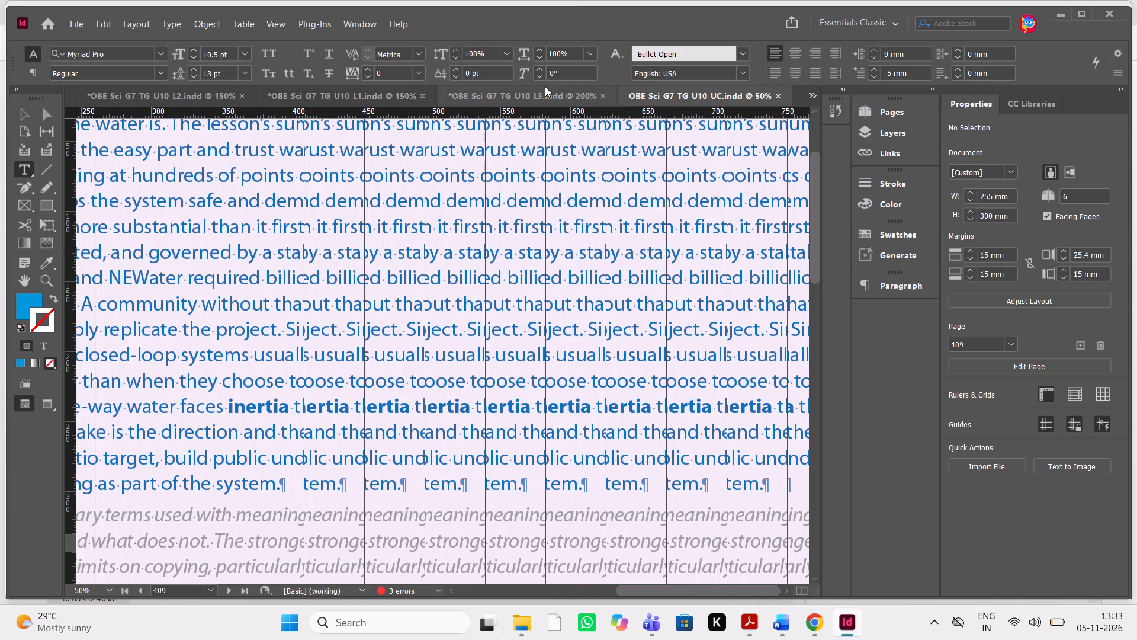
{"action": "scroll", "coordinate": [577, 243], "scroll_direction": "up", "scroll_amount": 19}
{"action": "scroll", "coordinate": [577, 243], "scroll_direction": "up", "scroll_amount": 3}
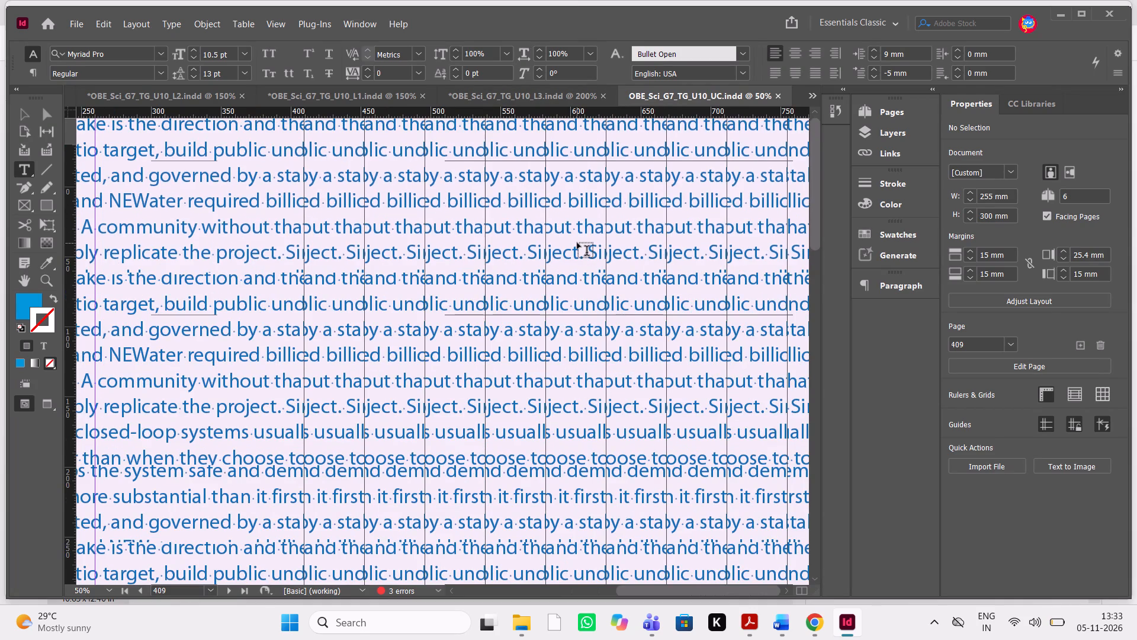
{"action": "scroll", "coordinate": [577, 243], "scroll_direction": "up", "scroll_amount": 20}
{"action": "scroll", "coordinate": [577, 243], "scroll_direction": "up", "scroll_amount": 7}
{"action": "scroll", "coordinate": [577, 243], "scroll_direction": "up", "scroll_amount": 16}
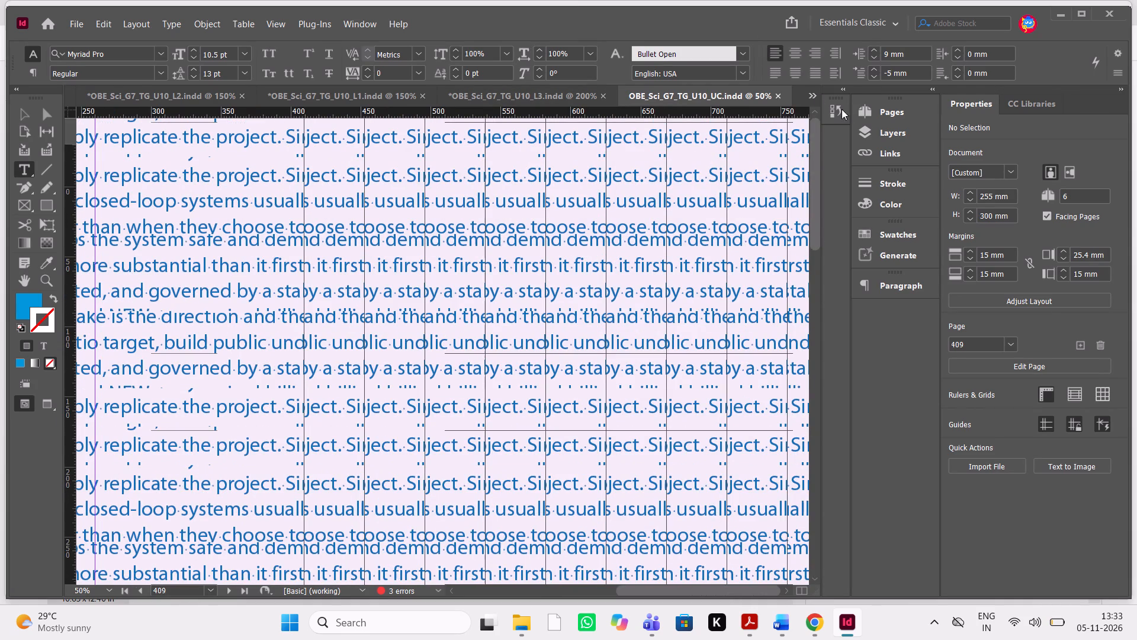
{"action": "left_click", "coordinate": [814, 94]}
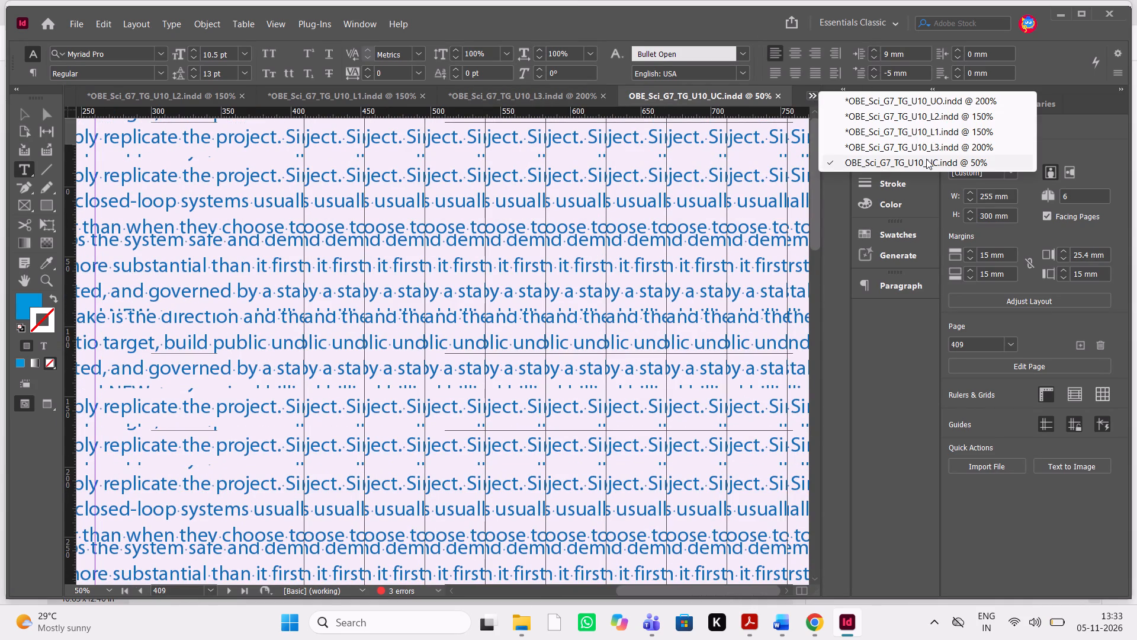
{"action": "left_click", "coordinate": [926, 159]}
{"action": "left_click", "coordinate": [555, 91]}
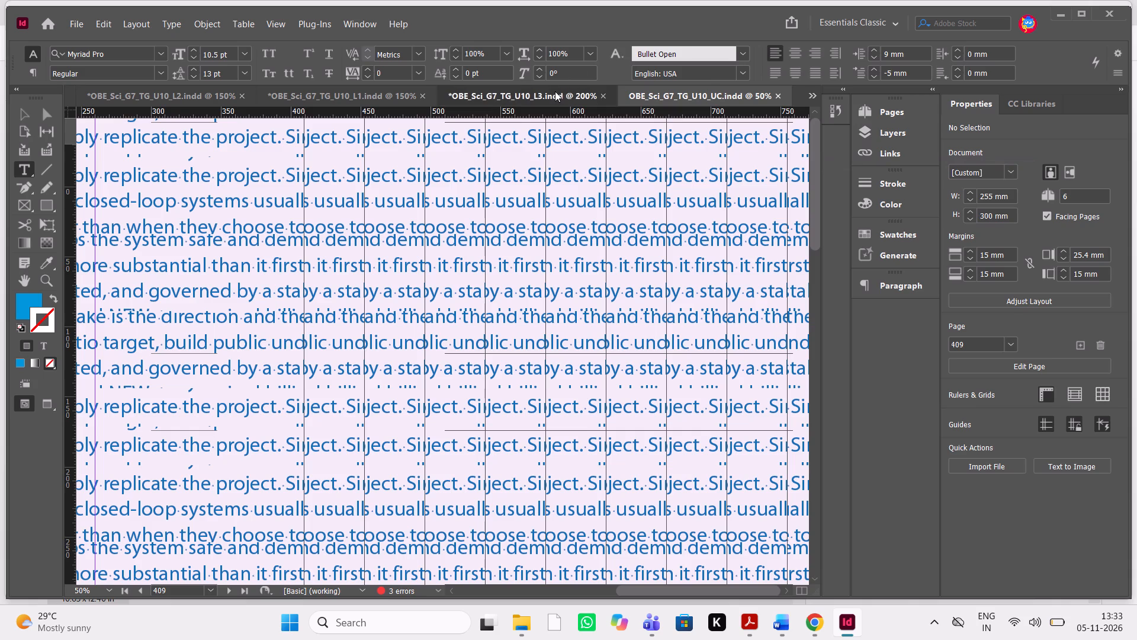
{"action": "left_click", "coordinate": [481, 94]}
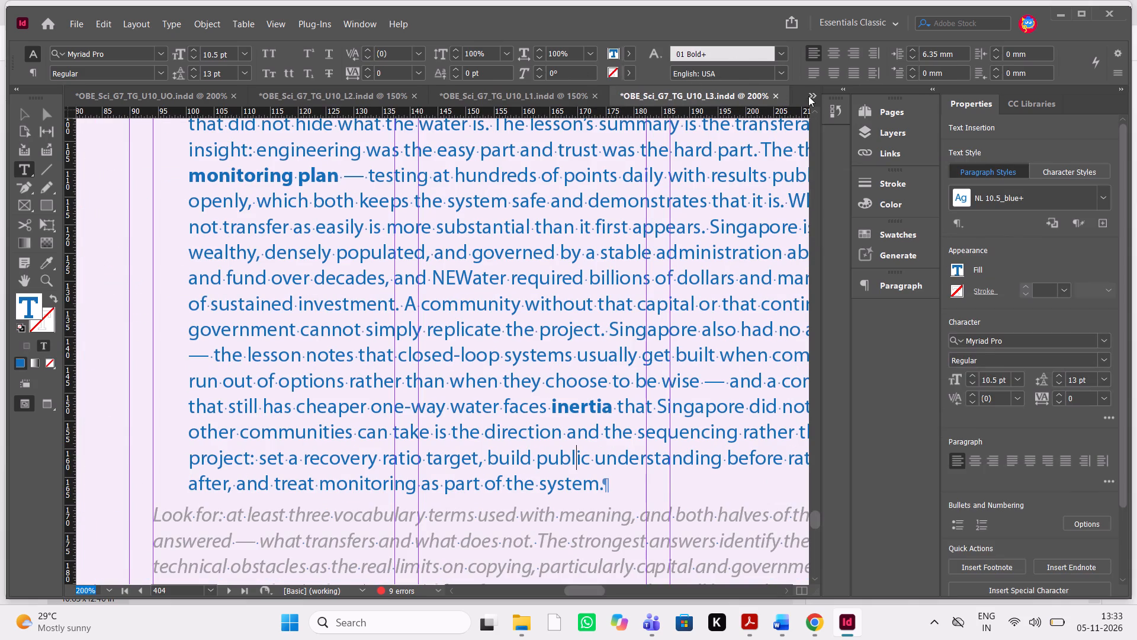
{"action": "left_click", "coordinate": [810, 97]}
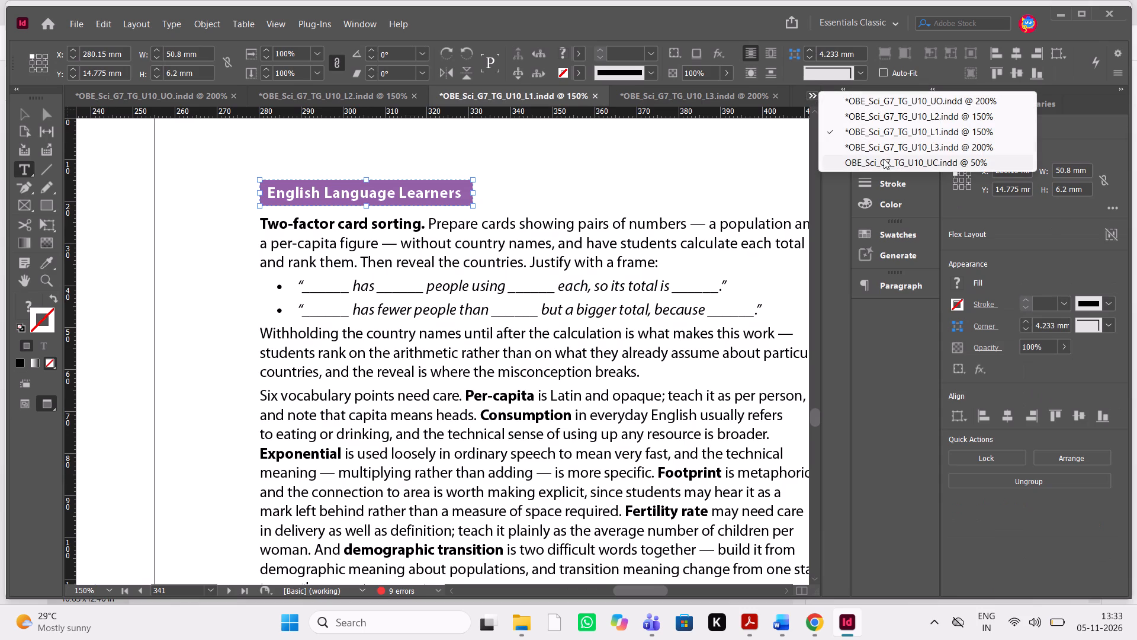
{"action": "left_click", "coordinate": [880, 162]}
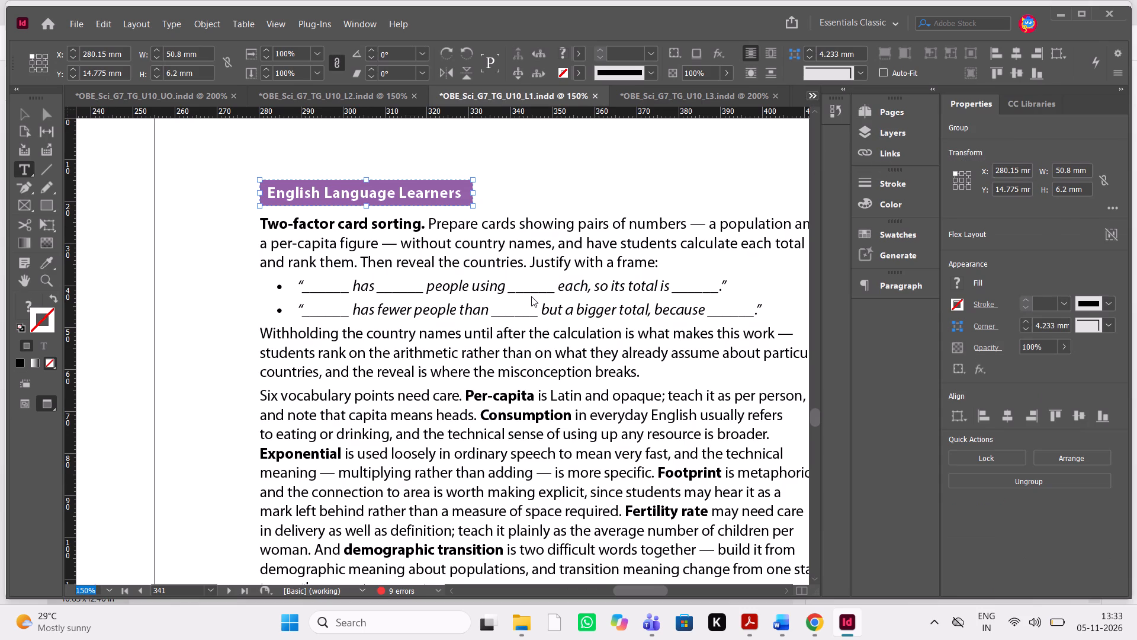
{"action": "scroll", "coordinate": [531, 296], "scroll_direction": "down", "scroll_amount": 2}
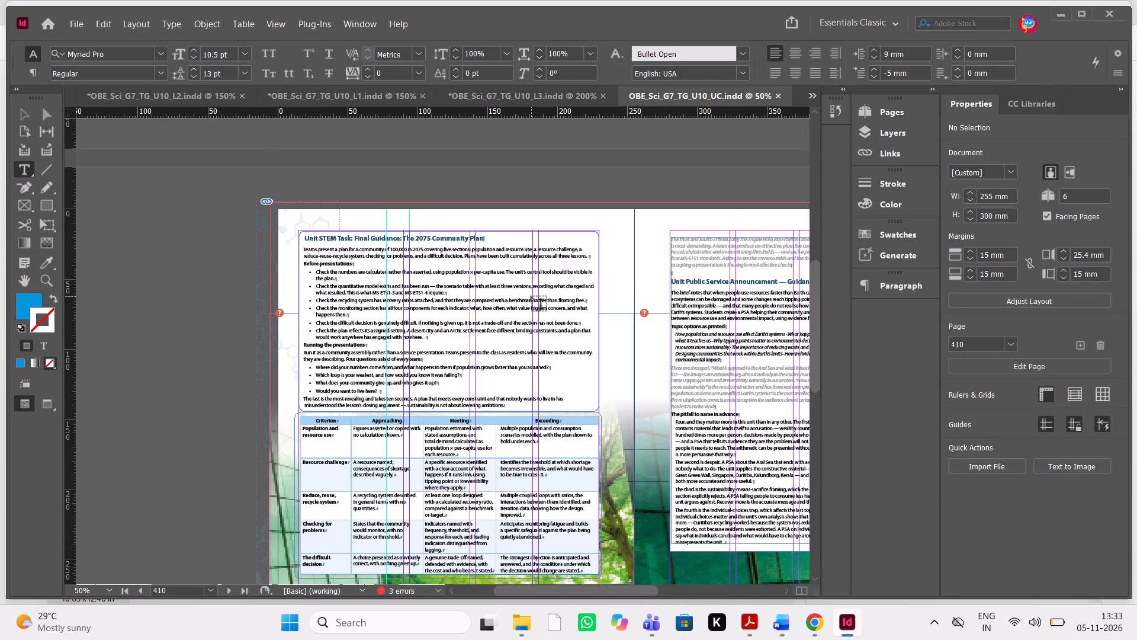
Open the A-Master parent spread of the UC document.
{"action": "left_click", "coordinate": [531, 296]}
{"action": "triple_click", "coordinate": [884, 118]}
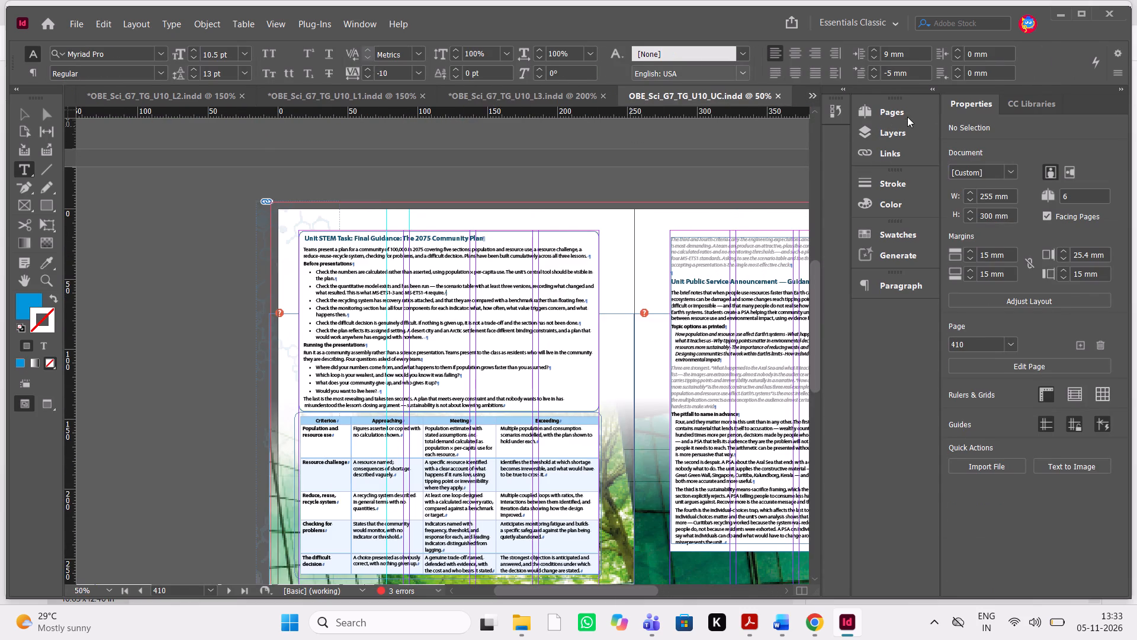
{"action": "double_click", "coordinate": [907, 117]}
{"action": "double_click", "coordinate": [811, 145]}
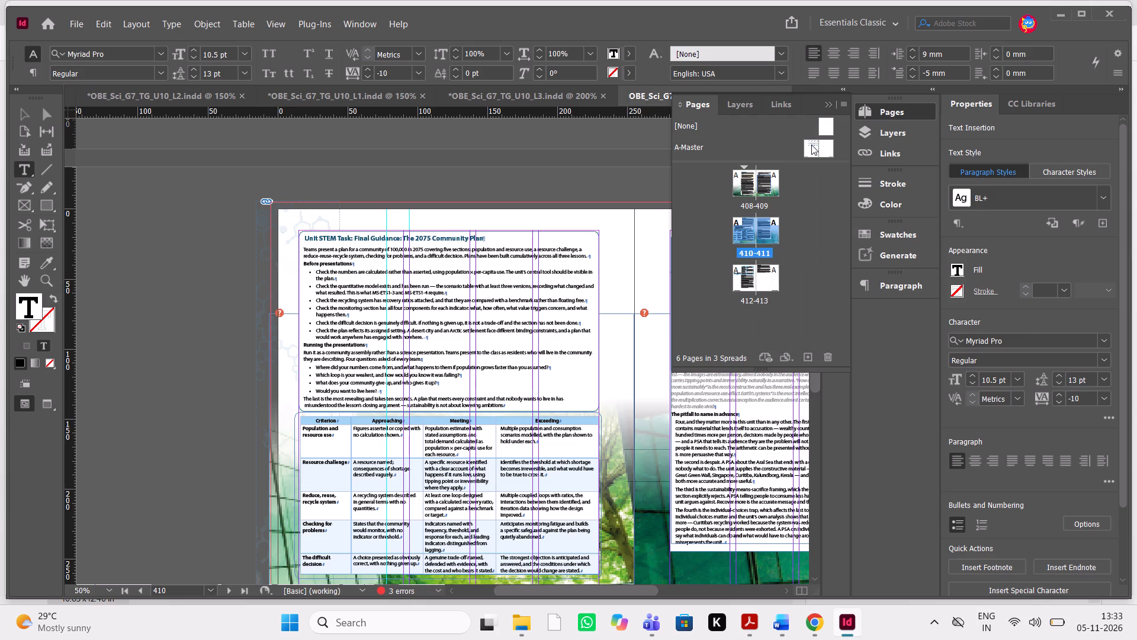
Widen the white rounded frame behind the "UNIT 10 The Weight of Our Numbers" footer on A-Master's left page to about 88 mm.
{"action": "scroll", "coordinate": [481, 369], "scroll_direction": "down", "scroll_amount": 2}
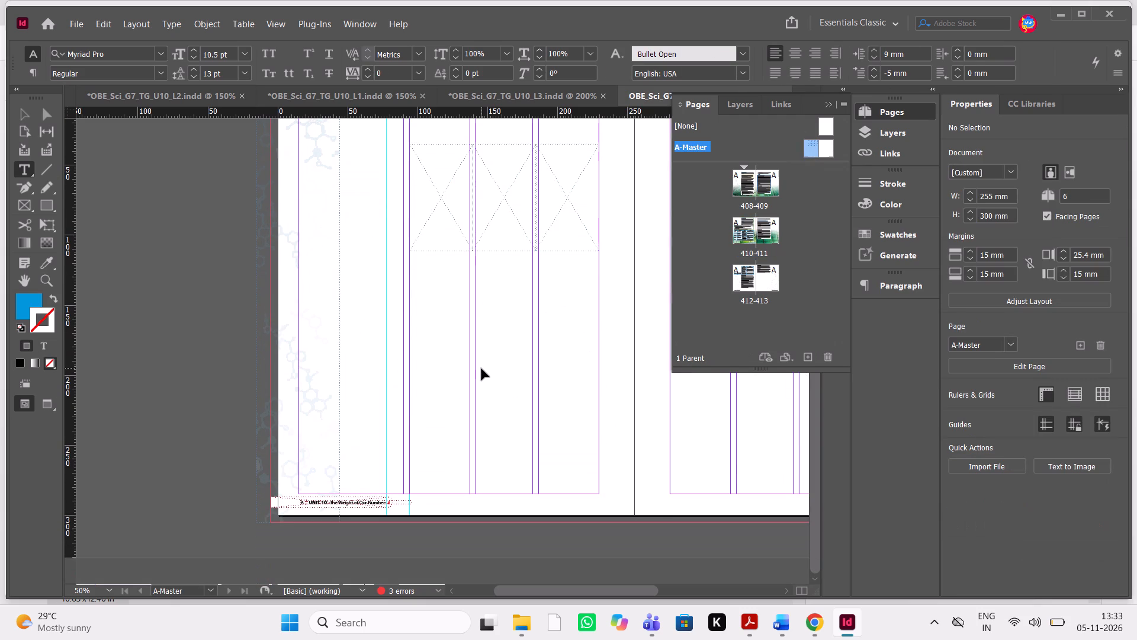
{"action": "key", "text": "ctrl+equal"}
{"action": "key", "text": "ctrl+equal"}
{"action": "key", "text": "ctrl+equal"}
{"action": "key", "text": "ctrl+equal"}
{"action": "scroll", "coordinate": [481, 369], "scroll_direction": "down", "scroll_amount": 2}
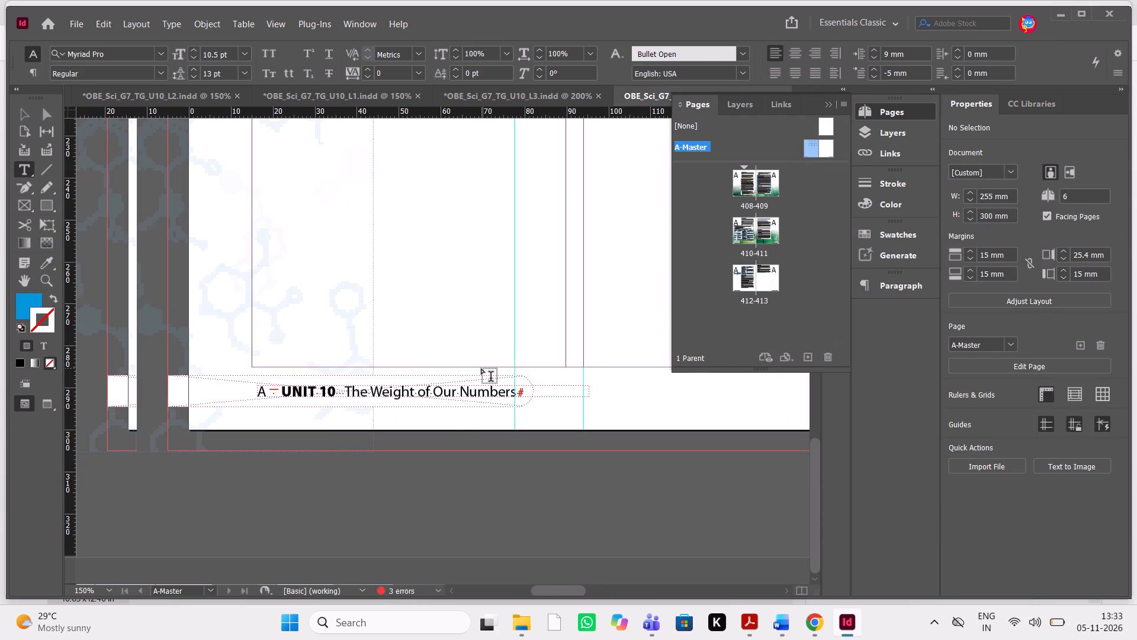
{"action": "key", "text": "Escape"}
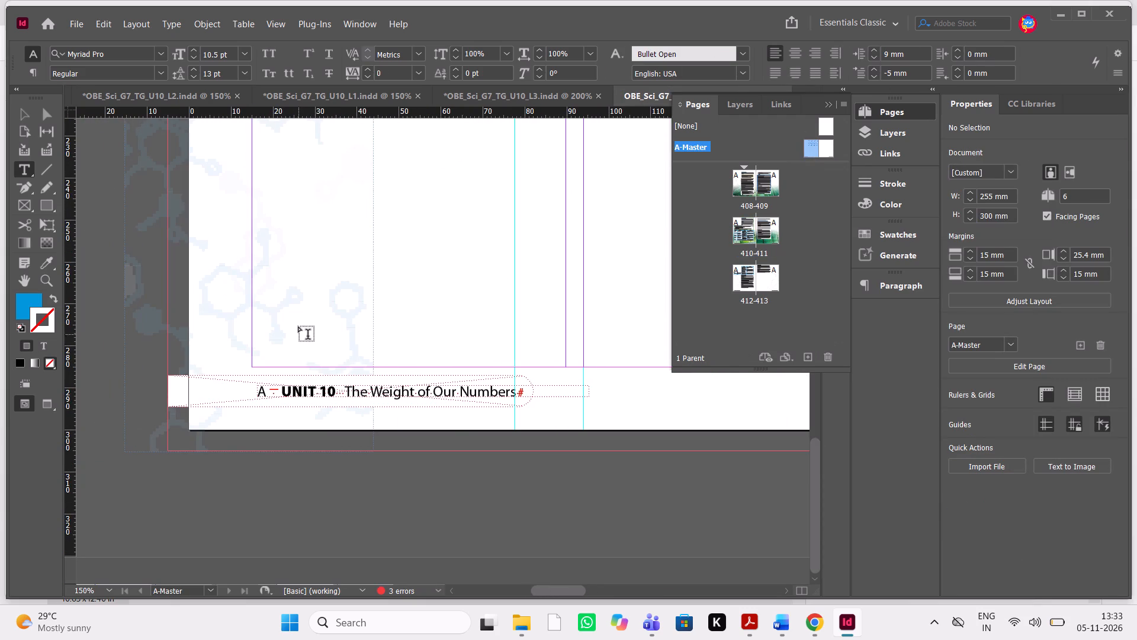
{"action": "left_click", "coordinate": [27, 105]}
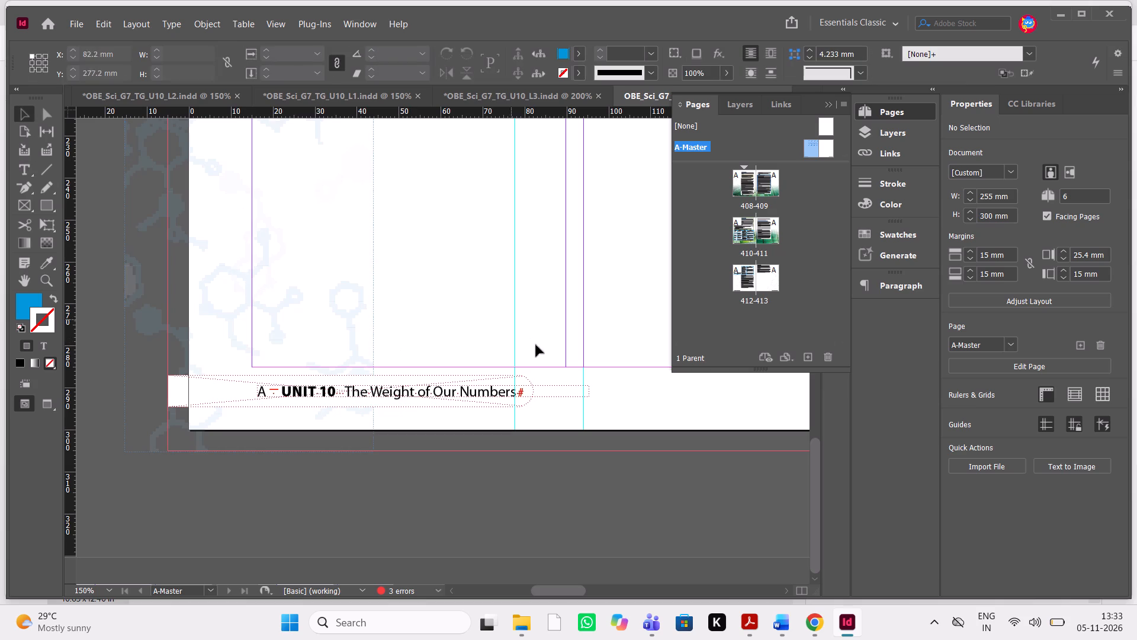
{"action": "left_click", "coordinate": [527, 404]}
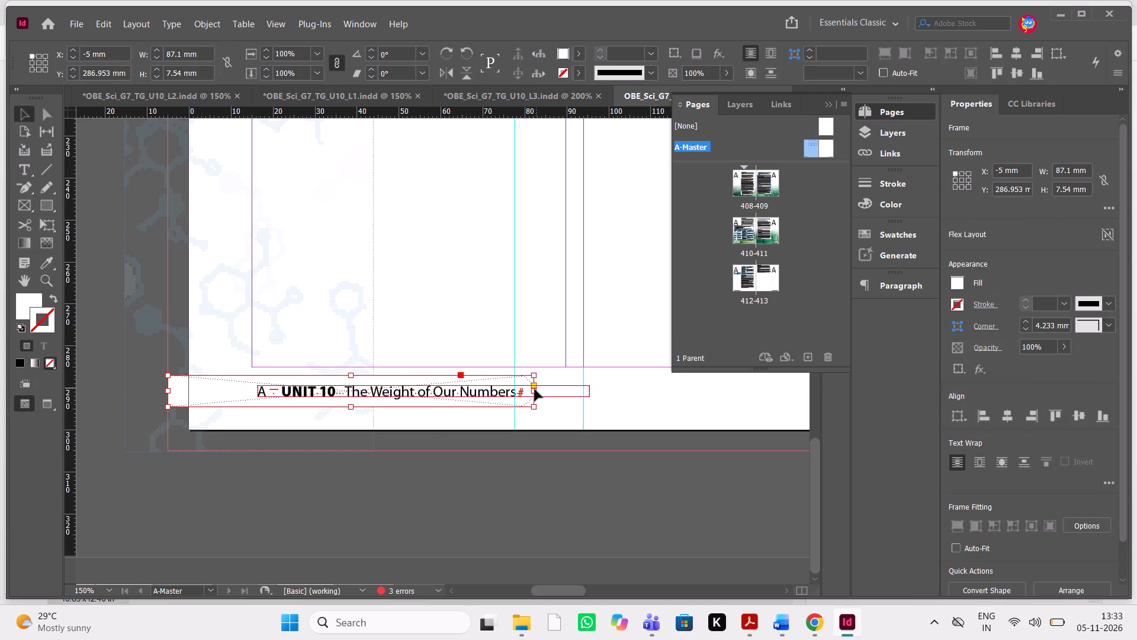
{"action": "left_click_drag", "start_coordinate": [532, 393], "coordinate": [539, 389]}
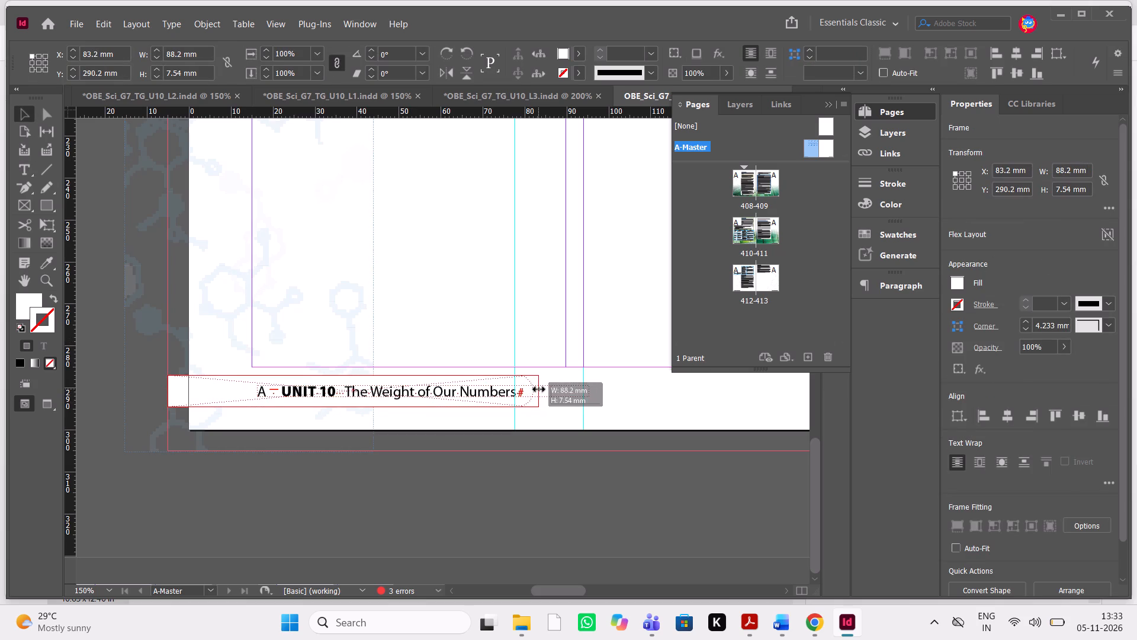
{"action": "left_click_drag", "start_coordinate": [539, 389], "coordinate": [539, 389]}
{"action": "left_click", "coordinate": [594, 409]}
Widen the white rounded frame behind the "UNIT 10 The Weight of Our Numbers" footer on A-Master's right page to about 88 mm.
{"action": "scroll", "coordinate": [594, 409], "scroll_direction": "left", "scroll_amount": 5}
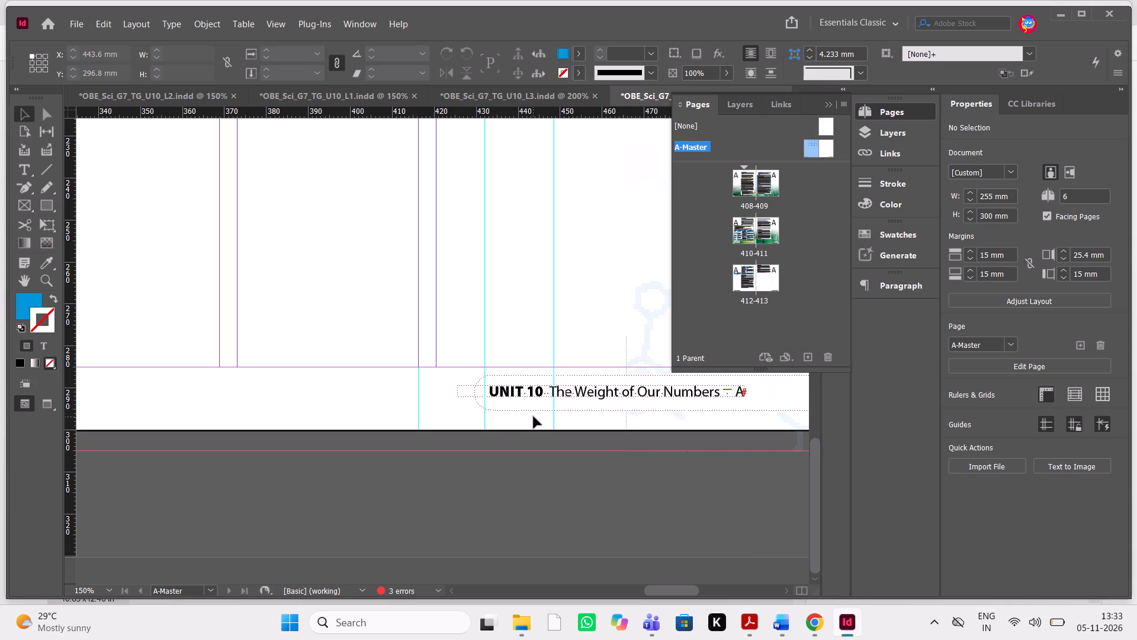
{"action": "left_click", "coordinate": [544, 410]}
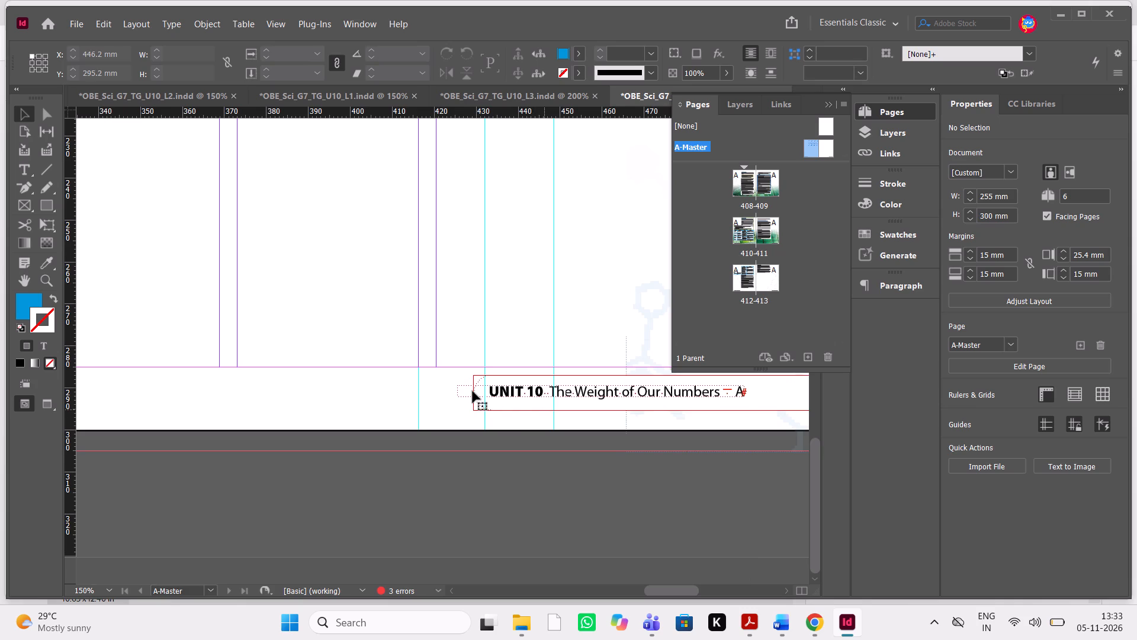
{"action": "left_click_drag", "start_coordinate": [475, 389], "coordinate": [464, 391]}
{"action": "left_click", "coordinate": [538, 472]}
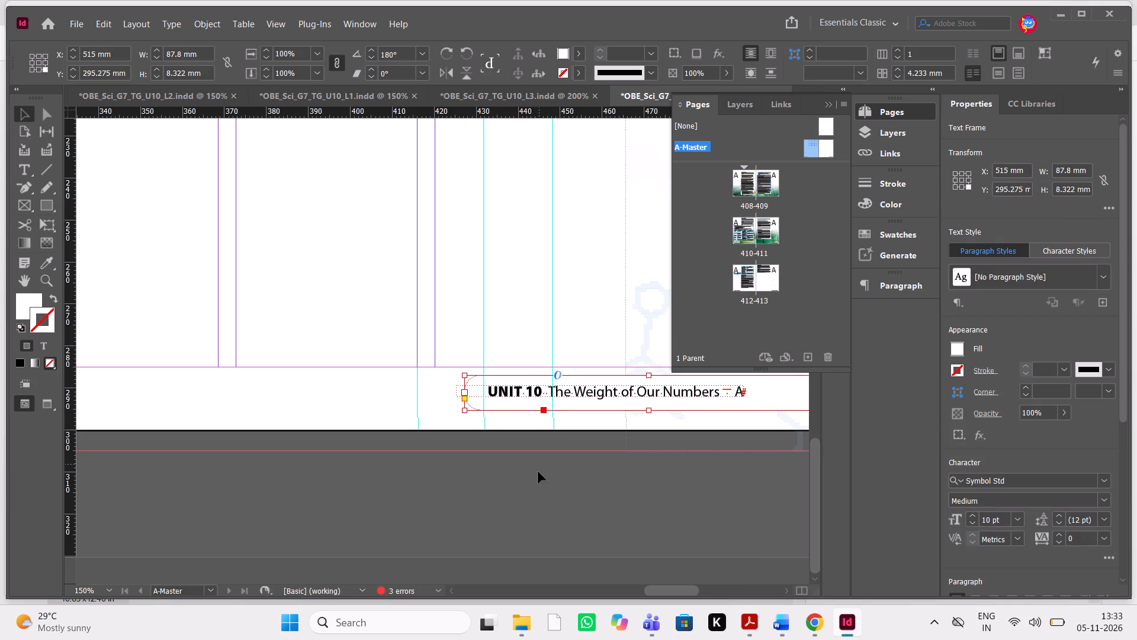
Open pages 408–409 in preview mode and examine the footers on both pages.
{"action": "double_click", "coordinate": [742, 183]}
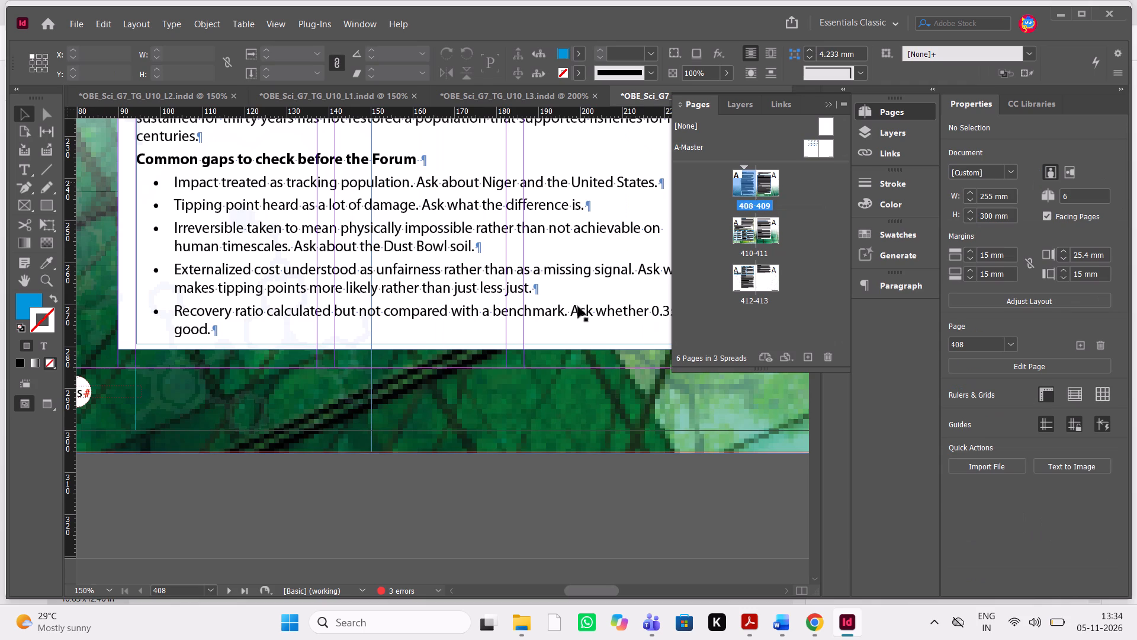
{"action": "scroll", "coordinate": [409, 448], "scroll_direction": "right", "scroll_amount": 1}
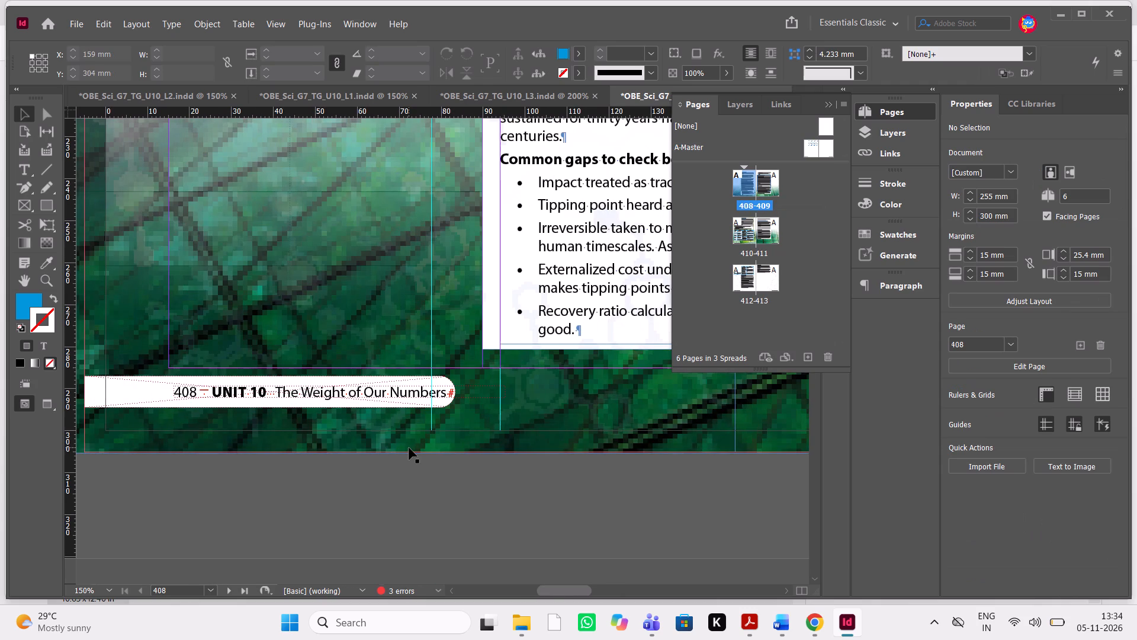
{"action": "scroll", "coordinate": [409, 448], "scroll_direction": "left", "scroll_amount": 4}
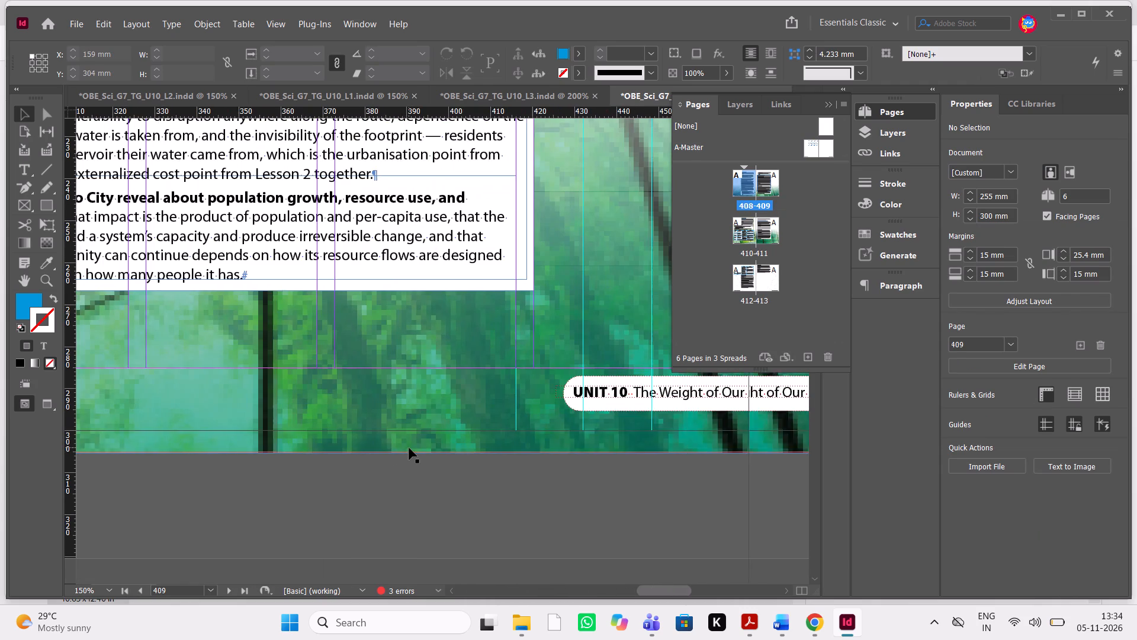
{"action": "scroll", "coordinate": [409, 448], "scroll_direction": "left", "scroll_amount": 1}
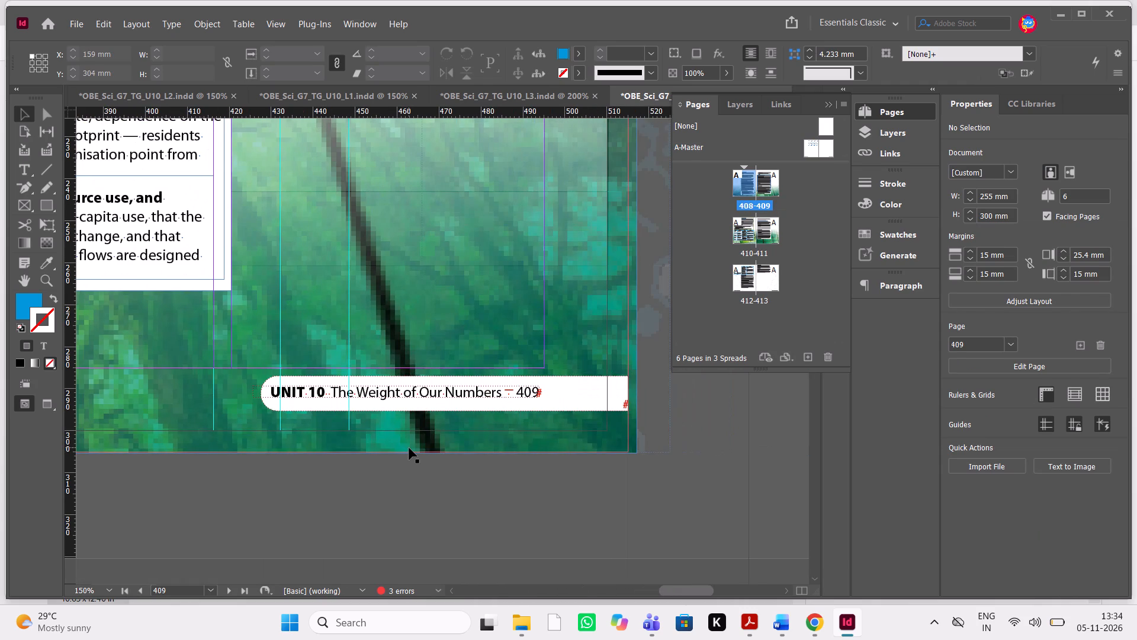
{"action": "left_click", "coordinate": [553, 508]}
{"action": "key", "text": "w"}
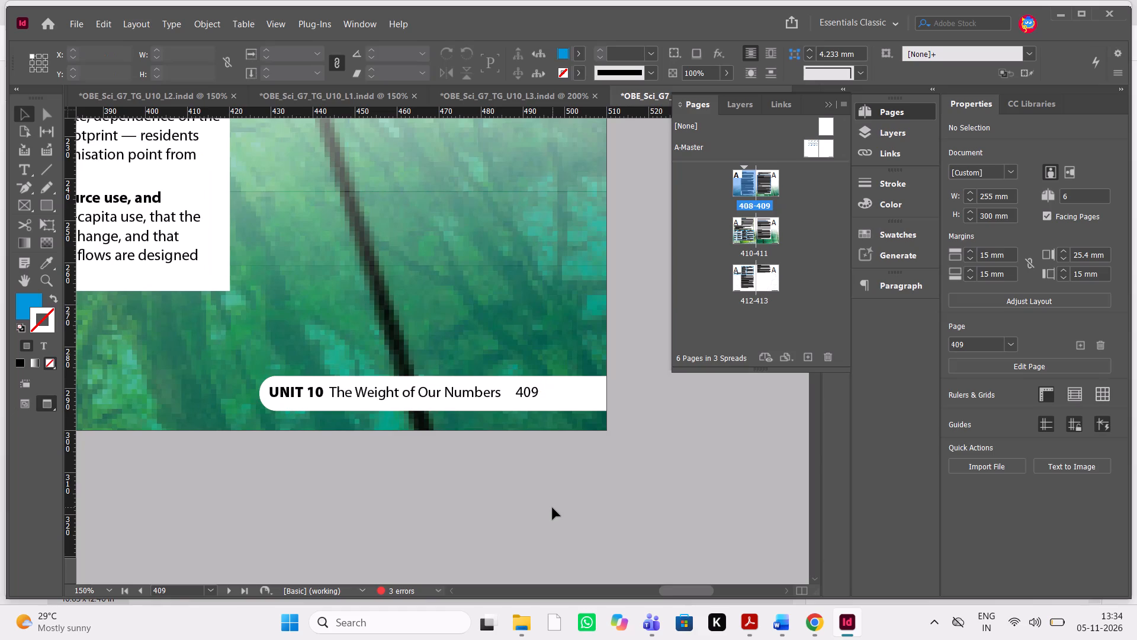
{"action": "scroll", "coordinate": [553, 508], "scroll_direction": "right", "scroll_amount": 3}
{"action": "scroll", "coordinate": [553, 508], "scroll_direction": "left", "scroll_amount": 2}
{"action": "scroll", "coordinate": [553, 508], "scroll_direction": "right", "scroll_amount": 2}
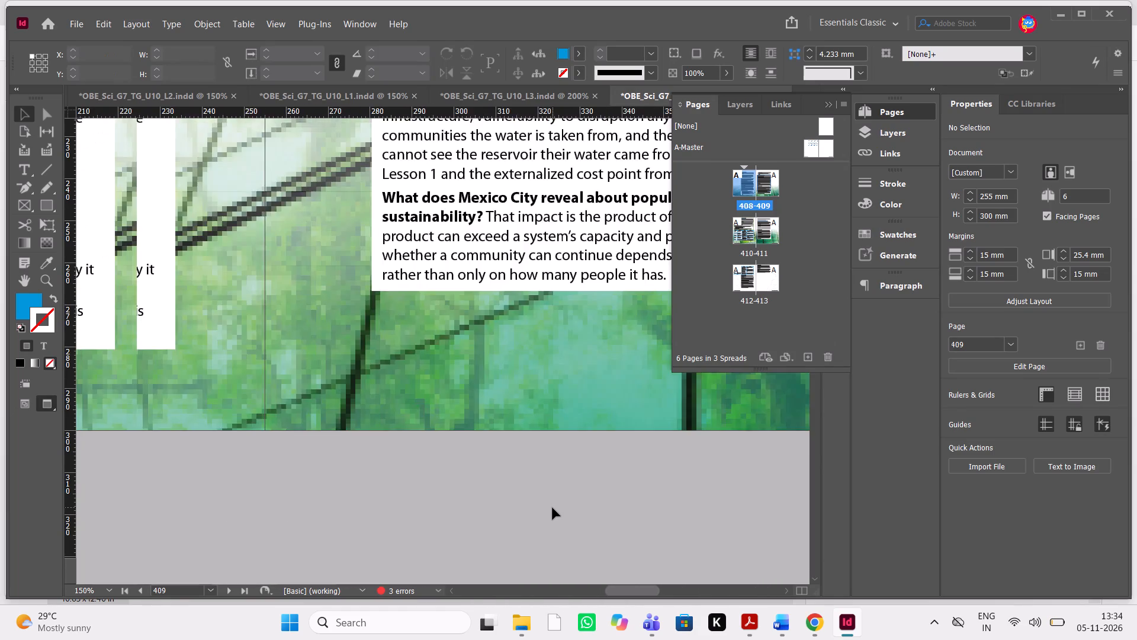
{"action": "scroll", "coordinate": [553, 508], "scroll_direction": "right", "scroll_amount": 4}
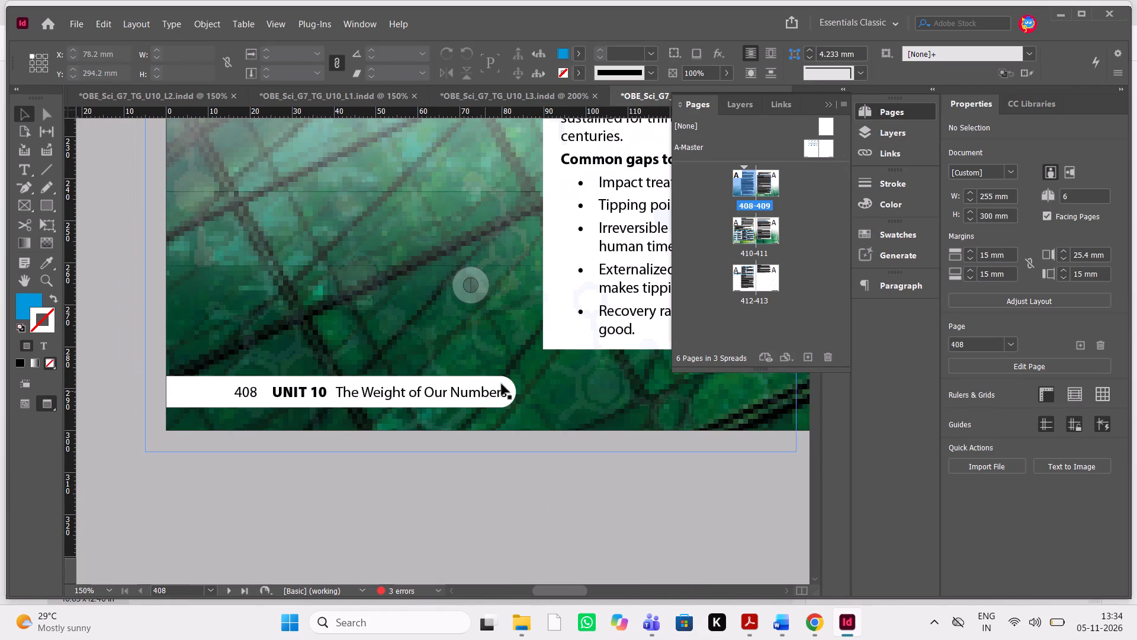
{"action": "left_click", "coordinate": [515, 392]}
{"action": "scroll", "coordinate": [593, 466], "scroll_direction": "left", "scroll_amount": 1}
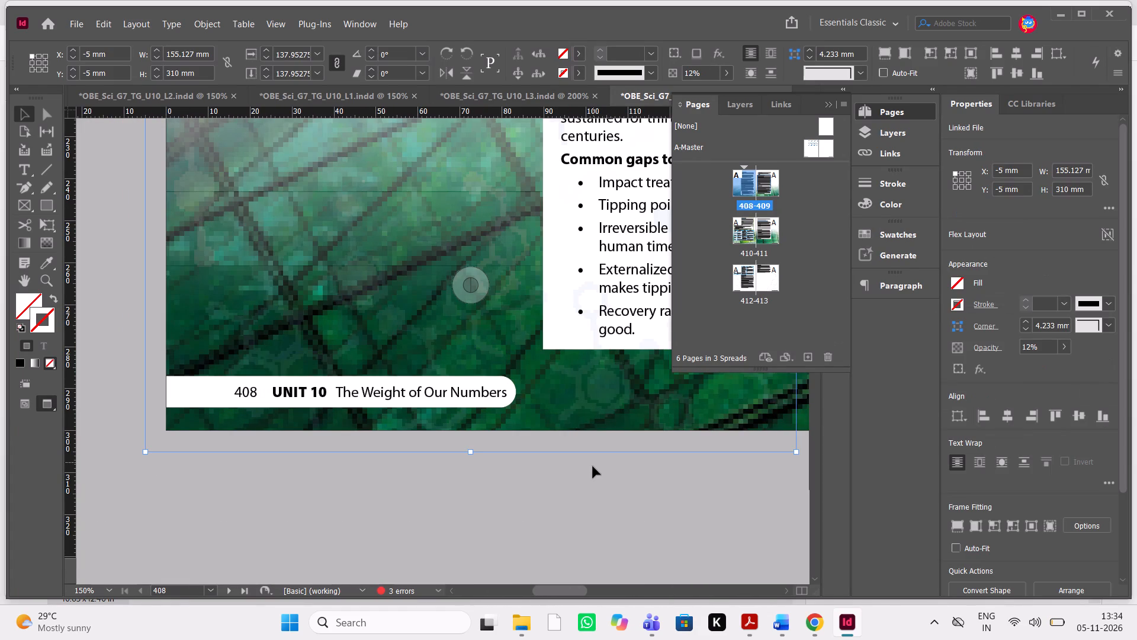
{"action": "scroll", "coordinate": [593, 466], "scroll_direction": "left", "scroll_amount": 3}
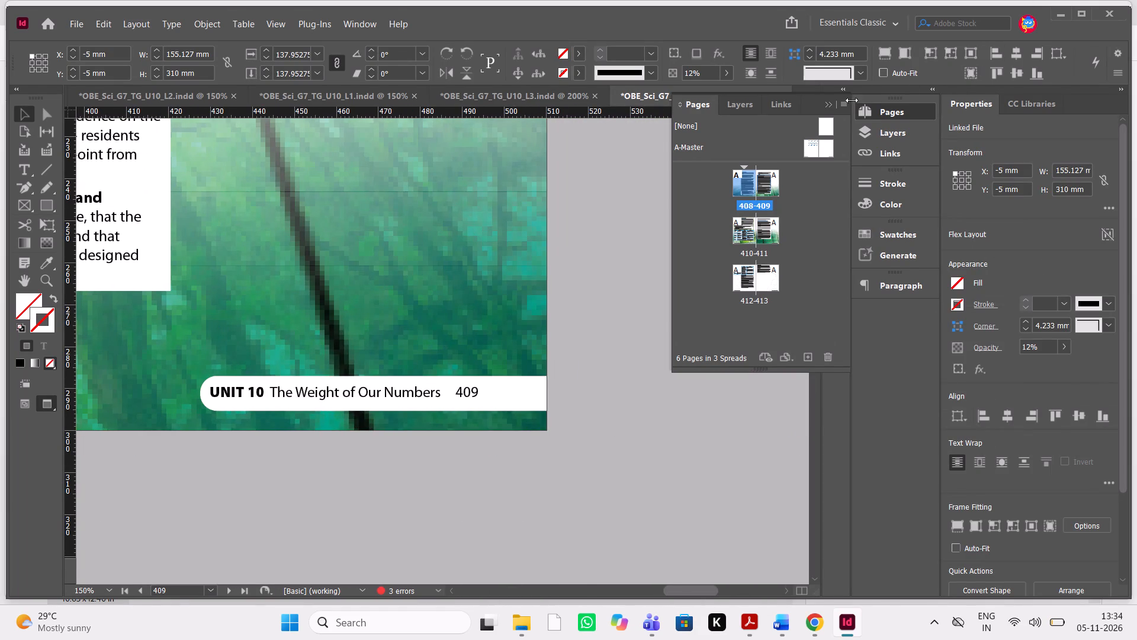
Switch to the OBE_Sci_G7_TG_U10_UO document and view its unit opener page at 75%.
{"action": "left_click", "coordinate": [831, 105]}
{"action": "scroll", "coordinate": [557, 267], "scroll_direction": "up", "scroll_amount": 16}
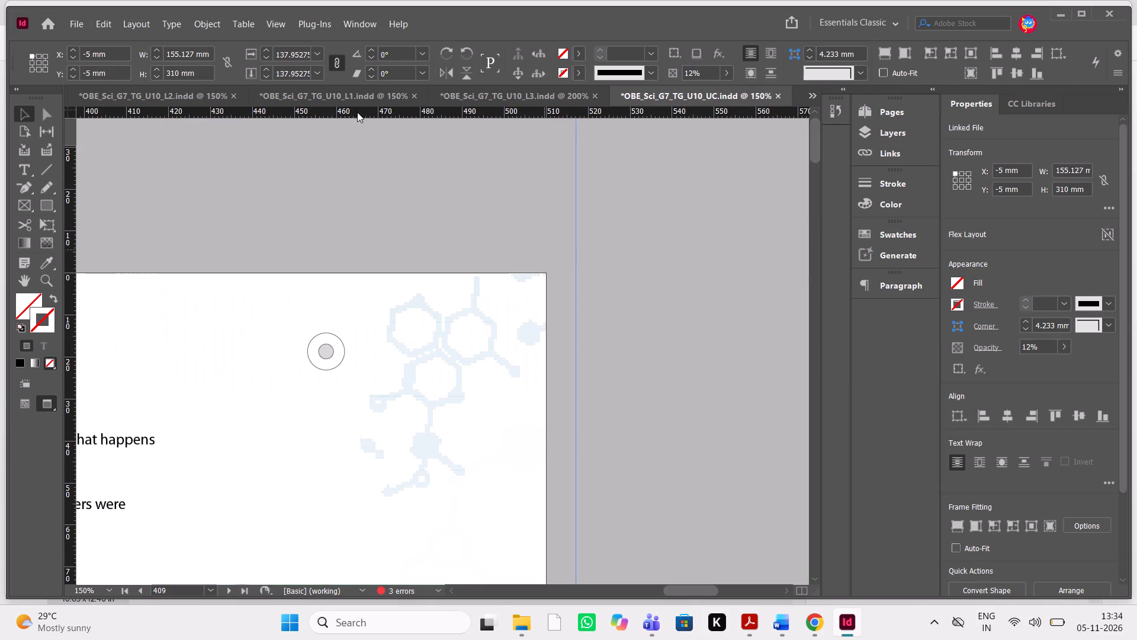
{"action": "left_click", "coordinate": [815, 102]}
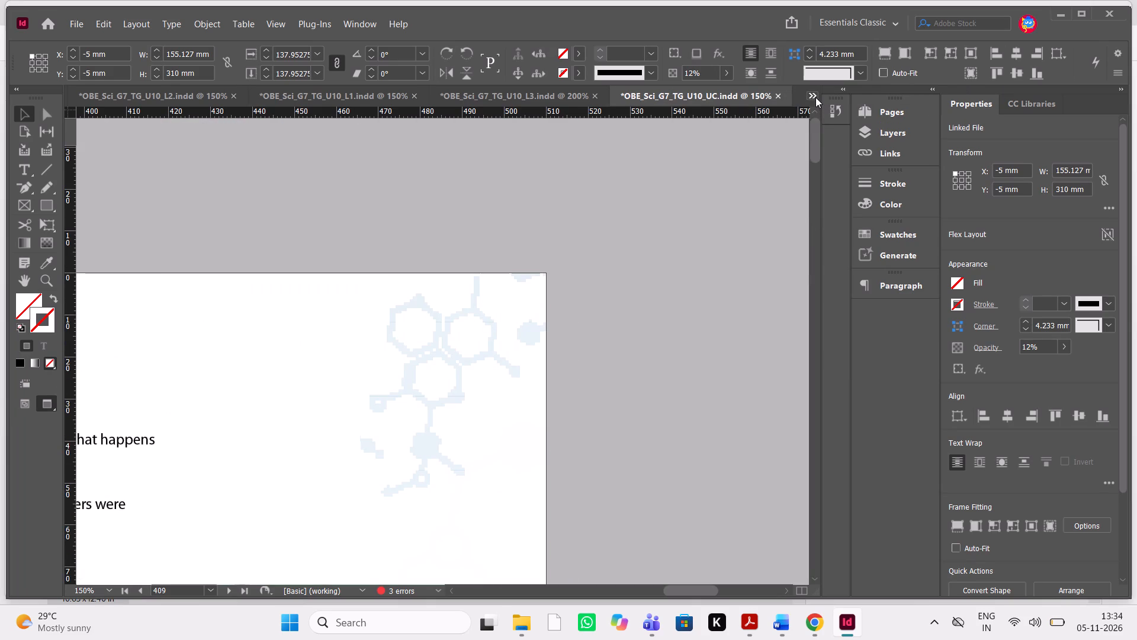
{"action": "left_click", "coordinate": [815, 97]}
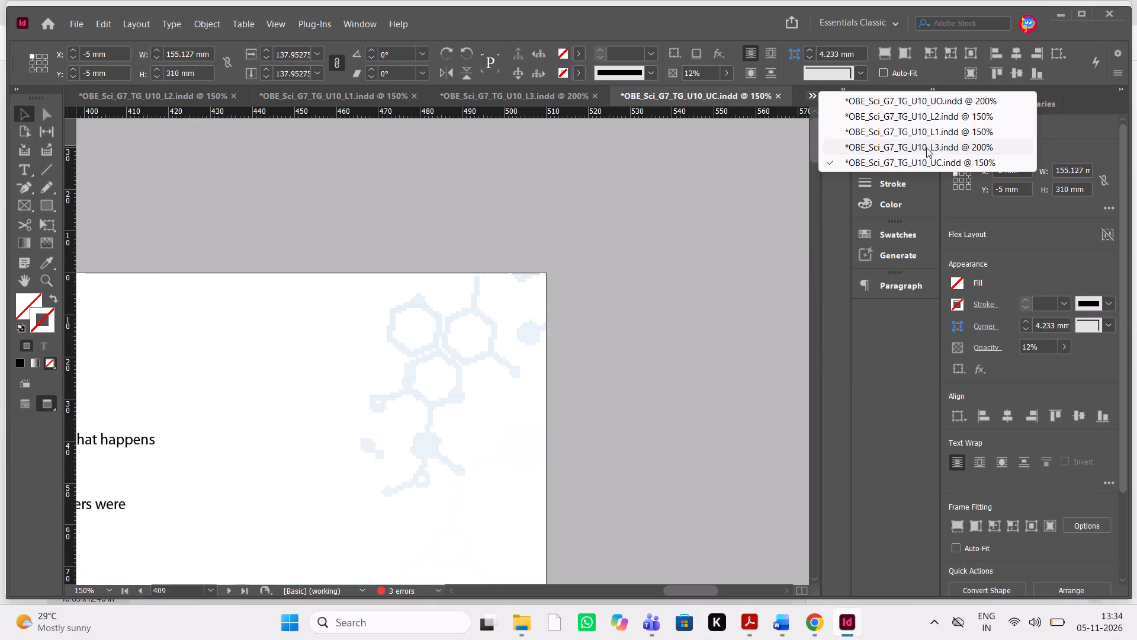
{"action": "left_click", "coordinate": [939, 96]}
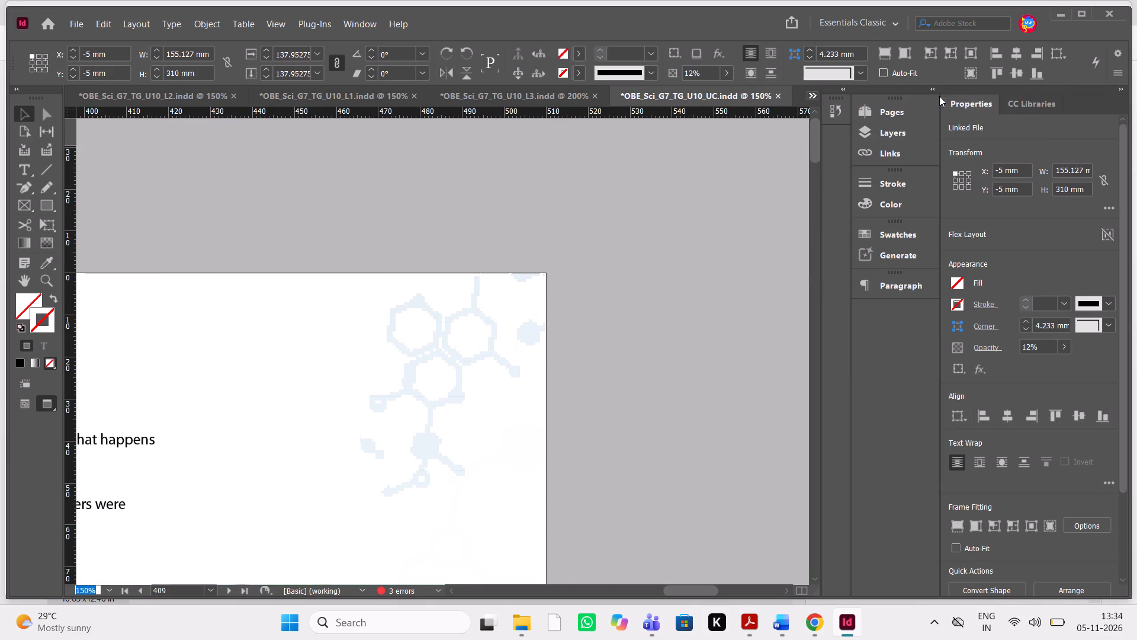
{"action": "scroll", "coordinate": [614, 358], "scroll_direction": "right", "scroll_amount": 5}
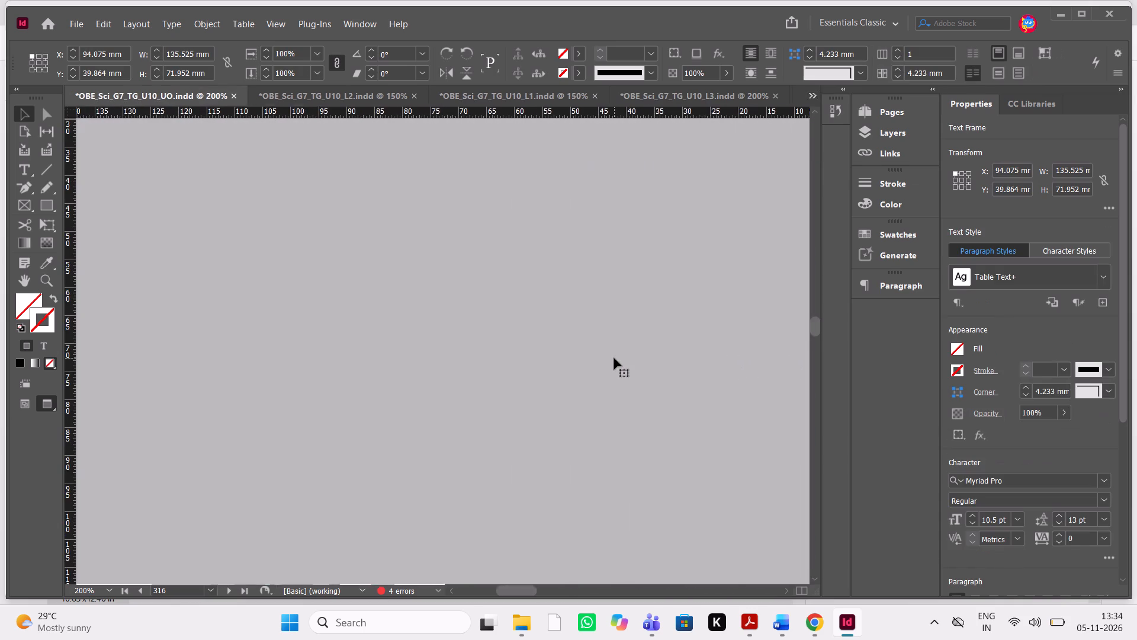
{"action": "scroll", "coordinate": [614, 358], "scroll_direction": "up", "scroll_amount": 18}
{"action": "scroll", "coordinate": [614, 358], "scroll_direction": "up", "scroll_amount": 9}
{"action": "scroll", "coordinate": [614, 358], "scroll_direction": "down", "scroll_amount": 2}
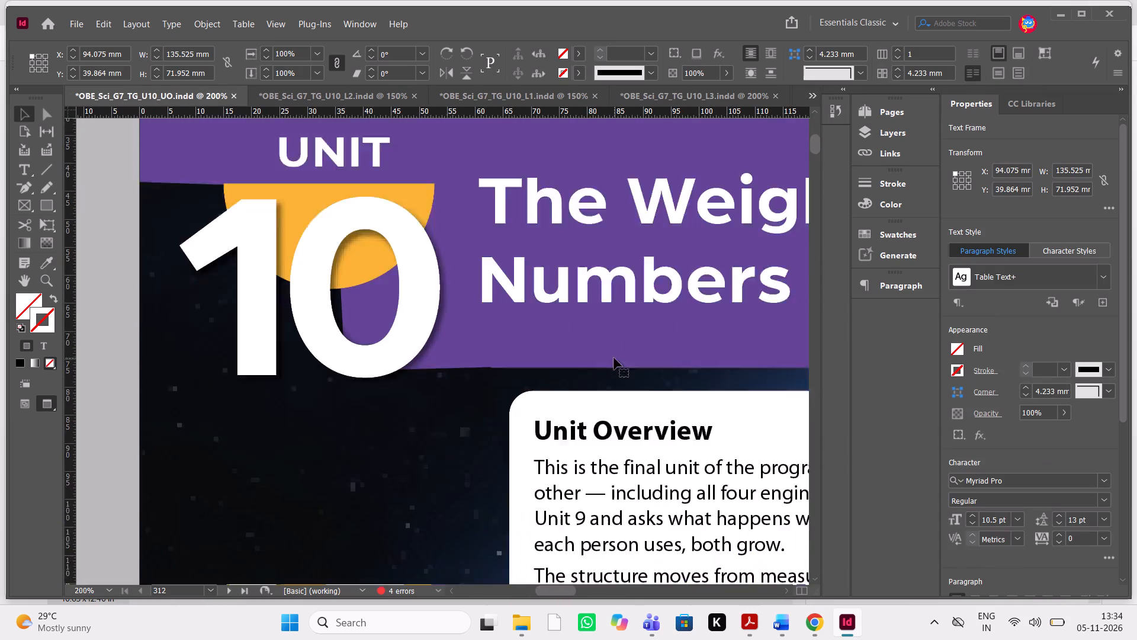
{"action": "scroll", "coordinate": [614, 358], "scroll_direction": "down", "scroll_amount": 1}
{"action": "scroll", "coordinate": [614, 358], "scroll_direction": "left", "scroll_amount": 1}
{"action": "key", "text": "ctrl+minus"}
{"action": "key", "text": "ctrl+minus"}
{"action": "key", "text": "ctrl+minus"}
{"action": "key", "text": "ctrl+minus"}
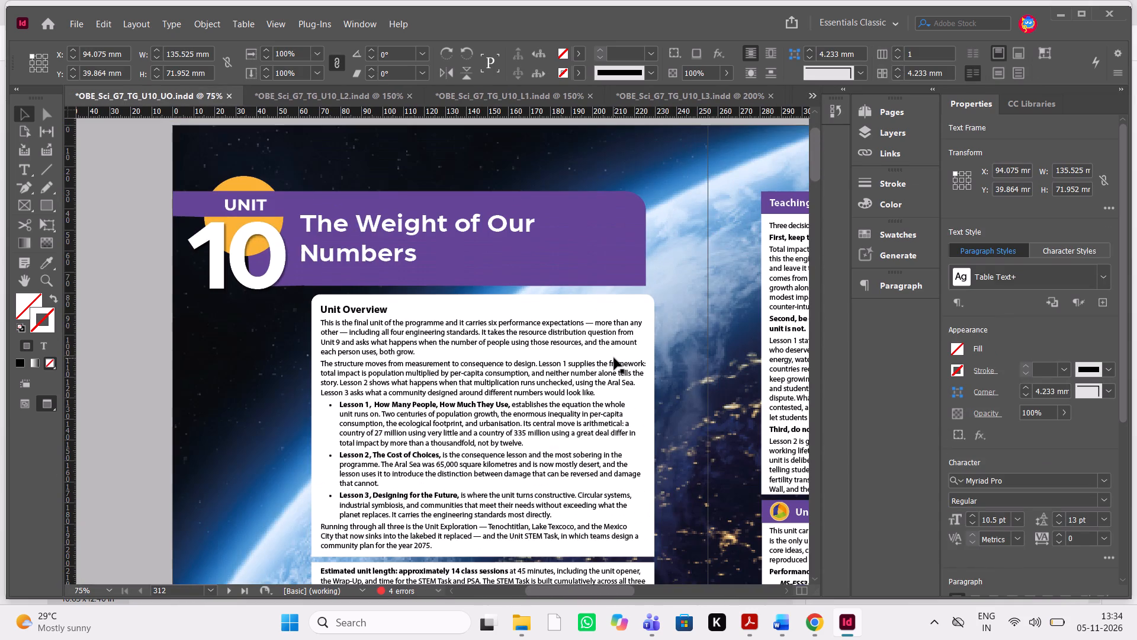
Save the UO document as an InDesign 2026 document under the same name, replacing the existing file.
{"action": "key", "text": "ctrl+shift+s"}
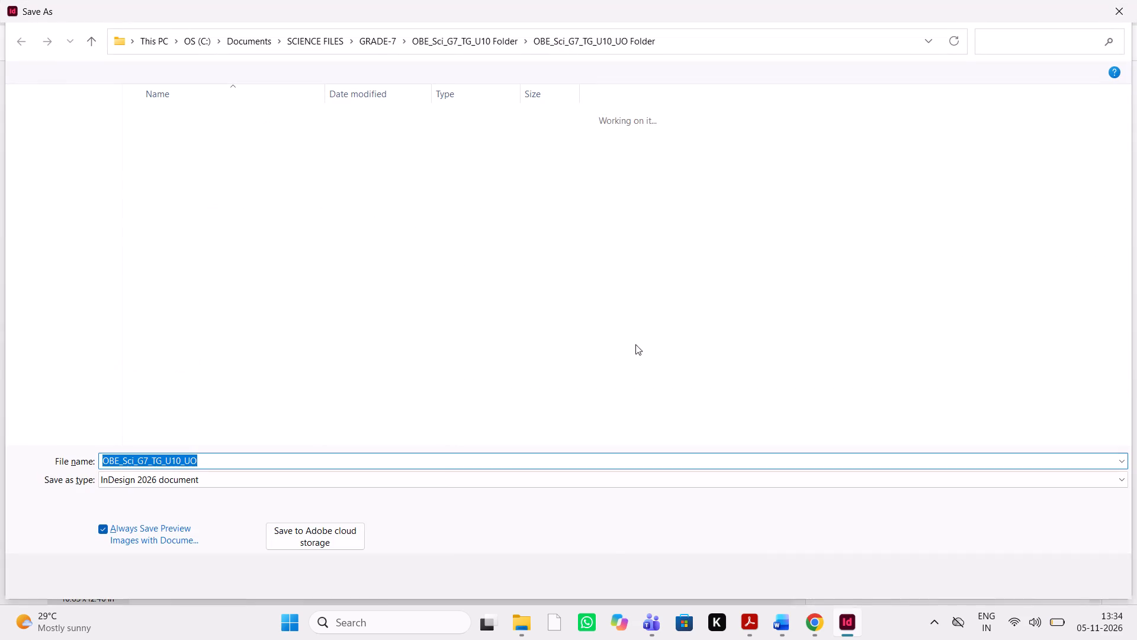
{"action": "left_click", "coordinate": [1022, 580]}
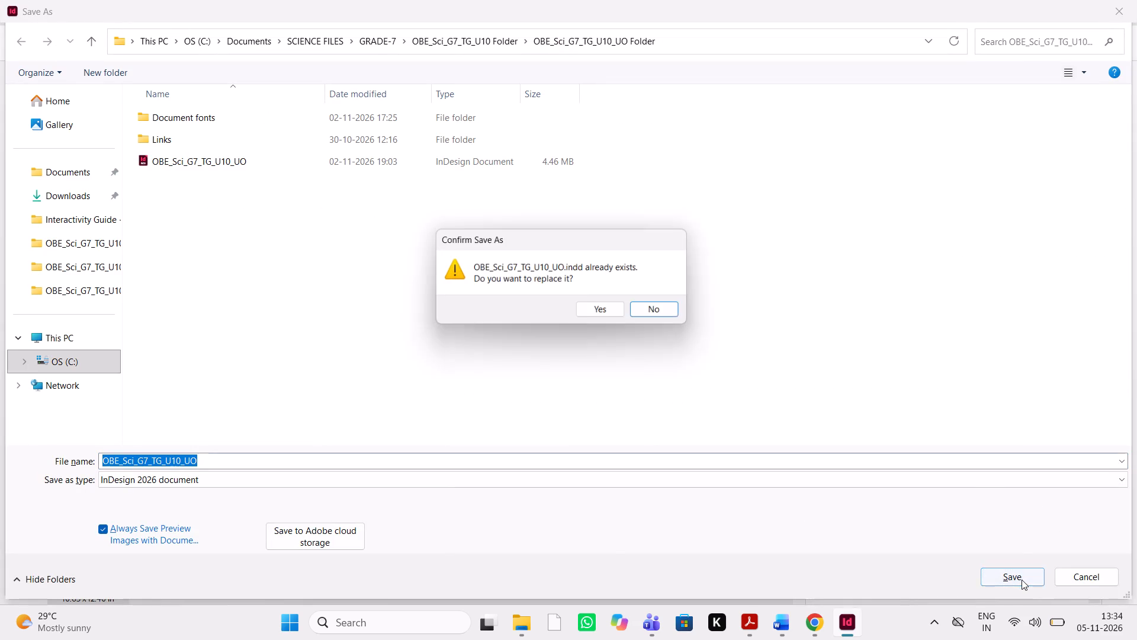
{"action": "left_click", "coordinate": [609, 312]}
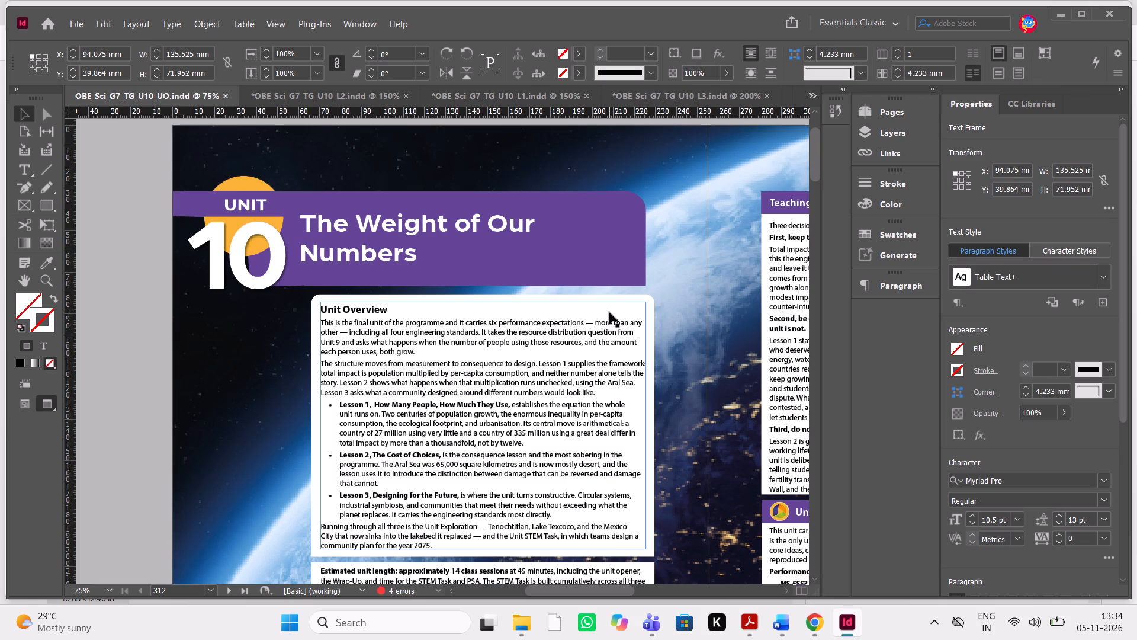
Save an InDesign CS4 or later (IDML) copy named OBE_Sci_G7_TG_U10_UO, replacing the existing one.
{"action": "key", "text": "ctrl+shift+s"}
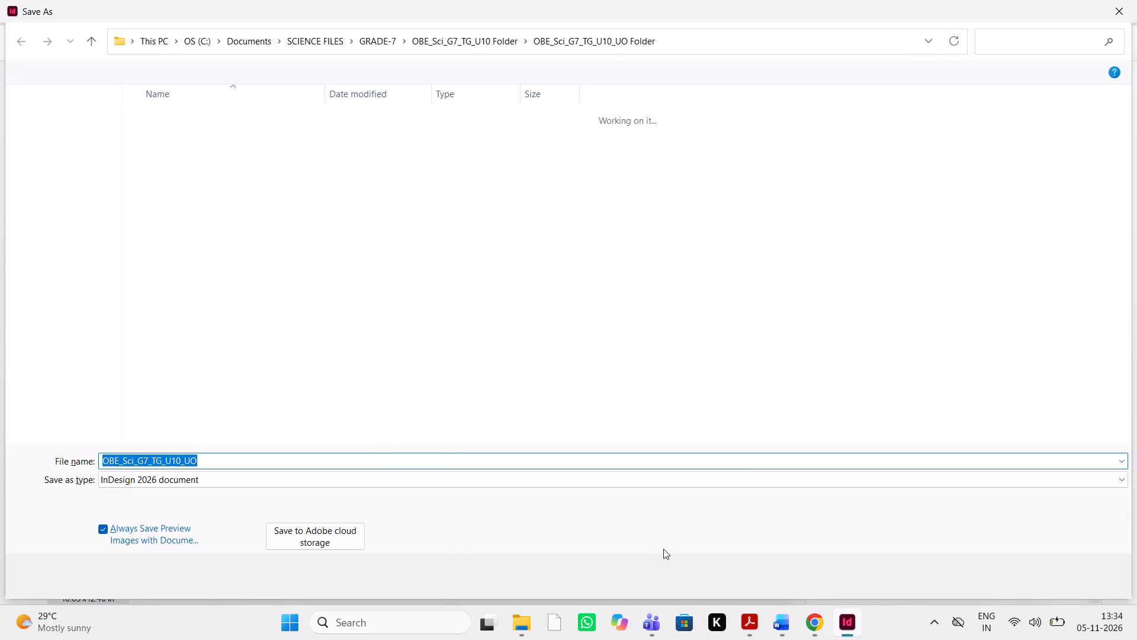
{"action": "left_click", "coordinate": [744, 485]}
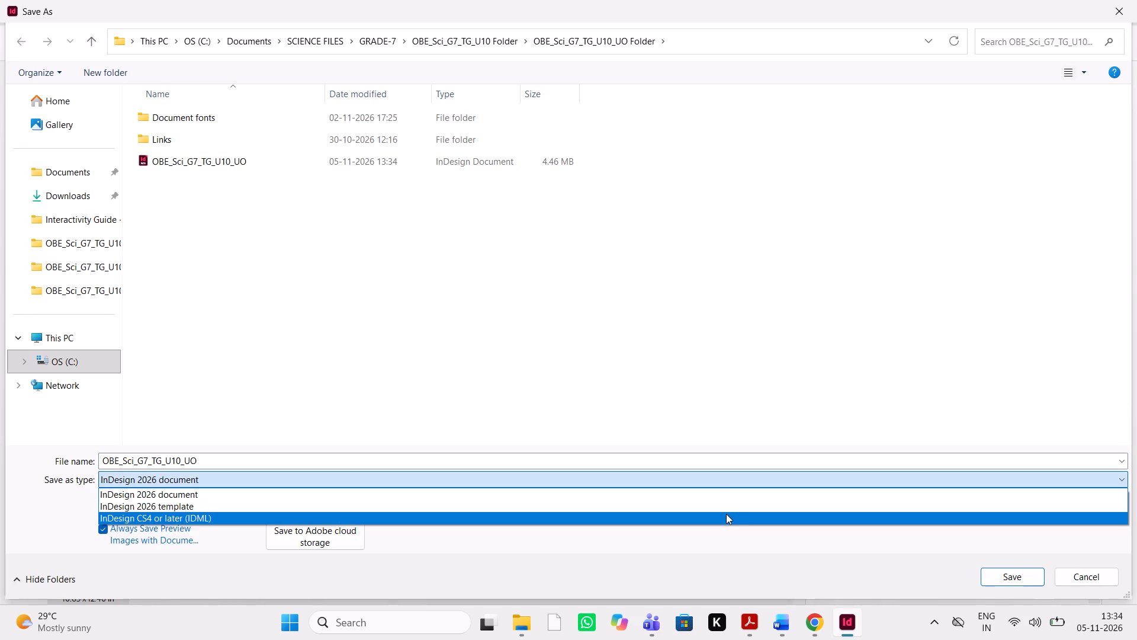
{"action": "left_click", "coordinate": [726, 514]}
{"action": "left_click", "coordinate": [1025, 575]}
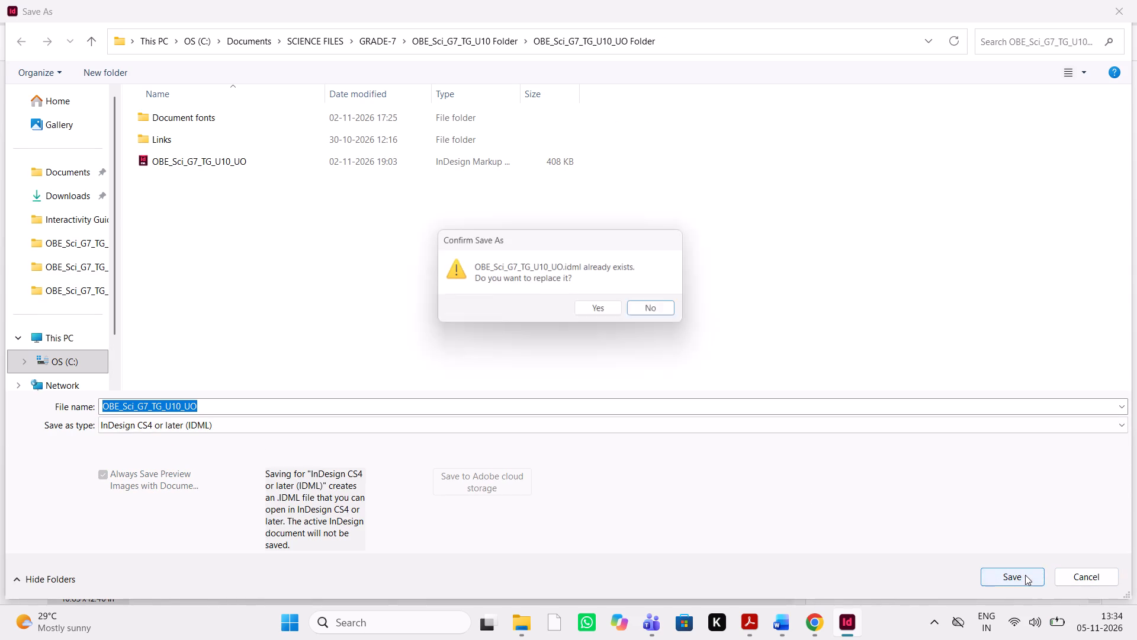
{"action": "left_click", "coordinate": [608, 305]}
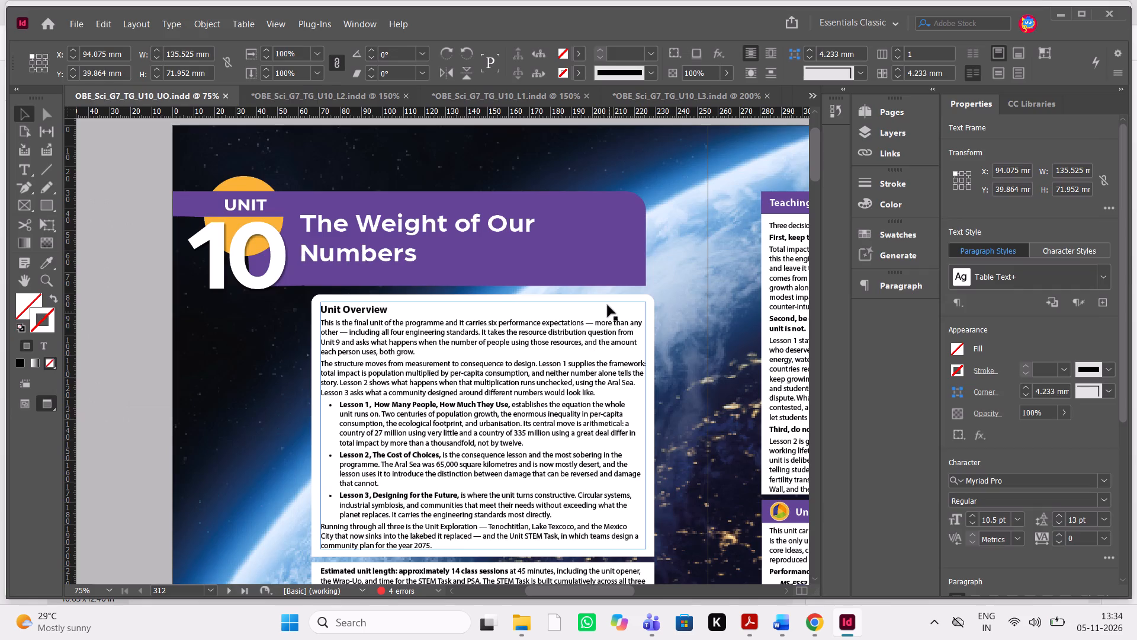
Export all pages as Adobe PDF (Print) OBE_Sci_G7_TG_U10_UO with the High Quality Print preset, replacing the existing PDF.
{"action": "key", "text": "ctrl+e"}
{"action": "left_click", "coordinate": [1004, 575]}
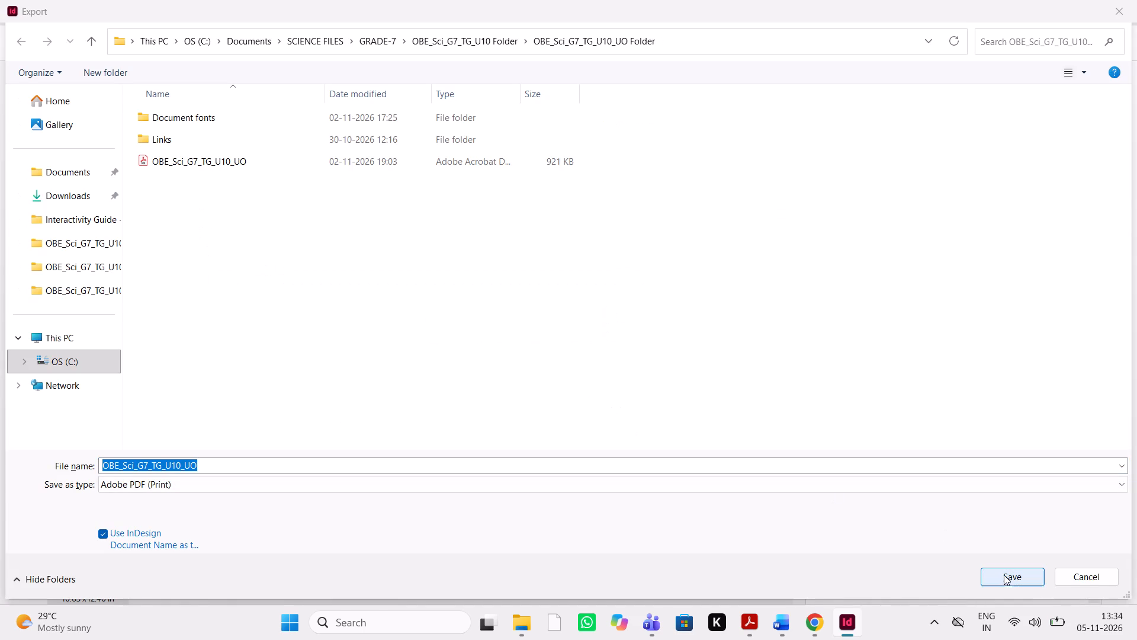
{"action": "left_click", "coordinate": [605, 312]}
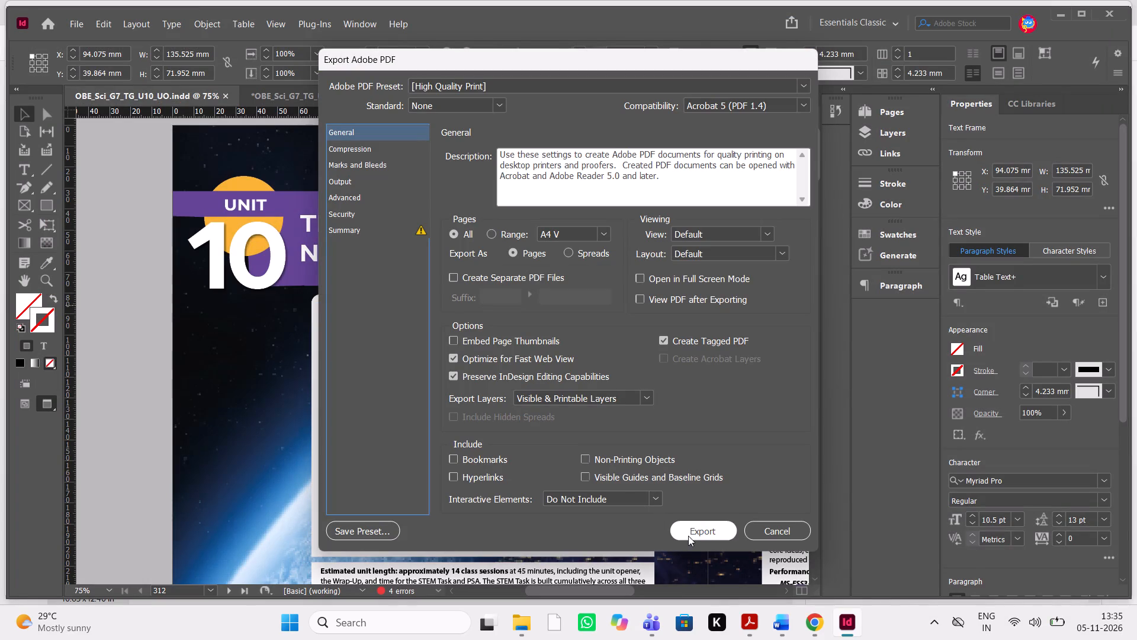
{"action": "left_click", "coordinate": [688, 536]}
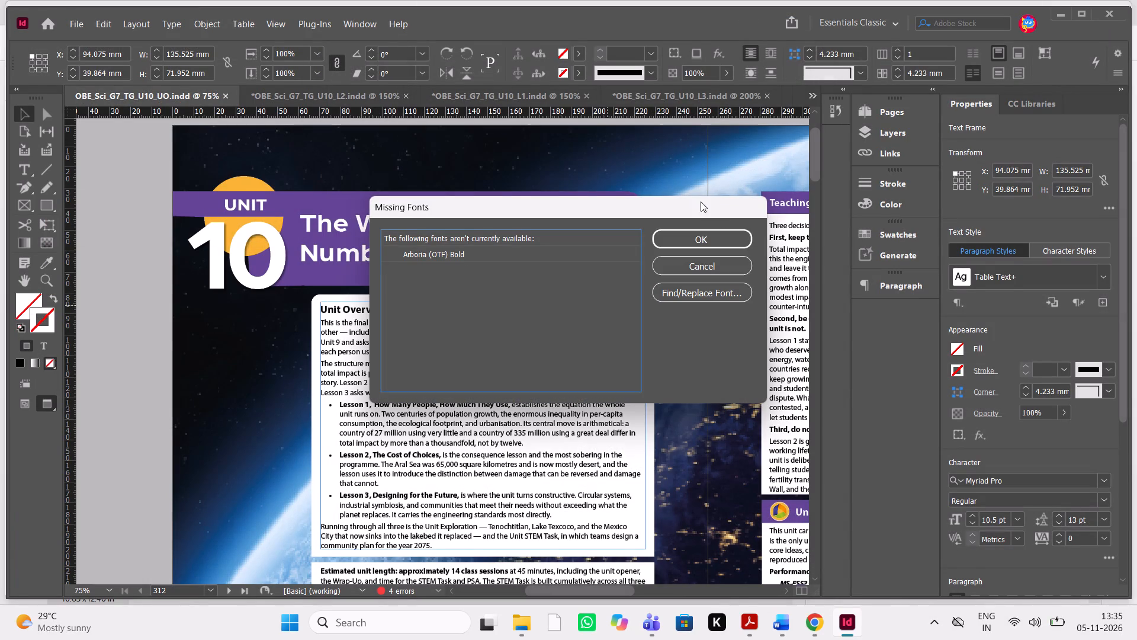
{"action": "left_click", "coordinate": [696, 233]}
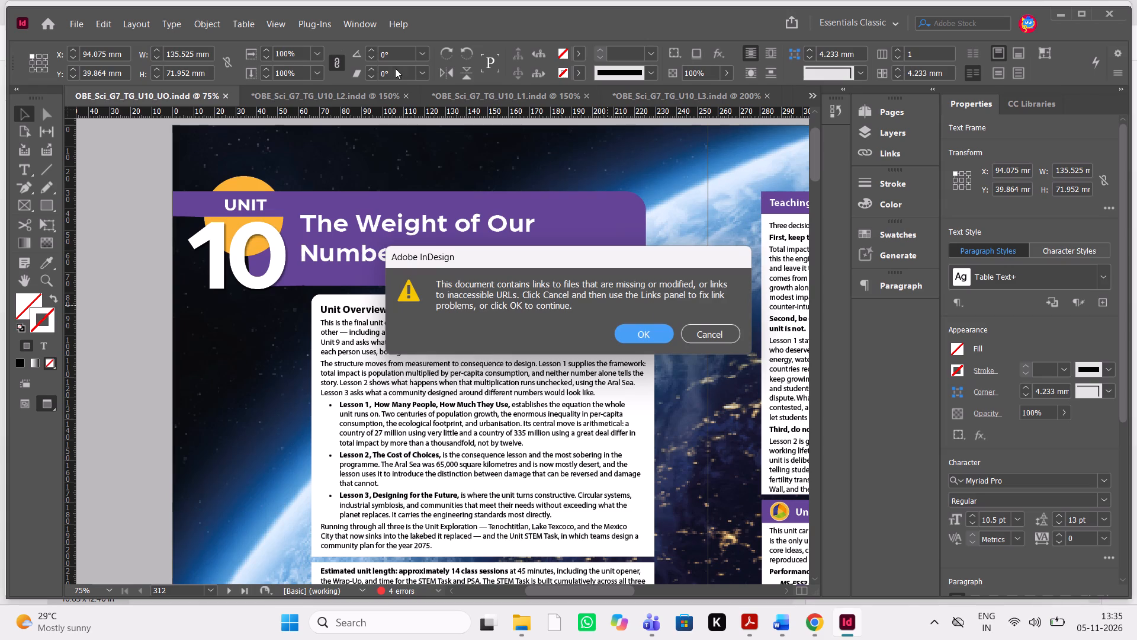
{"action": "left_click", "coordinate": [647, 332]}
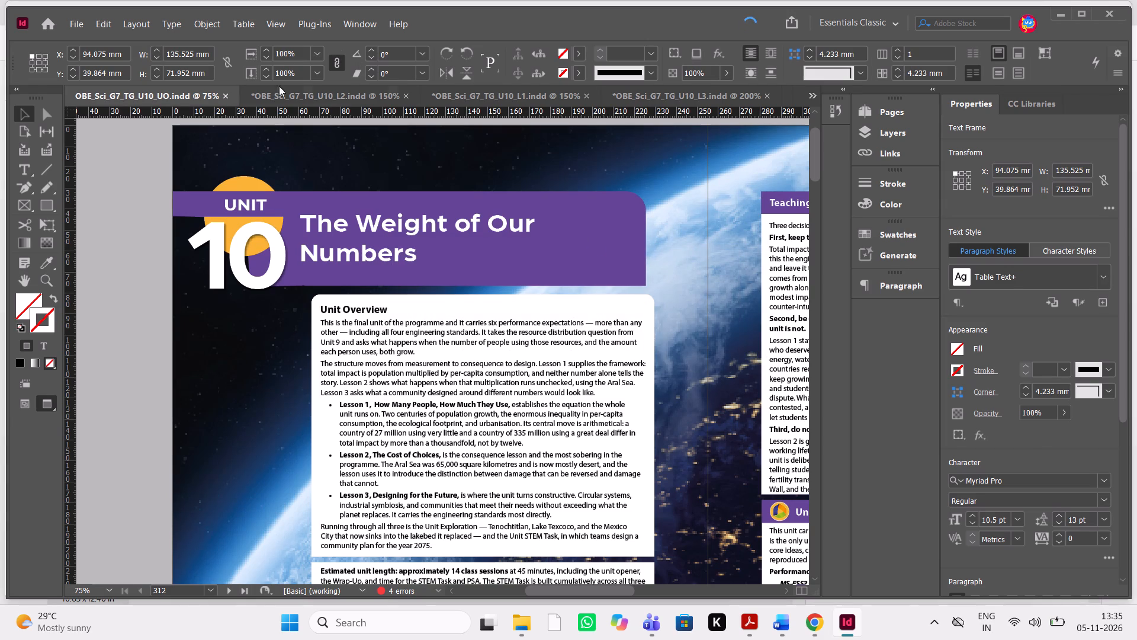
Close the OBE_Sci_G7_TG_U10_UO document.
{"action": "left_click", "coordinate": [226, 94]}
{"action": "left_click", "coordinate": [226, 97]}
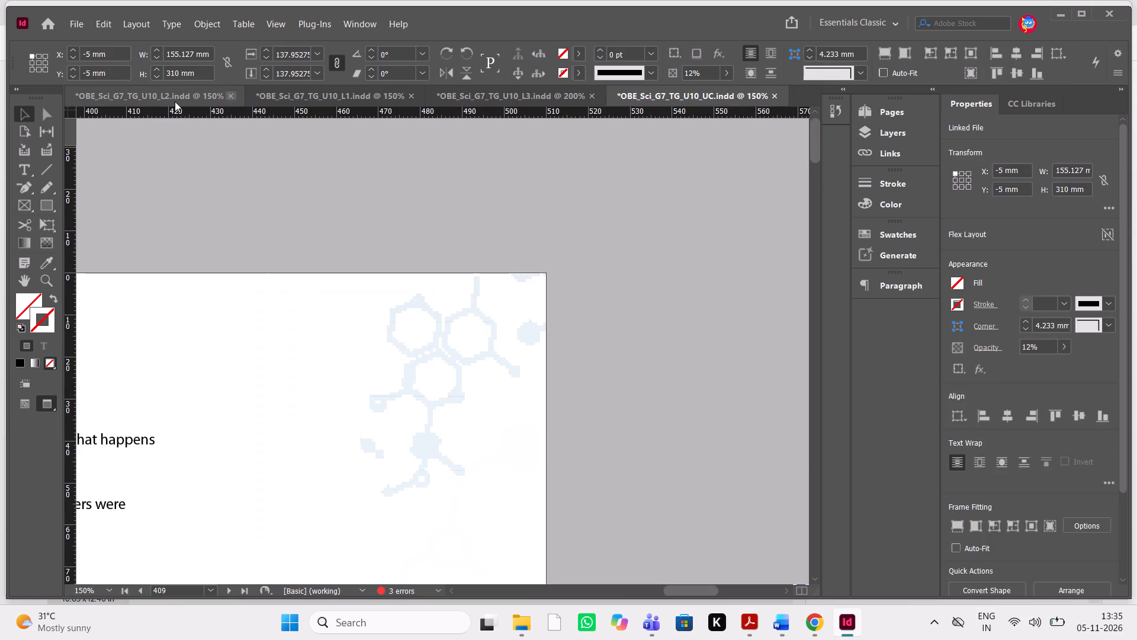
Switch to the OBE_Sci_G7_TG_U10_L1 document and look over its pages back to the opening spread.
{"action": "left_click", "coordinate": [364, 92]}
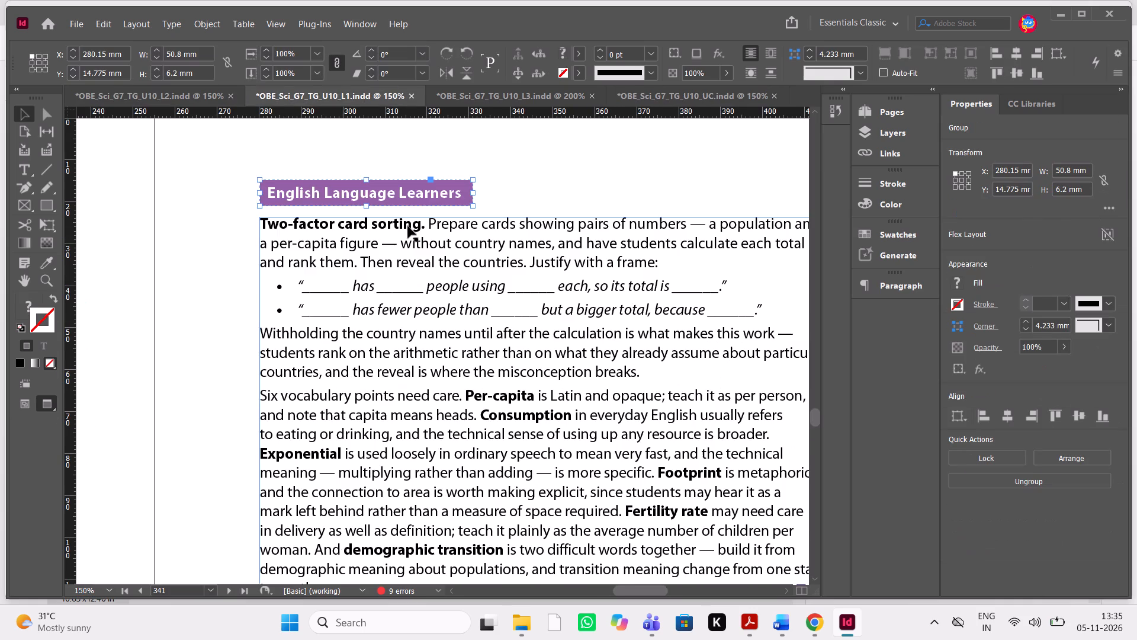
{"action": "key", "text": "ctrl+minus"}
{"action": "key", "text": "ctrl+minus"}
{"action": "key", "text": "ctrl+minus"}
{"action": "scroll", "coordinate": [408, 226], "scroll_direction": "up", "scroll_amount": 20}
{"action": "scroll", "coordinate": [408, 226], "scroll_direction": "up", "scroll_amount": 4}
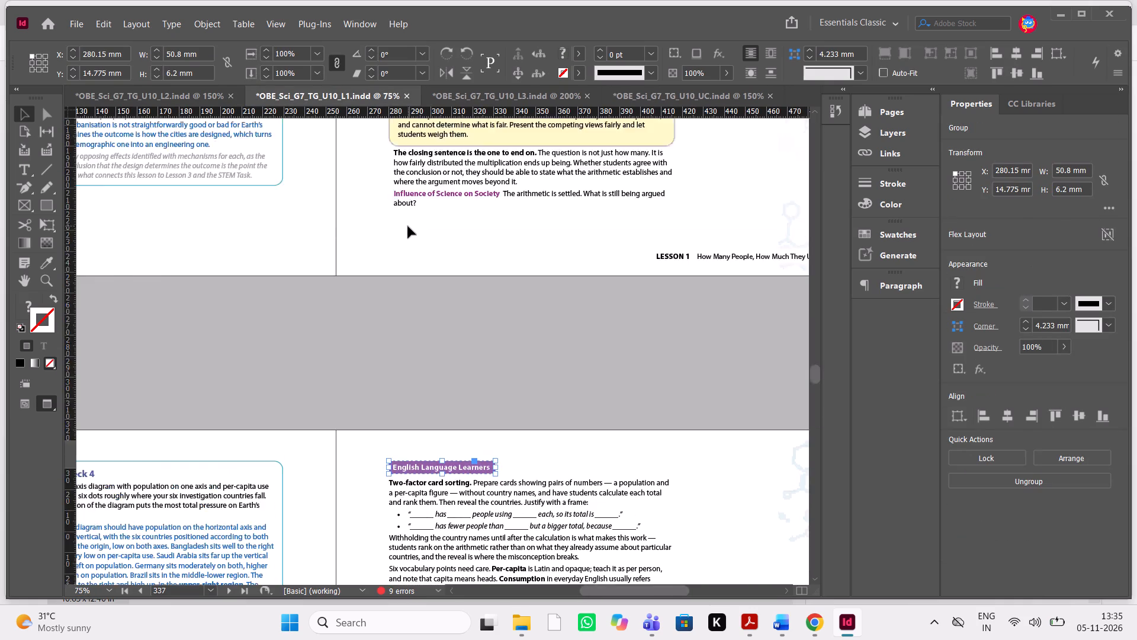
{"action": "scroll", "coordinate": [408, 226], "scroll_direction": "up", "scroll_amount": 20}
{"action": "scroll", "coordinate": [408, 226], "scroll_direction": "up", "scroll_amount": 20}
{"action": "scroll", "coordinate": [408, 226], "scroll_direction": "up", "scroll_amount": 20}
{"action": "scroll", "coordinate": [408, 226], "scroll_direction": "down", "scroll_amount": 6}
{"action": "scroll", "coordinate": [408, 226], "scroll_direction": "up", "scroll_amount": 5}
{"action": "scroll", "coordinate": [408, 226], "scroll_direction": "right", "scroll_amount": 1}
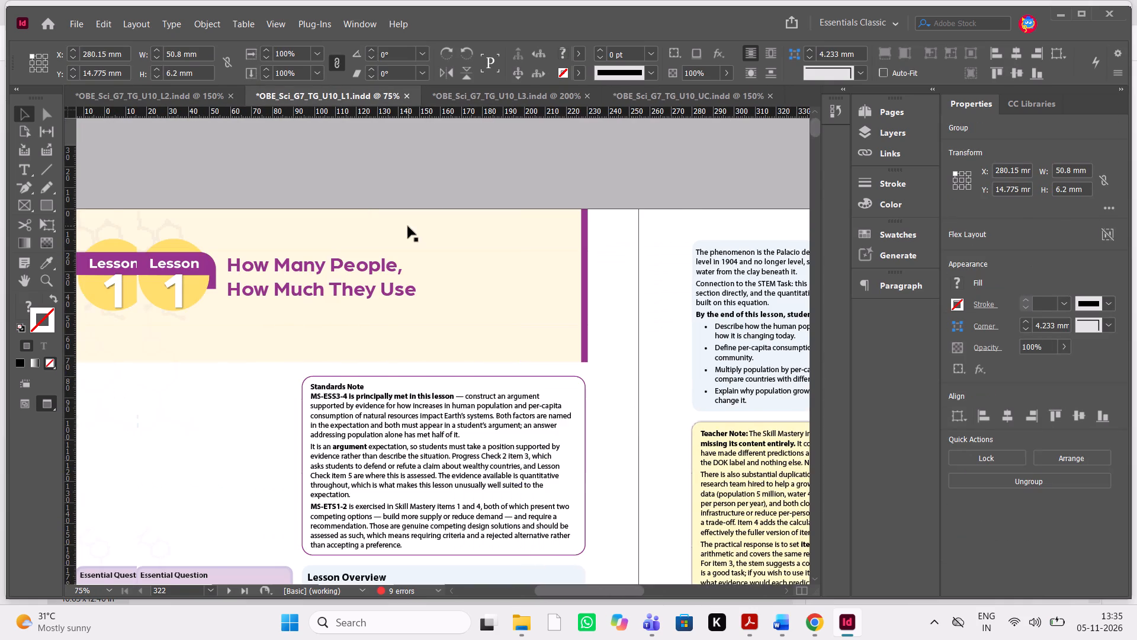
{"action": "key", "text": "ctrl+minus"}
{"action": "key", "text": "ctrl+minus"}
{"action": "key", "text": "ctrl+minus"}
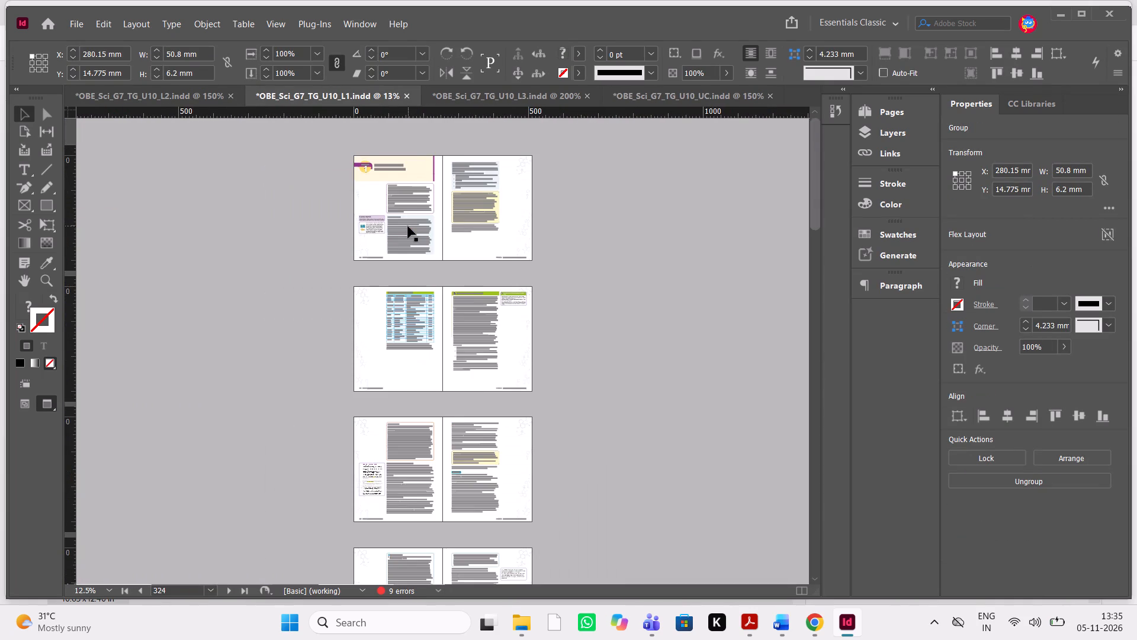
{"action": "key", "text": "ctrl+equal"}
{"action": "key", "text": "ctrl+equal"}
{"action": "scroll", "coordinate": [408, 226], "scroll_direction": "up", "scroll_amount": 12}
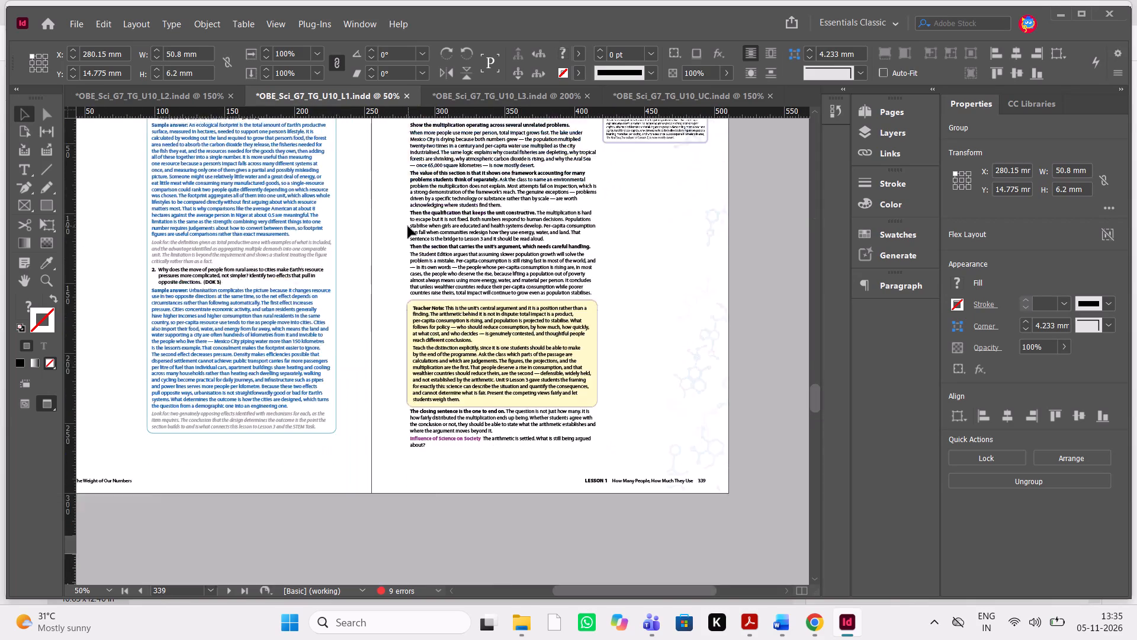
{"action": "scroll", "coordinate": [408, 226], "scroll_direction": "up", "scroll_amount": 20}
{"action": "scroll", "coordinate": [408, 226], "scroll_direction": "up", "scroll_amount": 20}
{"action": "scroll", "coordinate": [408, 226], "scroll_direction": "up", "scroll_amount": 8}
{"action": "scroll", "coordinate": [518, 383], "scroll_direction": "up", "scroll_amount": 20}
{"action": "scroll", "coordinate": [518, 383], "scroll_direction": "up", "scroll_amount": 20}
{"action": "scroll", "coordinate": [518, 383], "scroll_direction": "up", "scroll_amount": 12}
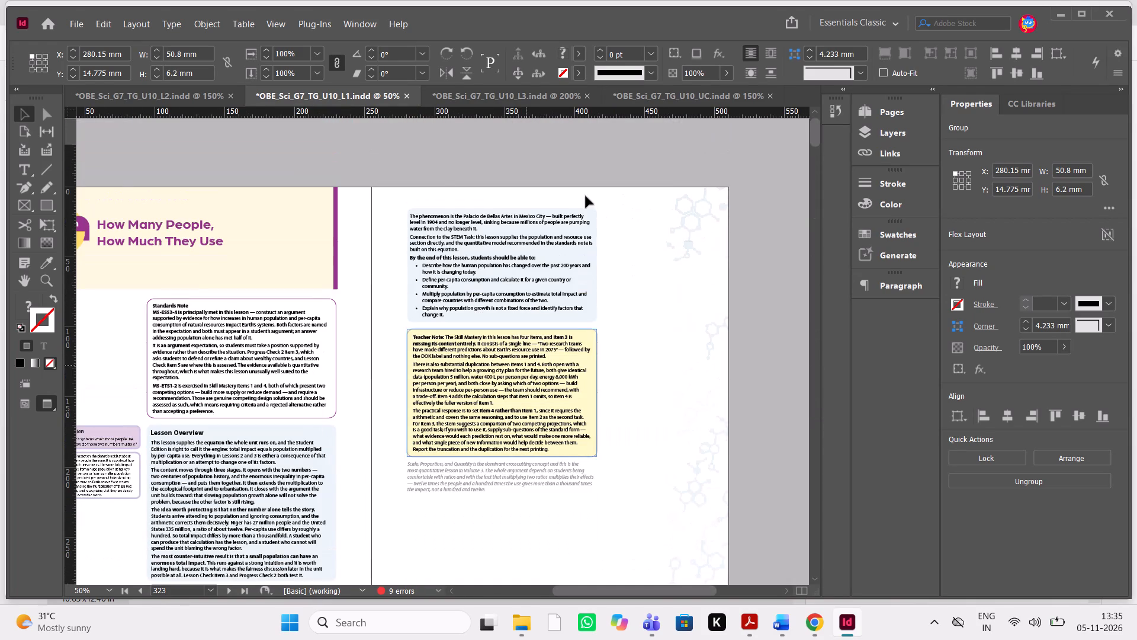
Save the L1 document as an InDesign 2026 document under the same name, replacing the existing file.
{"action": "left_click", "coordinate": [385, 147]}
{"action": "key", "text": "ctrl+shift+s"}
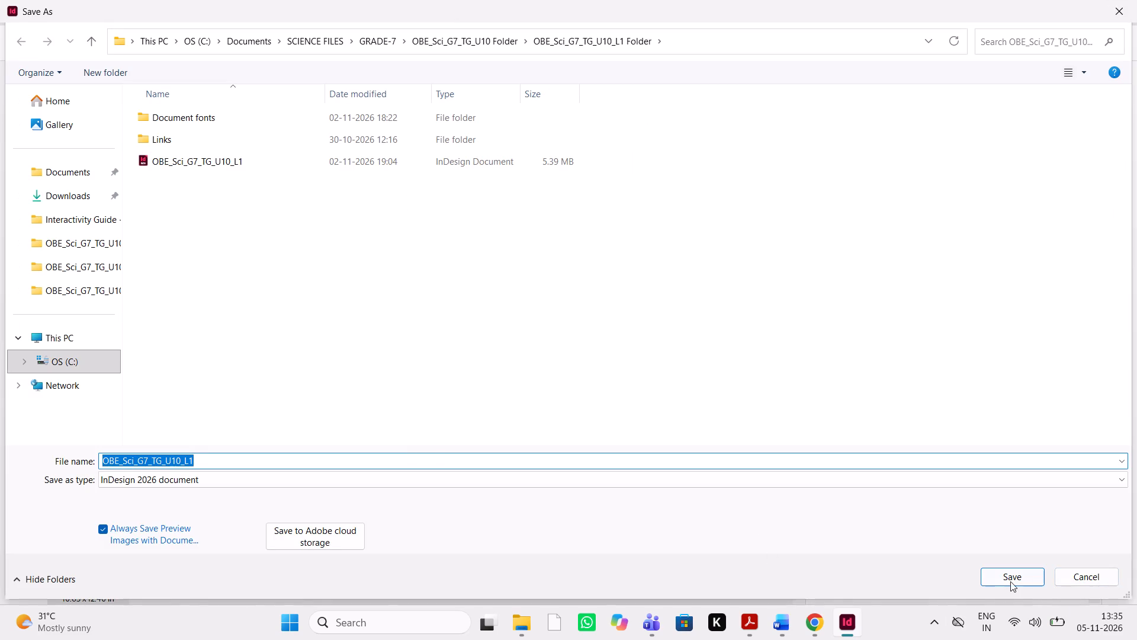
{"action": "left_click", "coordinate": [1010, 581]}
{"action": "left_click", "coordinate": [589, 307]}
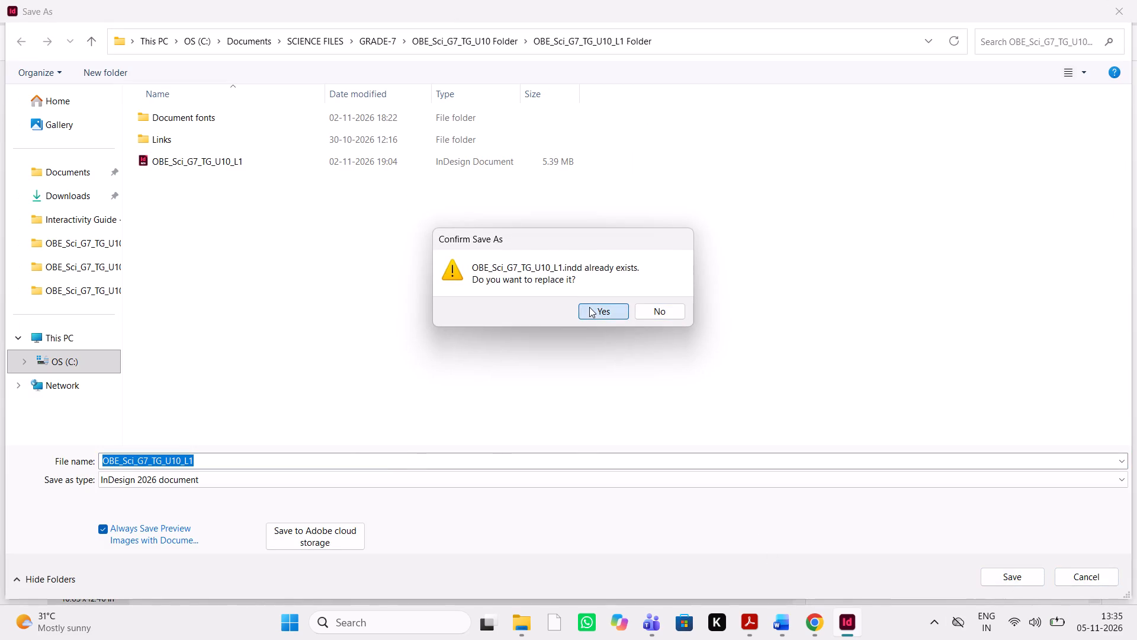
Save an InDesign CS4 or later (IDML) copy named OBE_Sci_G7_TG_U10_L1, replacing the existing one.
{"action": "key", "text": "ctrl+shift+s"}
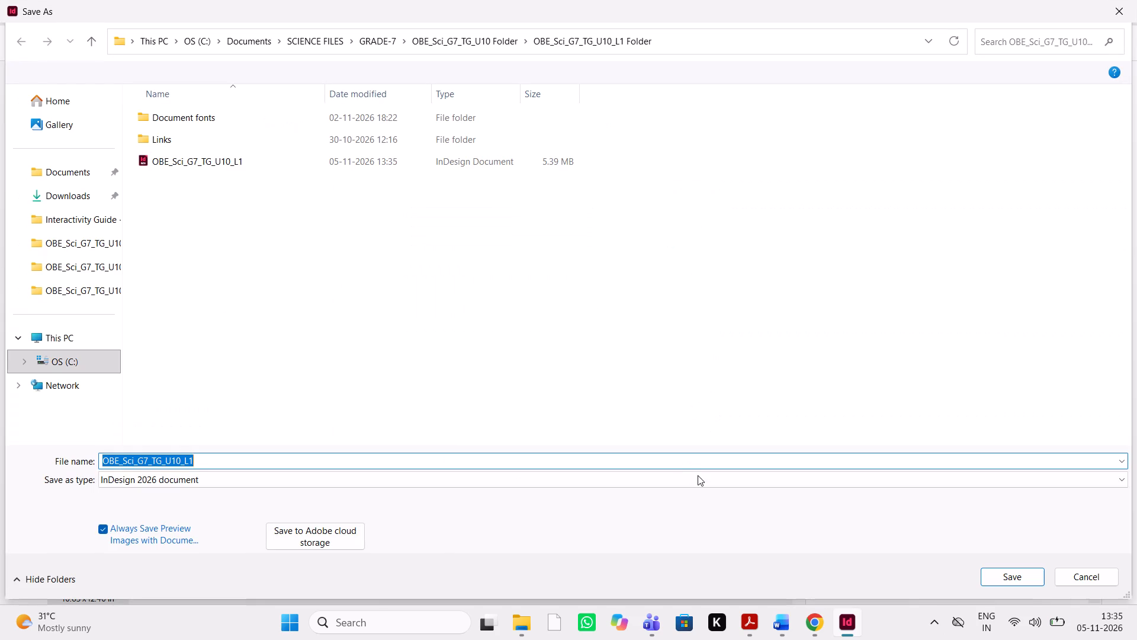
{"action": "left_click", "coordinate": [698, 475]}
{"action": "left_click", "coordinate": [654, 517]}
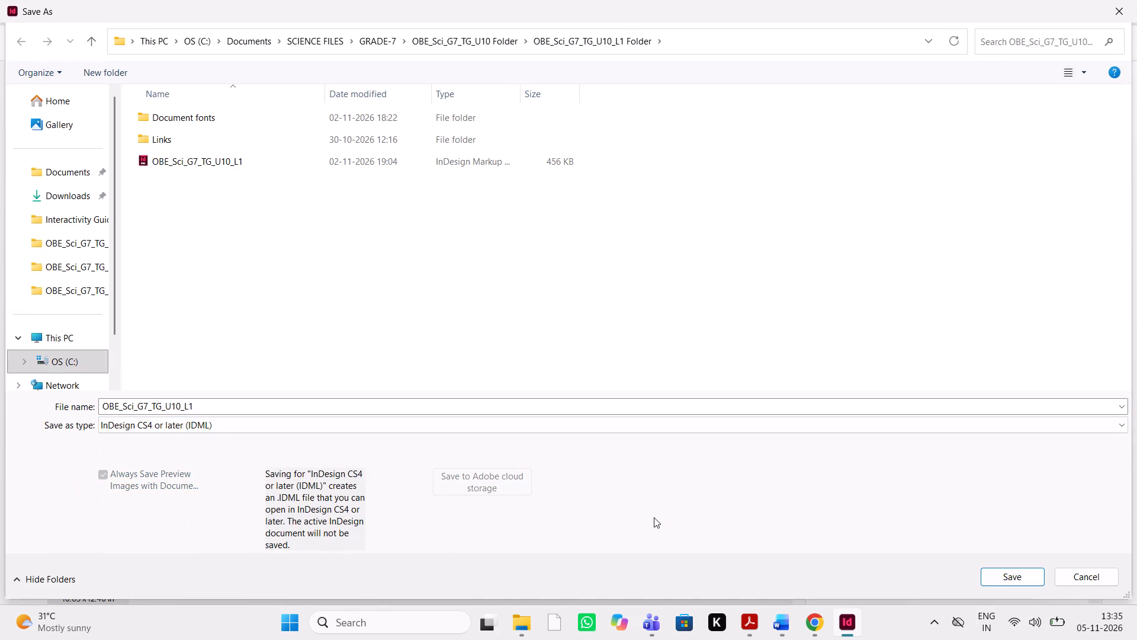
{"action": "left_click", "coordinate": [1013, 574]}
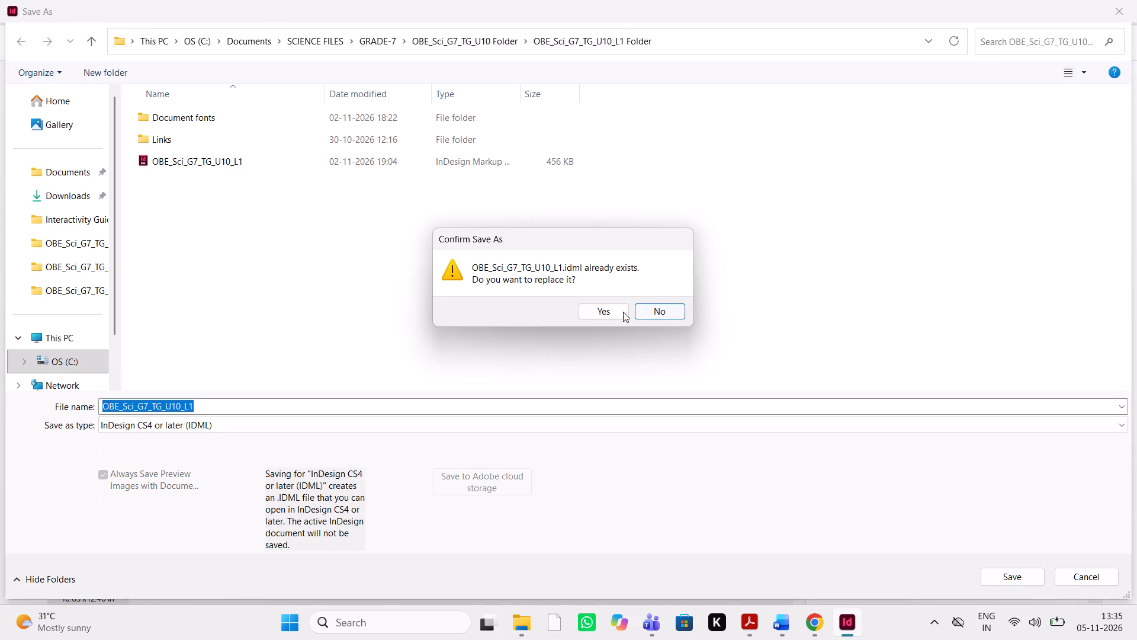
{"action": "left_click", "coordinate": [620, 312]}
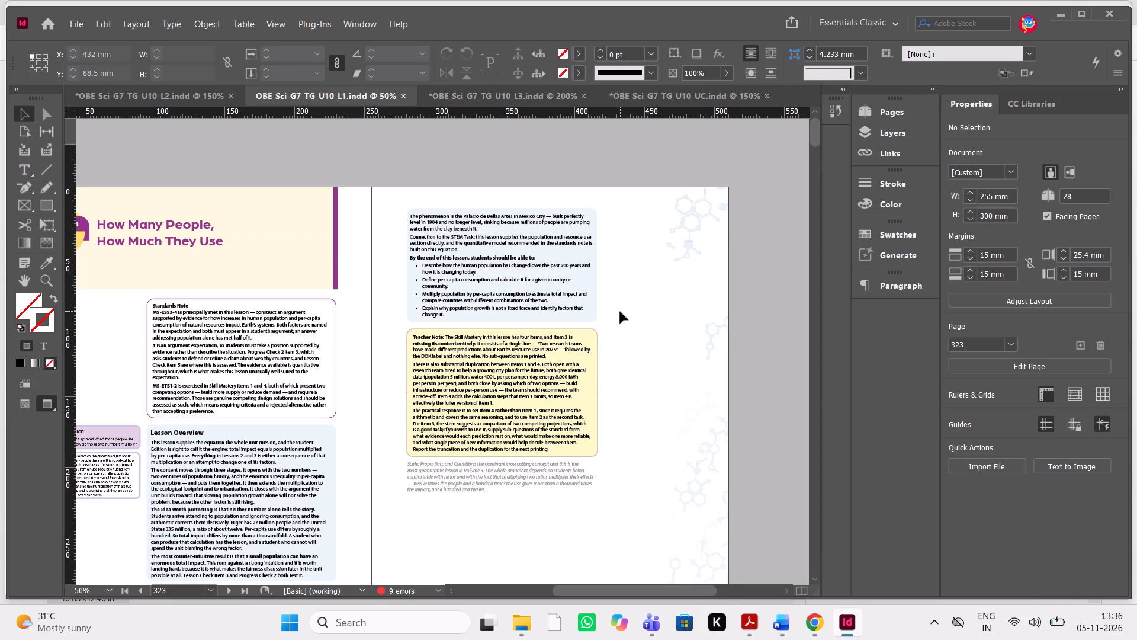
Export all pages as Adobe PDF (Print) OBE_Sci_G7_TG_U10_L1 with the High Quality Print preset, replacing the existing PDF.
{"action": "key", "text": "ctrl+e"}
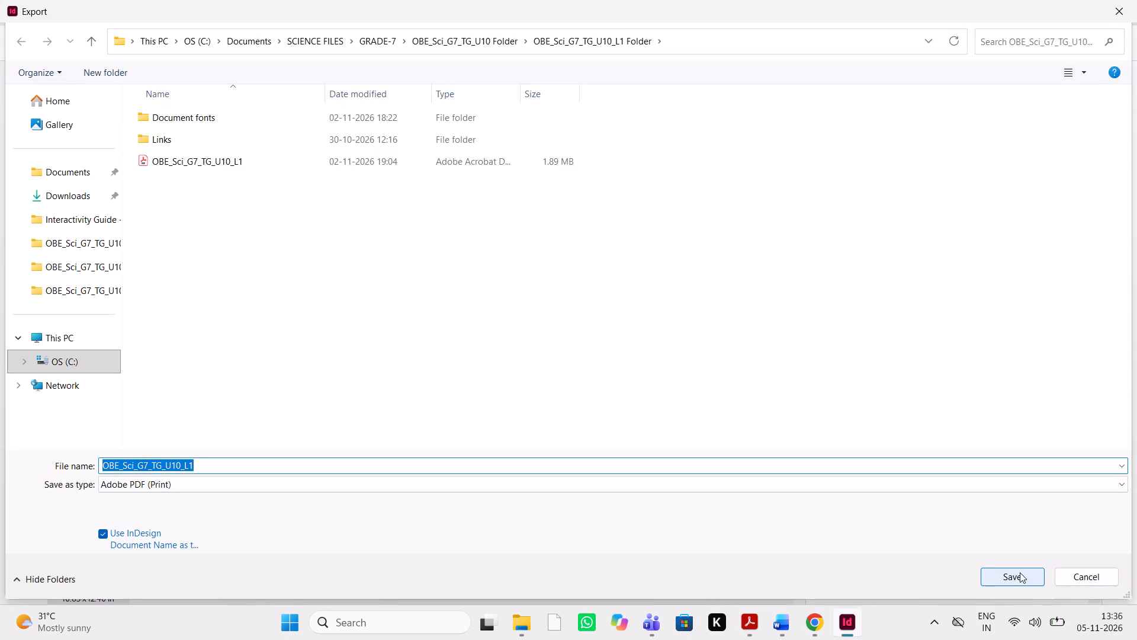
{"action": "left_click", "coordinate": [1020, 572]}
{"action": "left_click", "coordinate": [608, 304]}
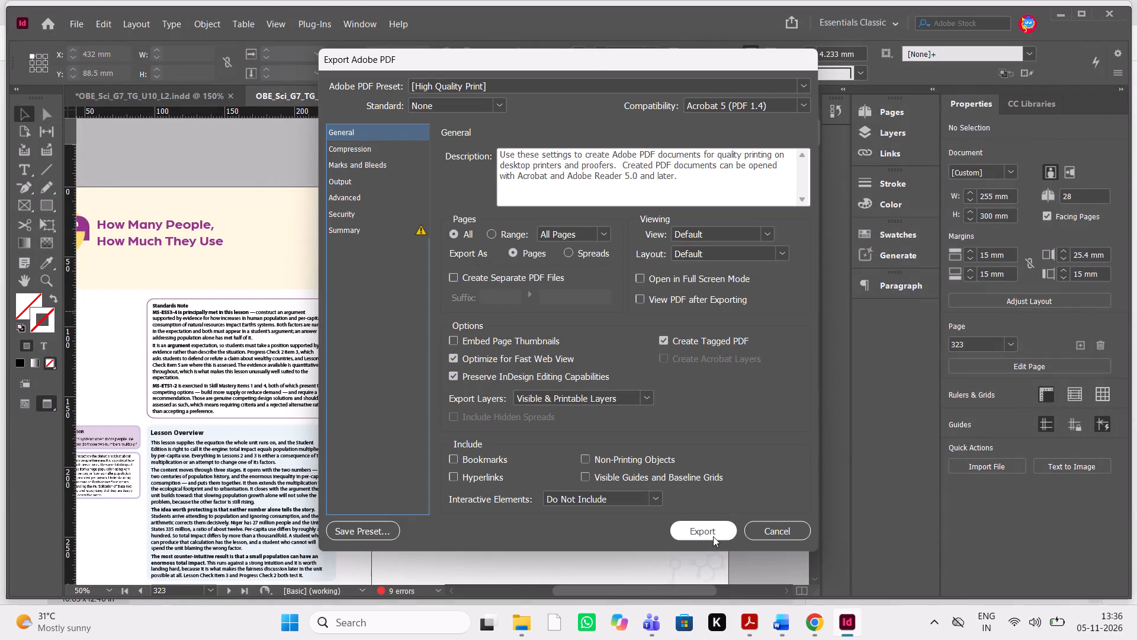
{"action": "left_click", "coordinate": [713, 536]}
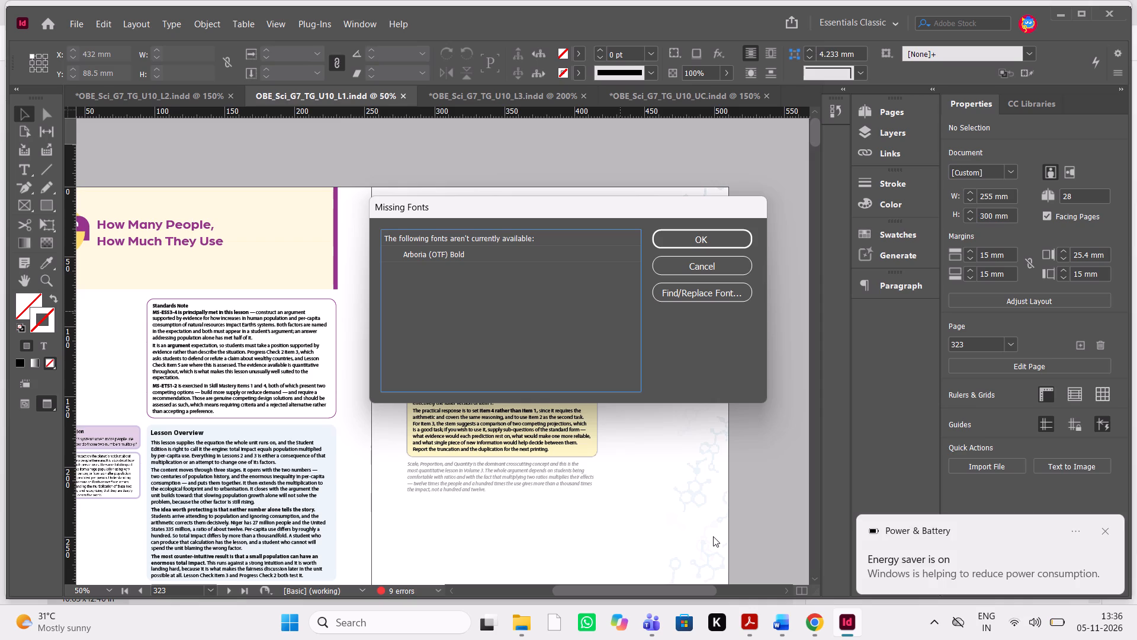
{"action": "left_click", "coordinate": [714, 242]}
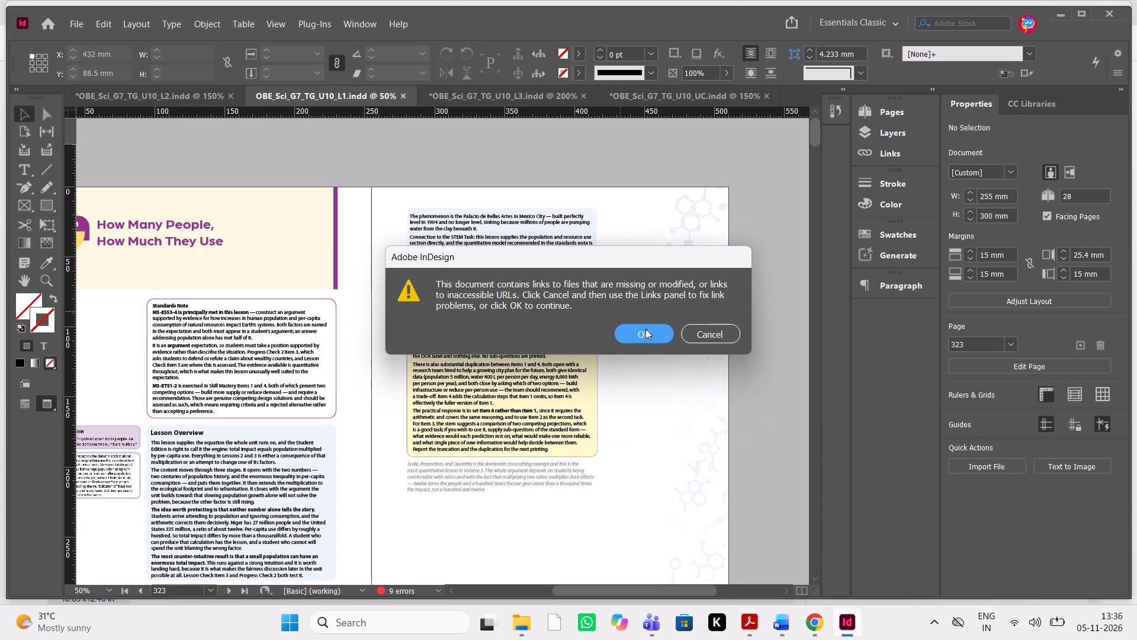
{"action": "left_click", "coordinate": [645, 329]}
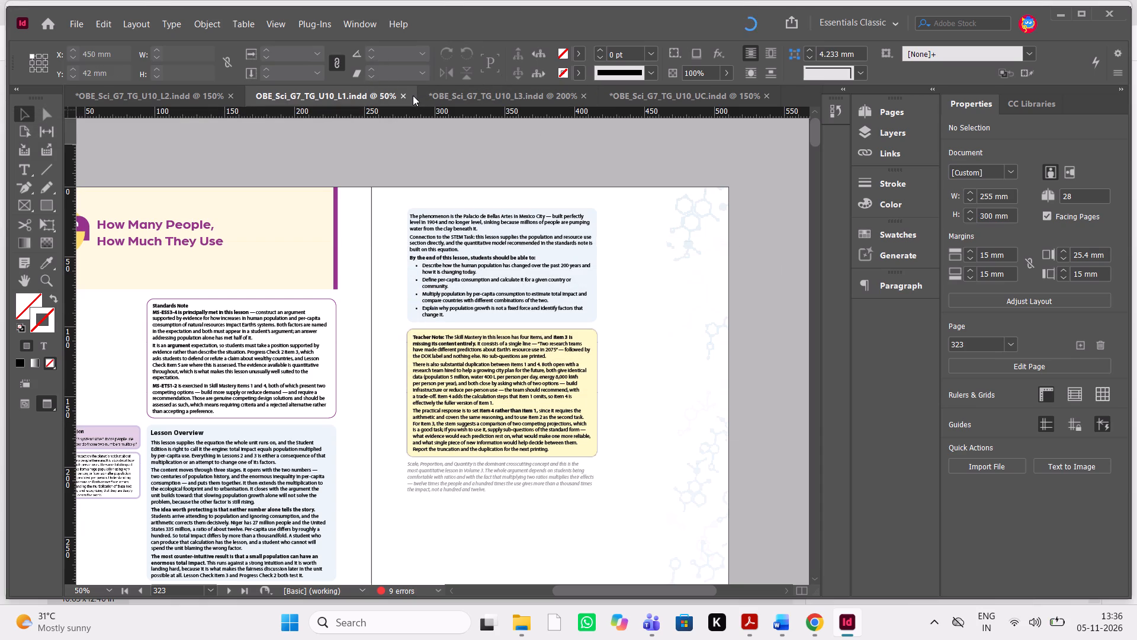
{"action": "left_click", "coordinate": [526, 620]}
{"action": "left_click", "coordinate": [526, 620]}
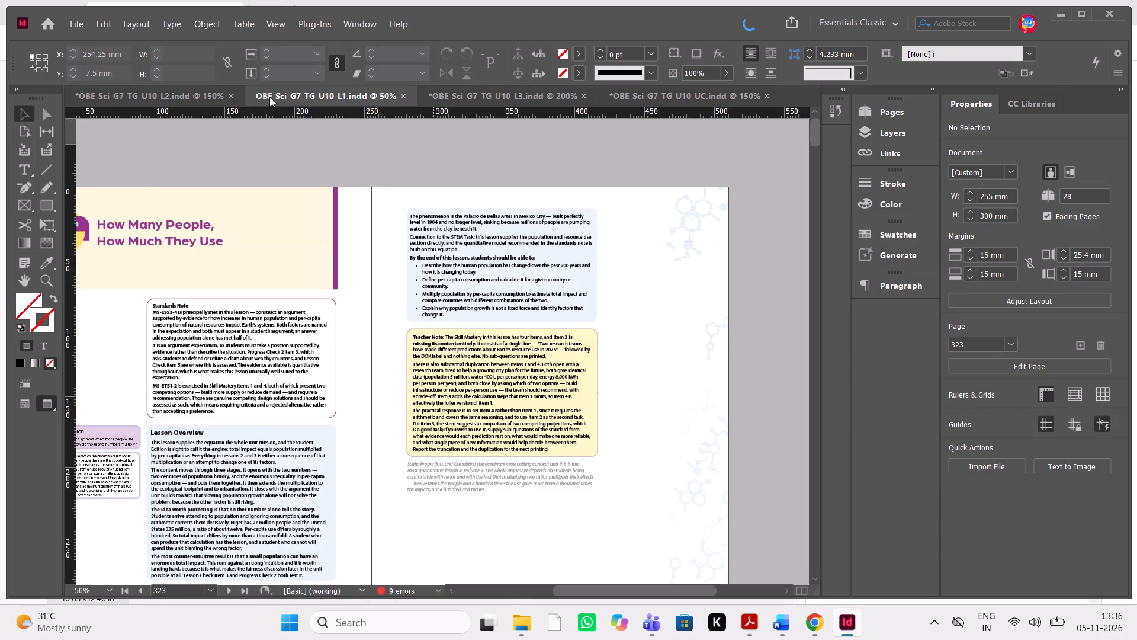
Close the OBE_Sci_G7_TG_U10_L1 document.
{"action": "left_click", "coordinate": [198, 96]}
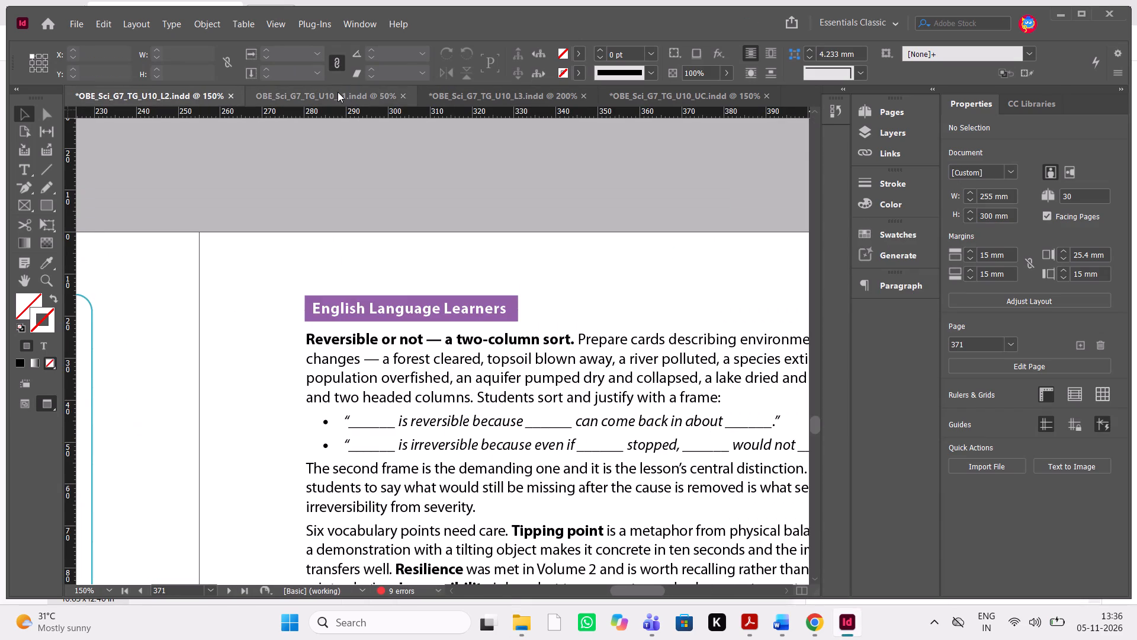
{"action": "left_click", "coordinate": [338, 92]}
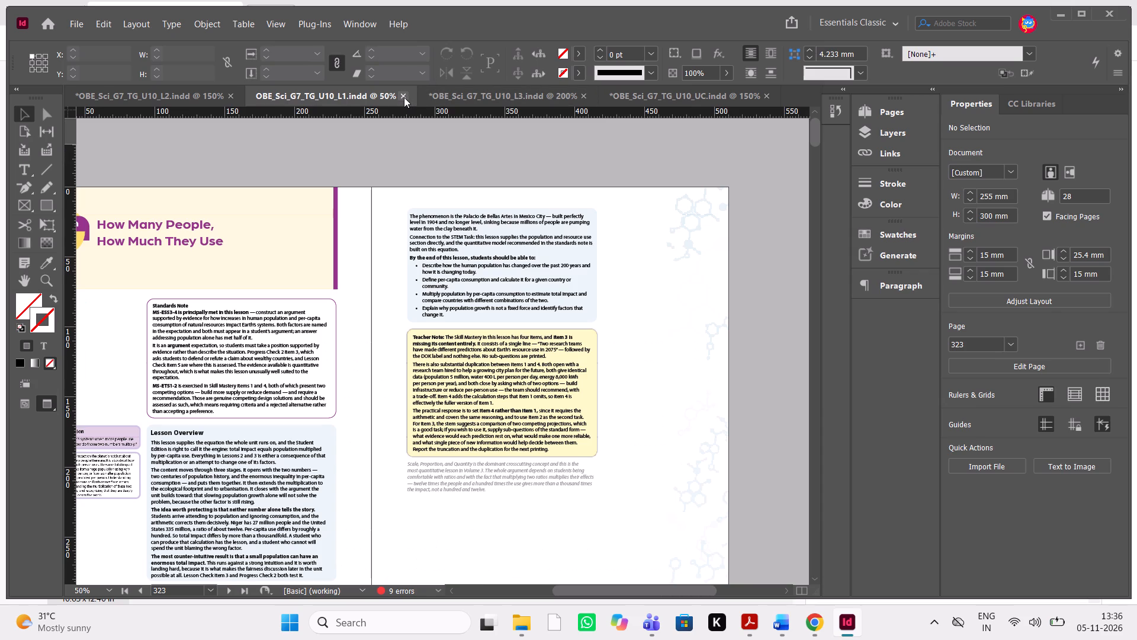
{"action": "left_click", "coordinate": [404, 97]}
Save the OBE_Sci_G7_TG_U10_L2 document as an InDesign 2026 document under the same name, replacing the existing file.
{"action": "left_click", "coordinate": [188, 93]}
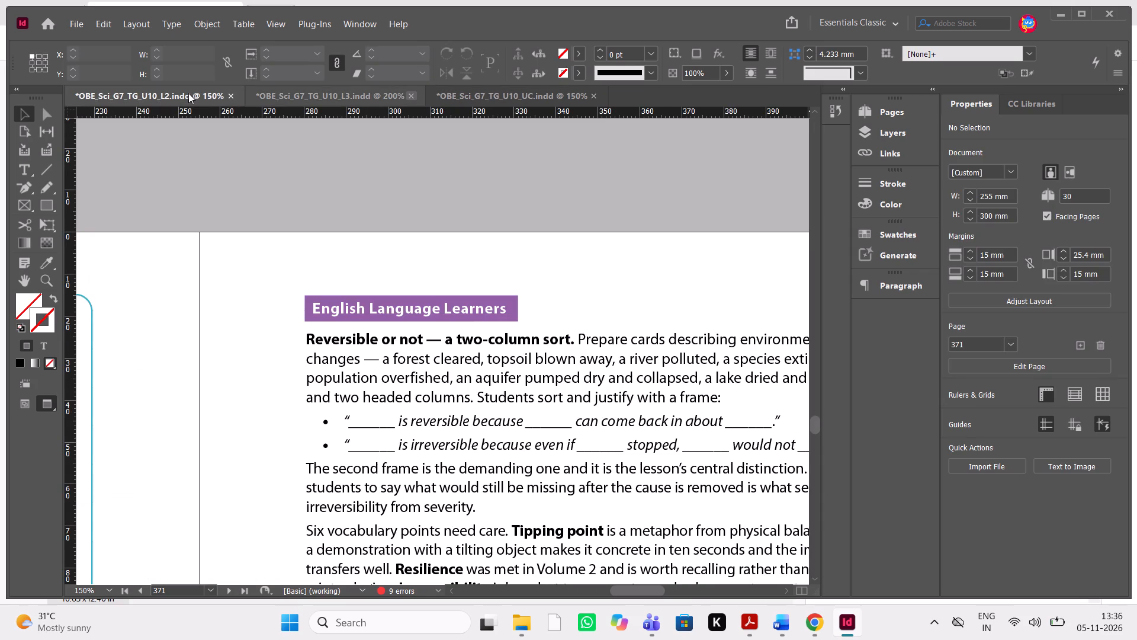
{"action": "key", "text": "ctrl+shift+s"}
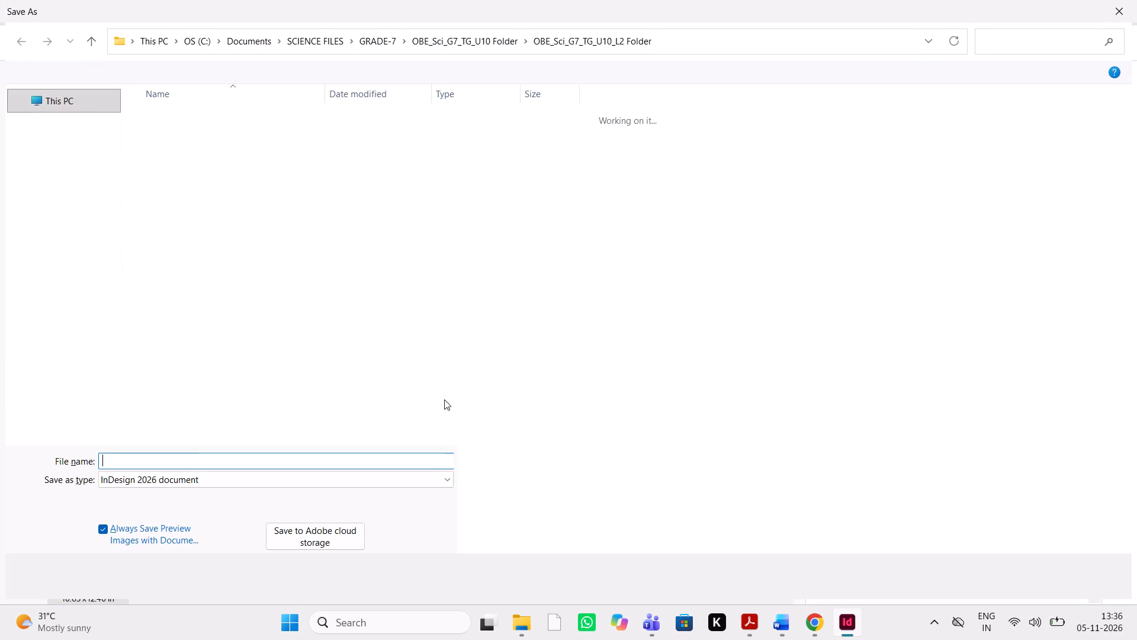
{"action": "left_click", "coordinate": [998, 577]}
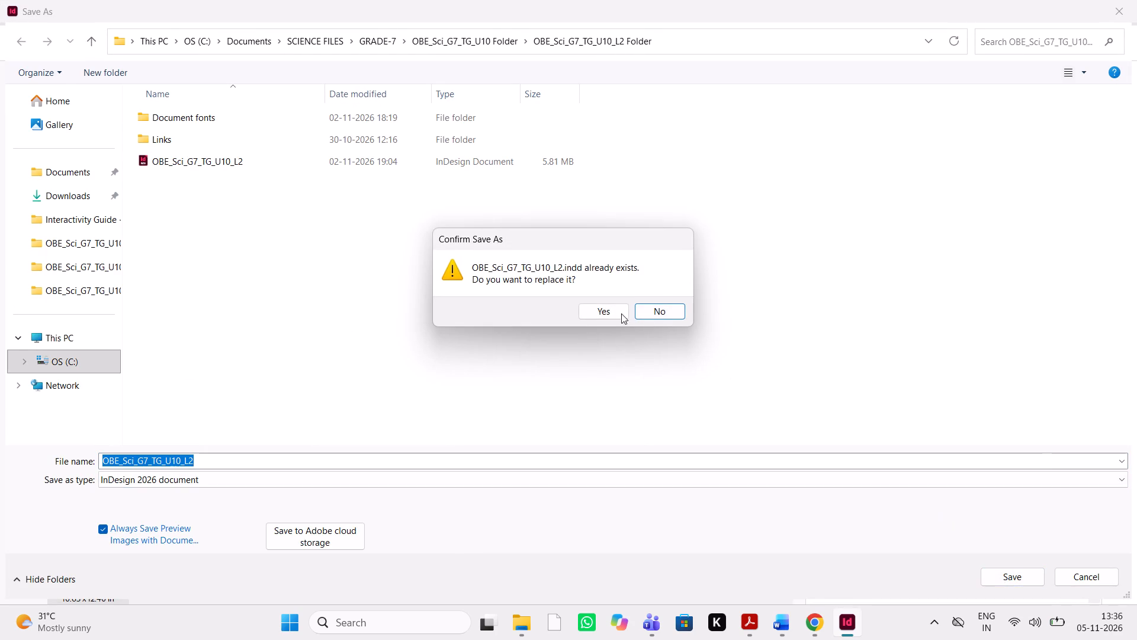
{"action": "left_click", "coordinate": [607, 313]}
Save an InDesign CS4 or later (IDML) copy named OBE_Sci_G7_TG_U10_L2, replacing the existing one.
{"action": "key", "text": "ctrl+shift+s"}
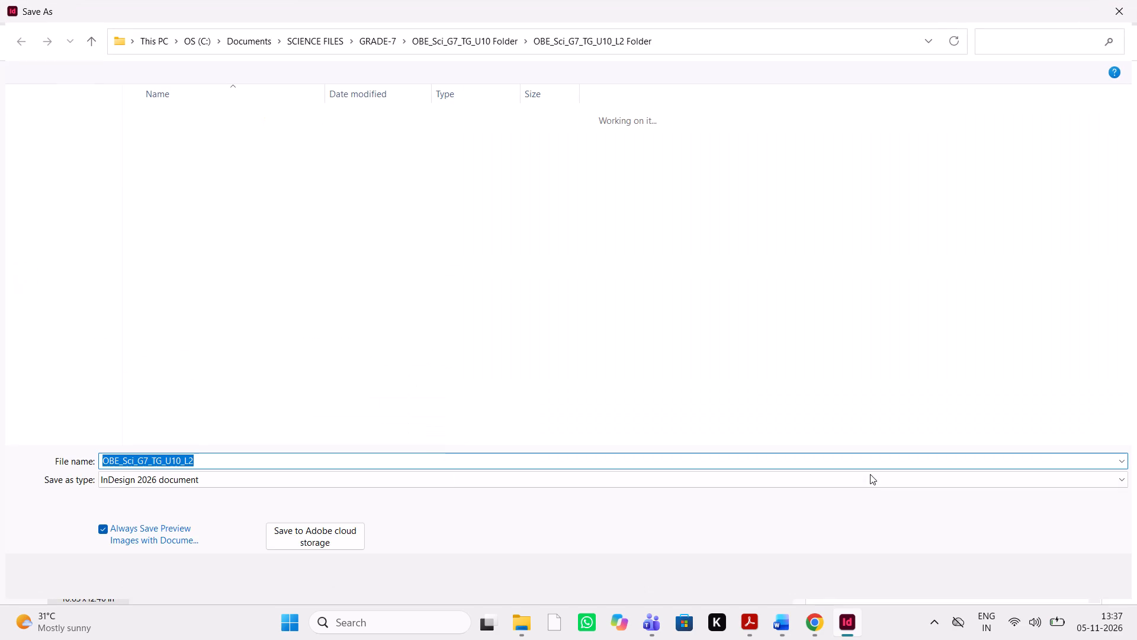
{"action": "left_click", "coordinate": [704, 485]}
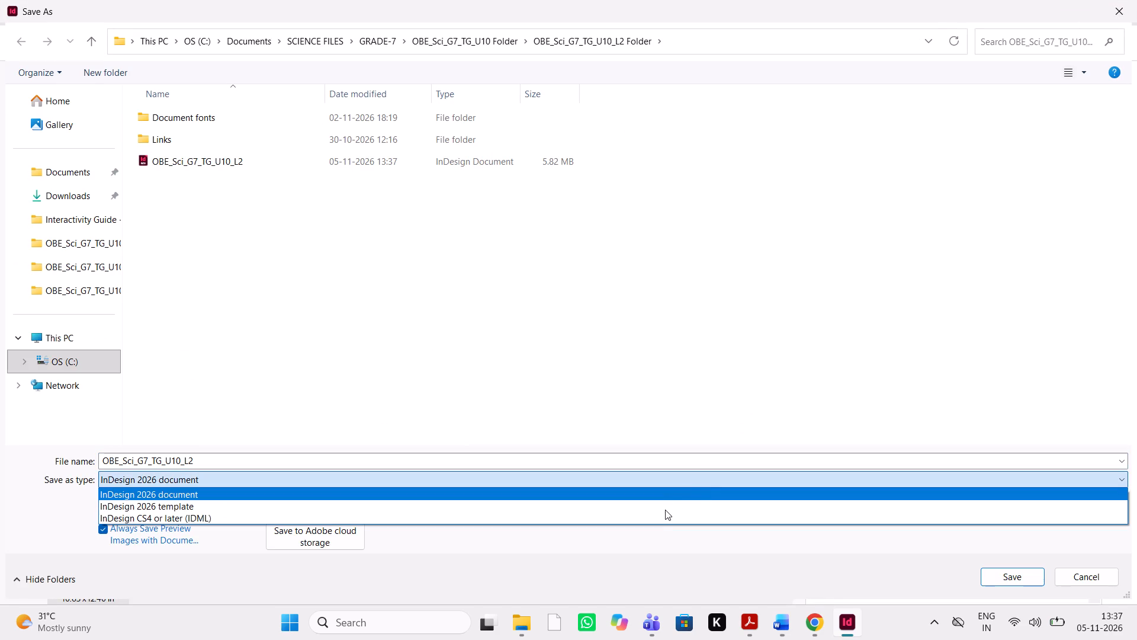
{"action": "left_click", "coordinate": [664, 516]}
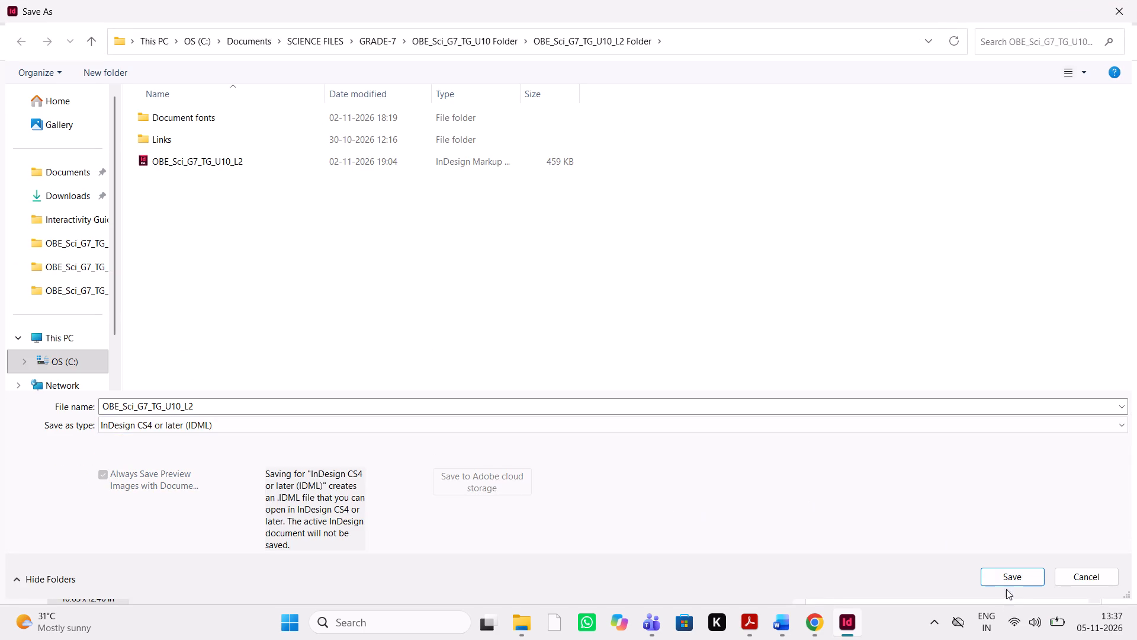
{"action": "left_click", "coordinate": [1024, 578]}
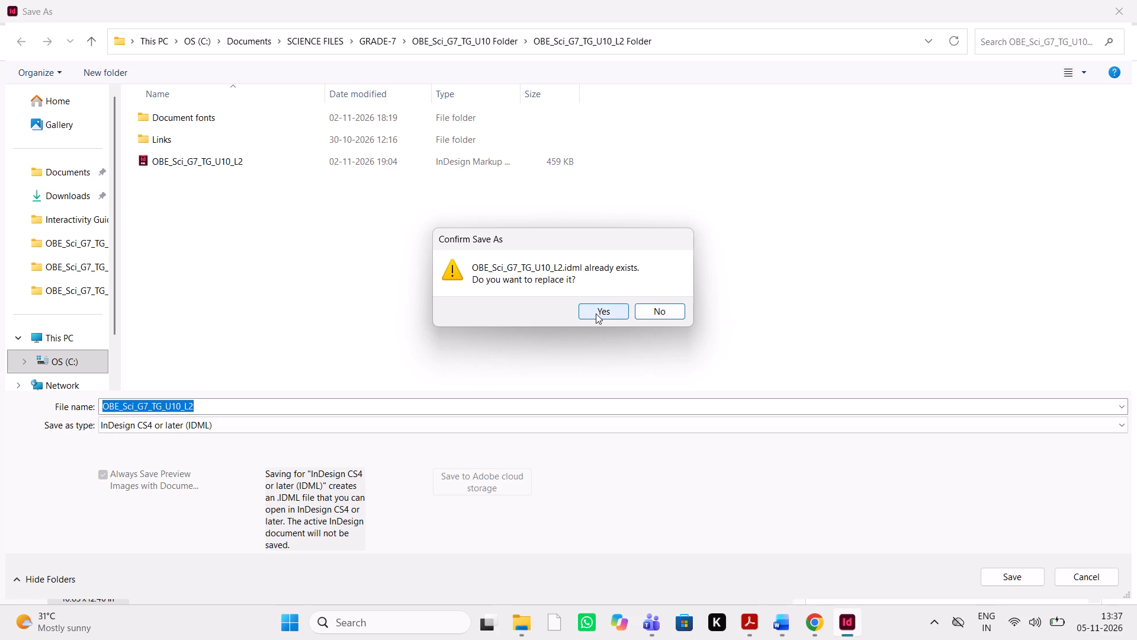
{"action": "left_click", "coordinate": [596, 313]}
Look over the L2 document's page layout back to its opening spread.
{"action": "key", "text": "ctrl+minus"}
{"action": "key", "text": "ctrl+minus"}
{"action": "key", "text": "ctrl+minus"}
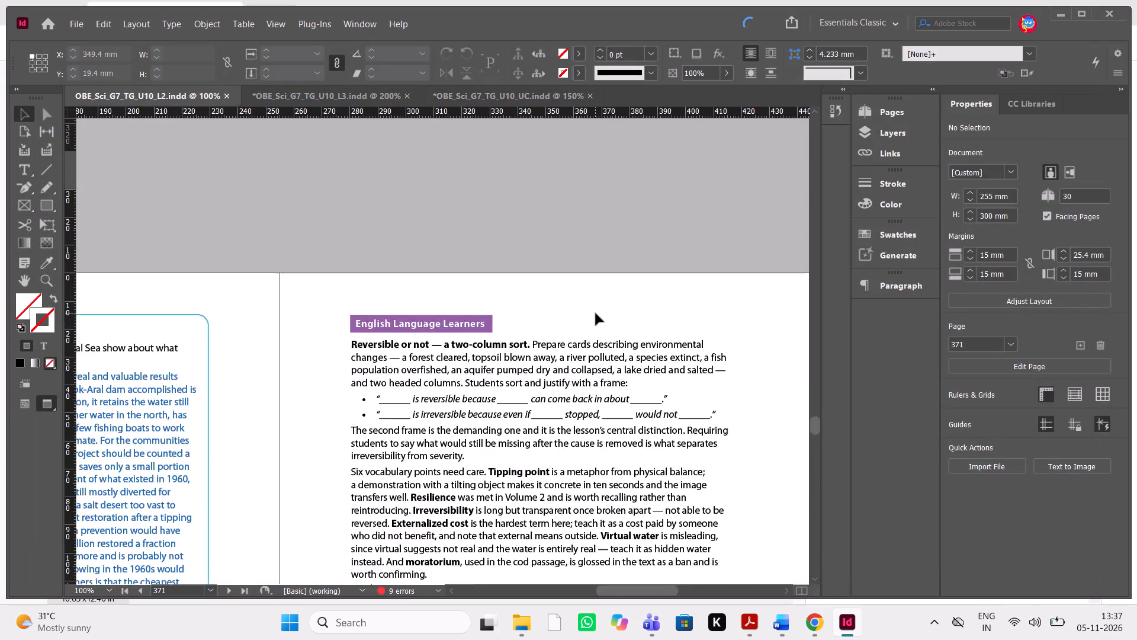
{"action": "key", "text": "ctrl+minus"}
{"action": "key", "text": "ctrl+minus"}
{"action": "key", "text": "ctrl+minus"}
{"action": "scroll", "coordinate": [596, 313], "scroll_direction": "up", "scroll_amount": 20}
{"action": "scroll", "coordinate": [596, 313], "scroll_direction": "up", "scroll_amount": 20}
{"action": "scroll", "coordinate": [596, 313], "scroll_direction": "up", "scroll_amount": 20}
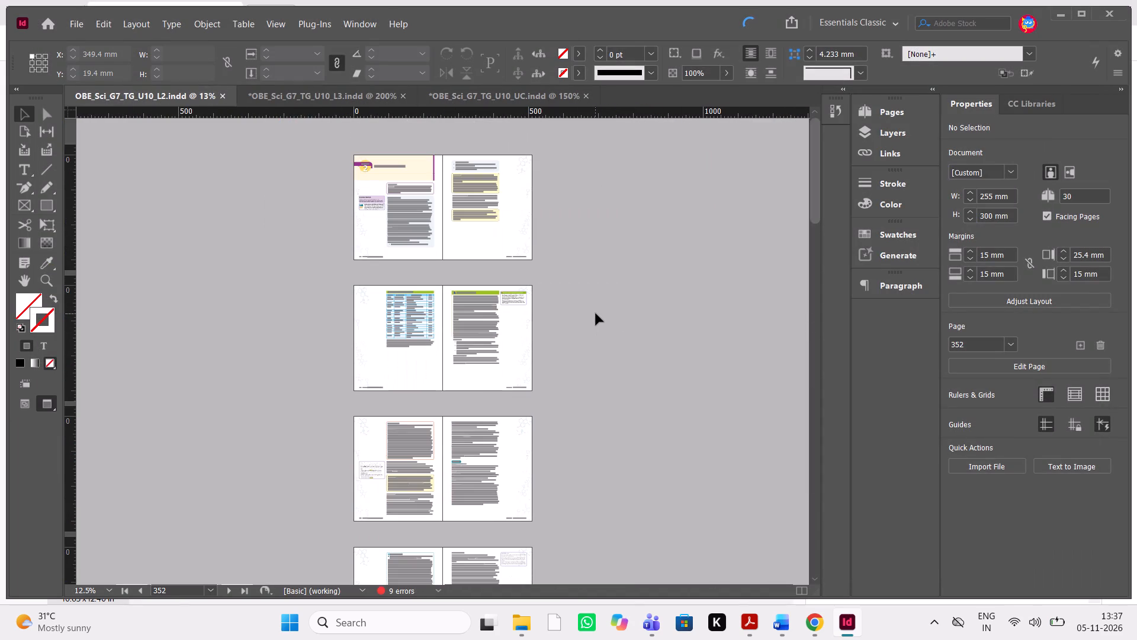
{"action": "scroll", "coordinate": [596, 313], "scroll_direction": "up", "scroll_amount": 20}
{"action": "scroll", "coordinate": [596, 313], "scroll_direction": "up", "scroll_amount": 20}
{"action": "scroll", "coordinate": [596, 313], "scroll_direction": "up", "scroll_amount": 6}
{"action": "key", "text": "ctrl+equal"}
{"action": "key", "text": "ctrl+equal"}
{"action": "scroll", "coordinate": [596, 313], "scroll_direction": "up", "scroll_amount": 20}
{"action": "scroll", "coordinate": [596, 313], "scroll_direction": "up", "scroll_amount": 20}
{"action": "scroll", "coordinate": [596, 313], "scroll_direction": "up", "scroll_amount": 10}
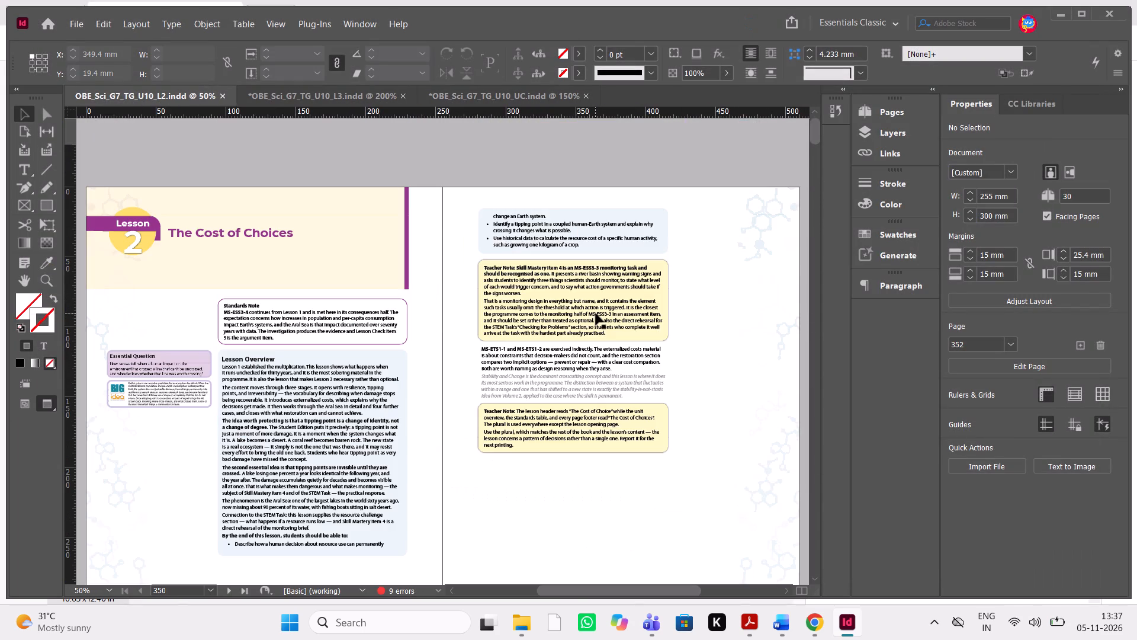
{"action": "scroll", "coordinate": [596, 313], "scroll_direction": "up", "scroll_amount": 20}
Export the L2 document as an Adobe PDF (Print) file named OBE_Sci_G7_TG_U10_L2, replacing the existing PDF.
{"action": "key", "text": "ctrl+e"}
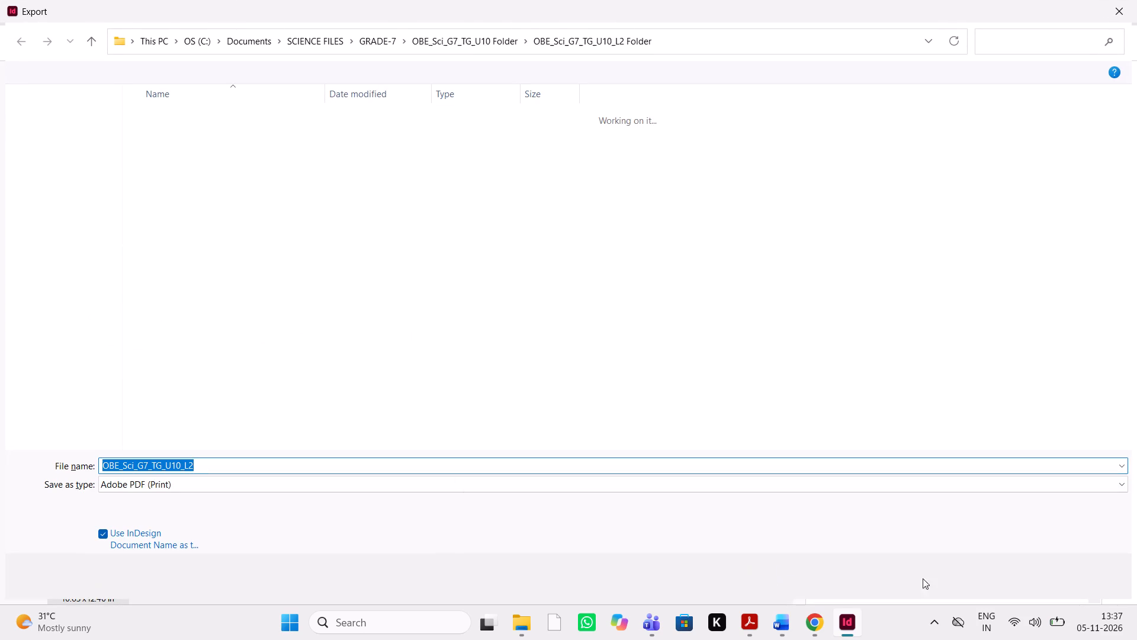
{"action": "left_click", "coordinate": [993, 580]}
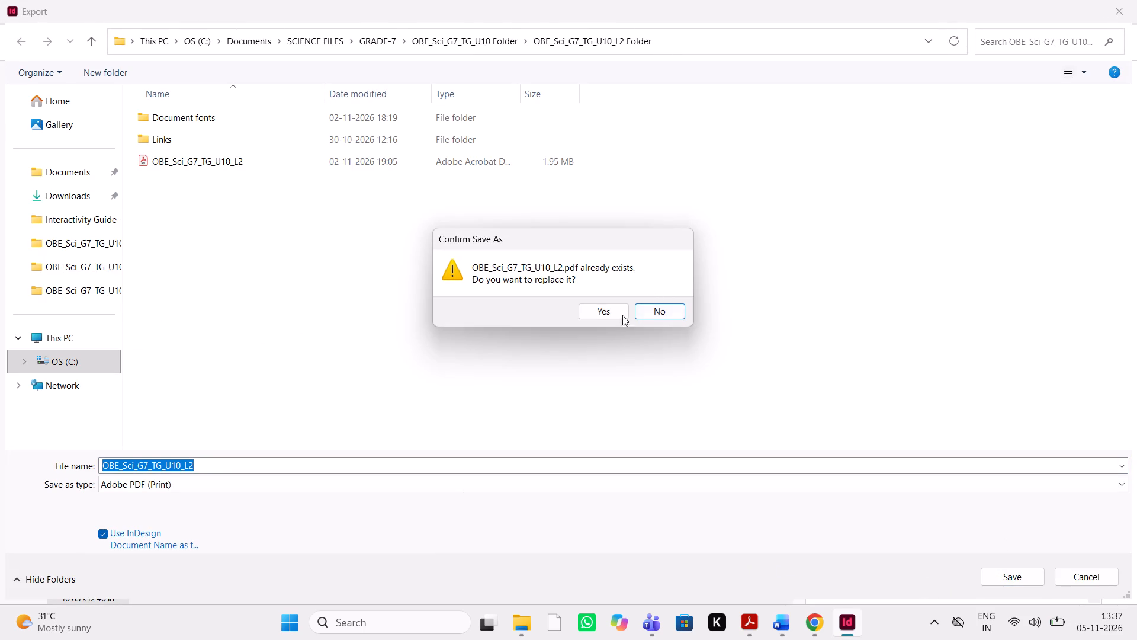
{"action": "left_click", "coordinate": [596, 316]}
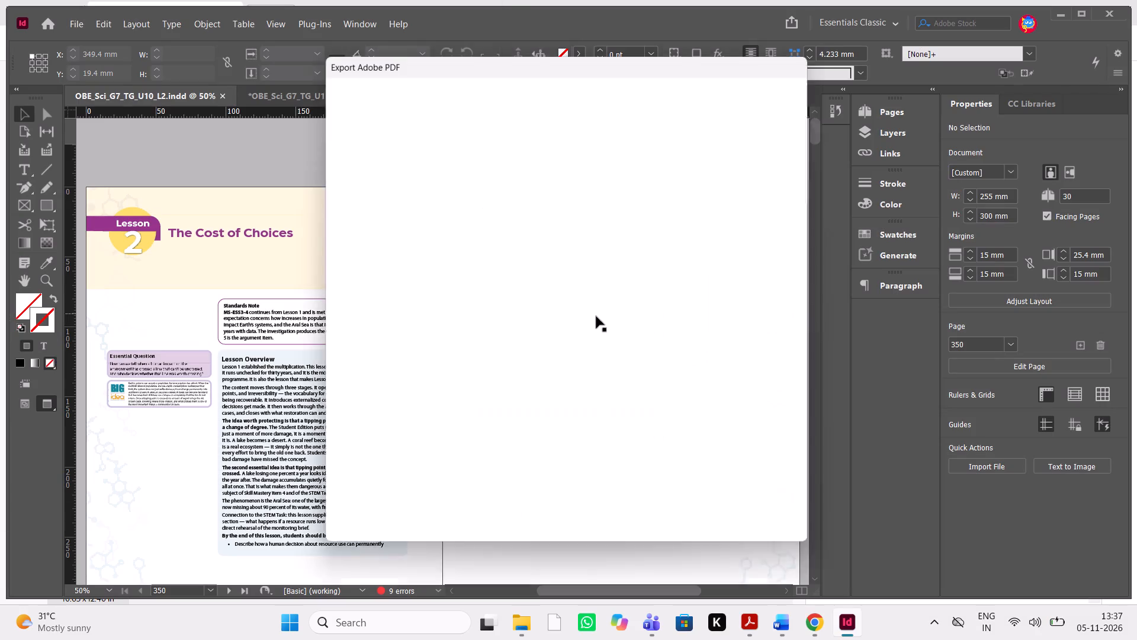
{"action": "left_click", "coordinate": [698, 536]}
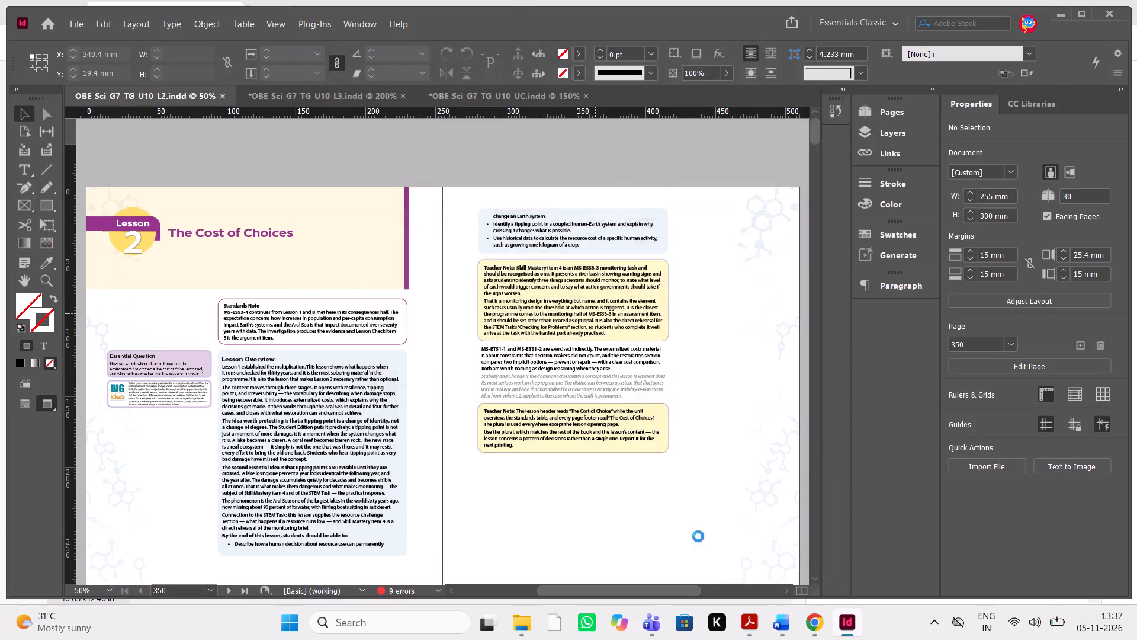
{"action": "left_click", "coordinate": [721, 247]}
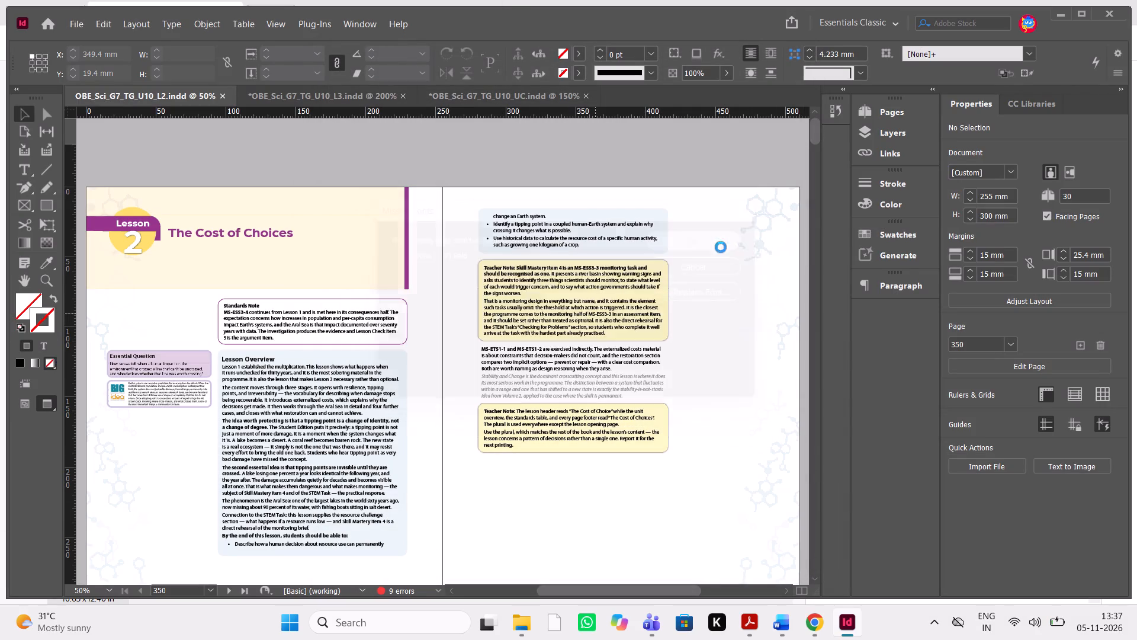
{"action": "left_click", "coordinate": [640, 329]}
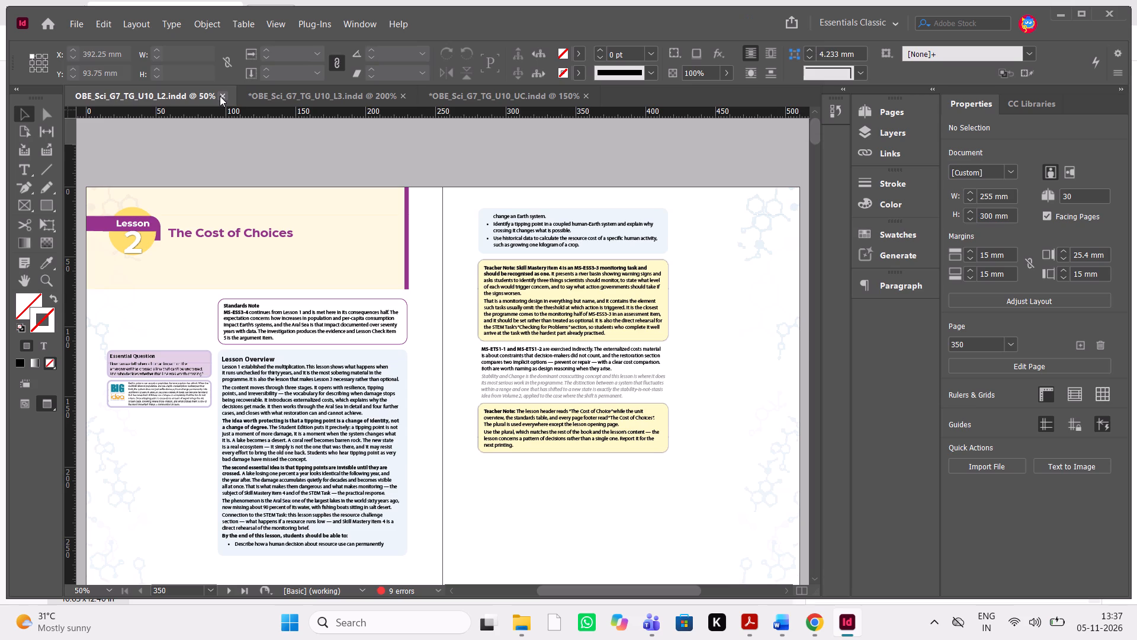
Close the OBE_Sci_G7_TG_U10_L2 document.
{"action": "left_click", "coordinate": [222, 96]}
Look over the OBE_Sci_G7_TG_U10_L3 document's page layout, from its closing pages back to its opening spread.
{"action": "left_click", "coordinate": [188, 97]}
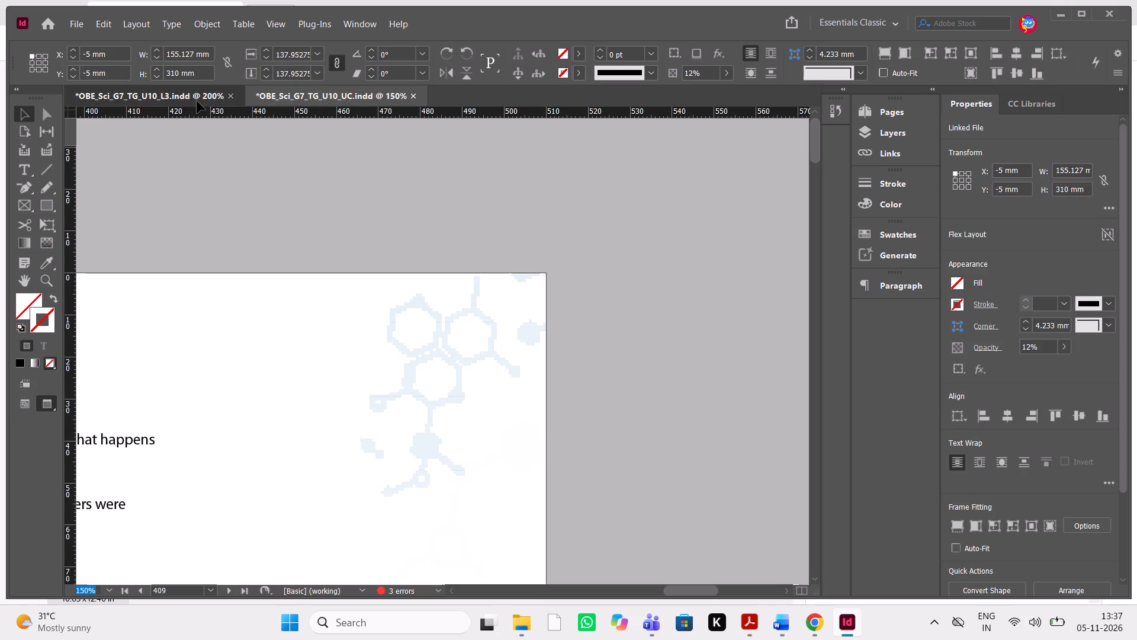
{"action": "scroll", "coordinate": [417, 338], "scroll_direction": "right", "scroll_amount": 2}
{"action": "key", "text": "ctrl+minus"}
{"action": "key", "text": "ctrl+minus"}
{"action": "key", "text": "ctrl+minus"}
{"action": "key", "text": "ctrl+minus"}
{"action": "key", "text": "ctrl+minus"}
{"action": "key", "text": "ctrl+minus"}
{"action": "key", "text": "ctrl+minus"}
{"action": "key", "text": "ctrl+minus"}
{"action": "scroll", "coordinate": [417, 338], "scroll_direction": "right", "scroll_amount": 3}
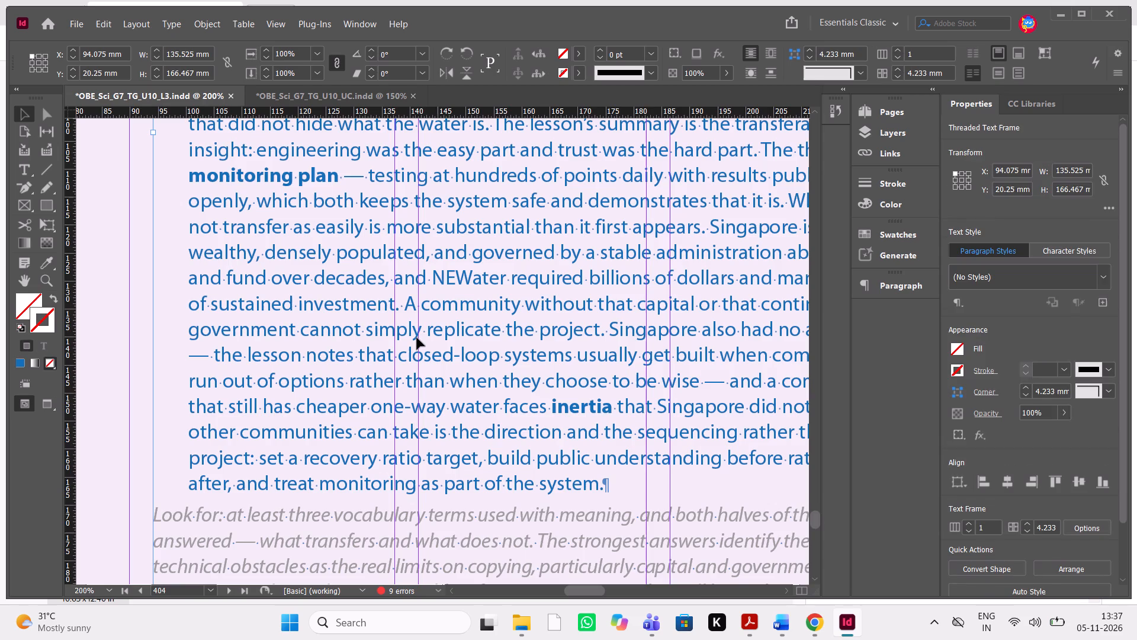
{"action": "key", "text": "ctrl+minus"}
{"action": "key", "text": "ctrl+minus"}
{"action": "key", "text": "ctrl+equal"}
{"action": "key", "text": "ctrl+equal"}
{"action": "key", "text": "ctrl+equal"}
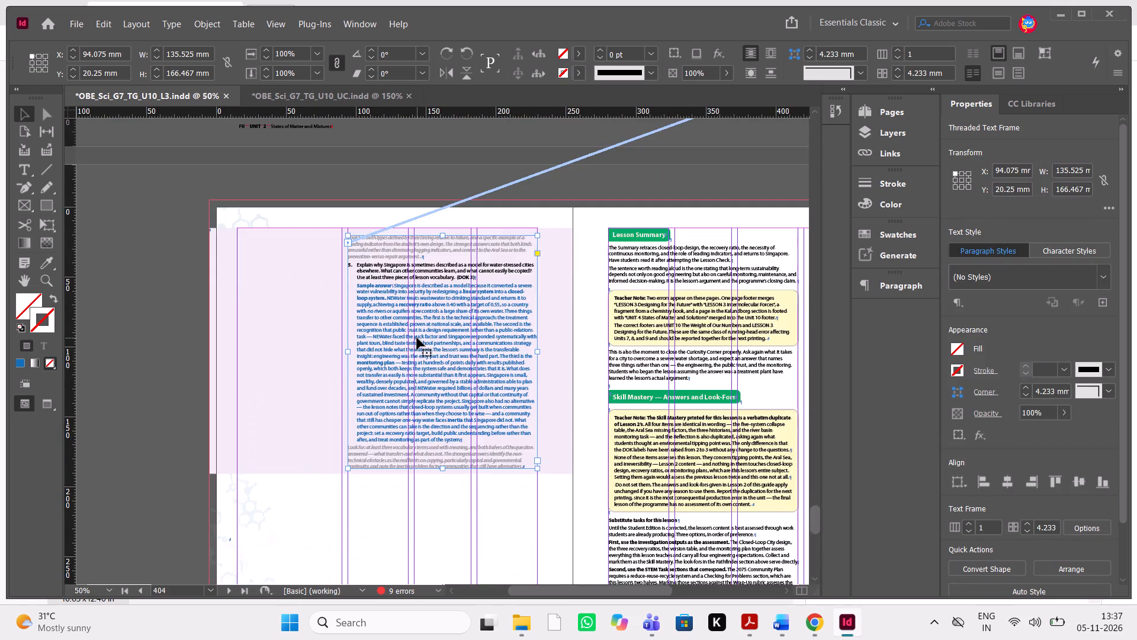
{"action": "scroll", "coordinate": [417, 338], "scroll_direction": "up", "scroll_amount": 20}
{"action": "scroll", "coordinate": [417, 338], "scroll_direction": "up", "scroll_amount": 20}
{"action": "scroll", "coordinate": [417, 338], "scroll_direction": "up", "scroll_amount": 20}
{"action": "scroll", "coordinate": [417, 338], "scroll_direction": "down", "scroll_amount": 9}
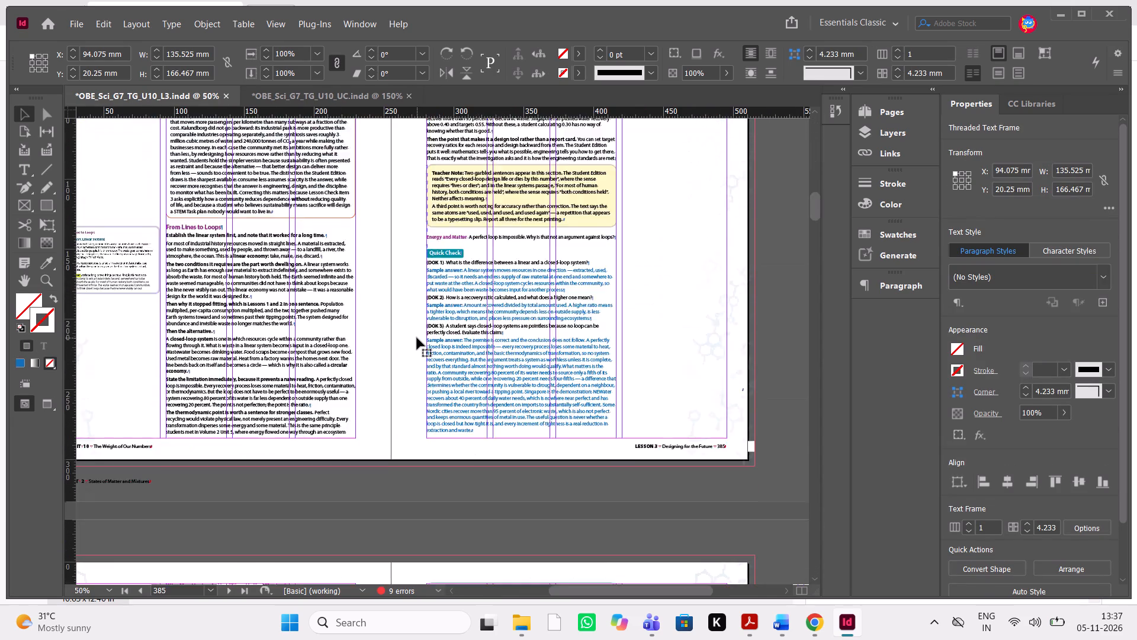
{"action": "scroll", "coordinate": [417, 338], "scroll_direction": "down", "scroll_amount": 20}
{"action": "scroll", "coordinate": [417, 338], "scroll_direction": "down", "scroll_amount": 1}
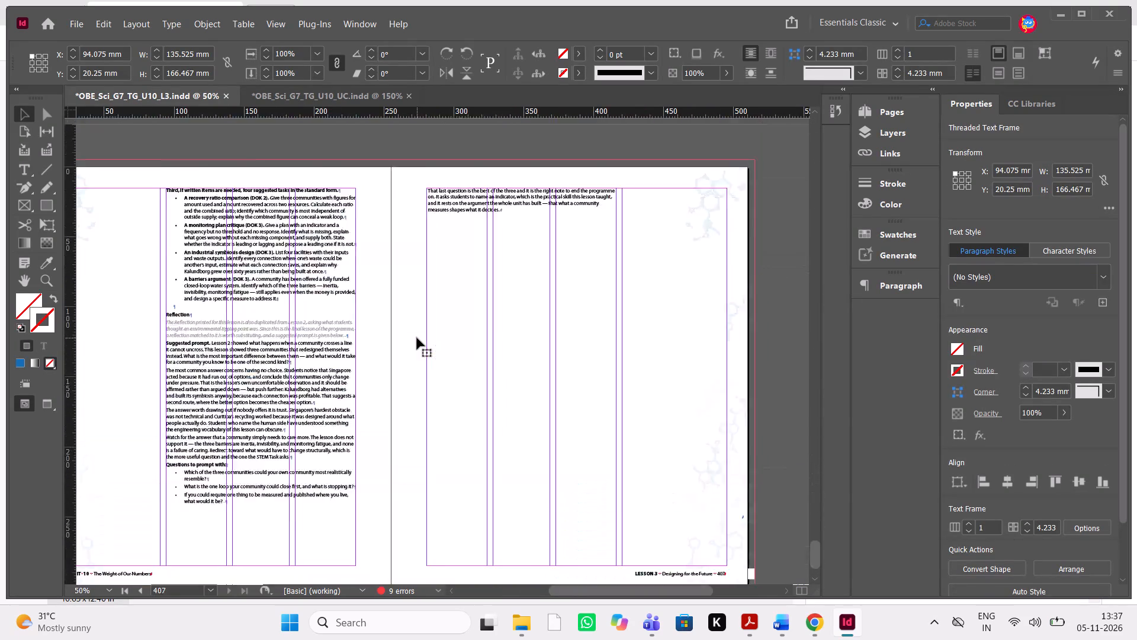
{"action": "scroll", "coordinate": [417, 338], "scroll_direction": "up", "scroll_amount": 5}
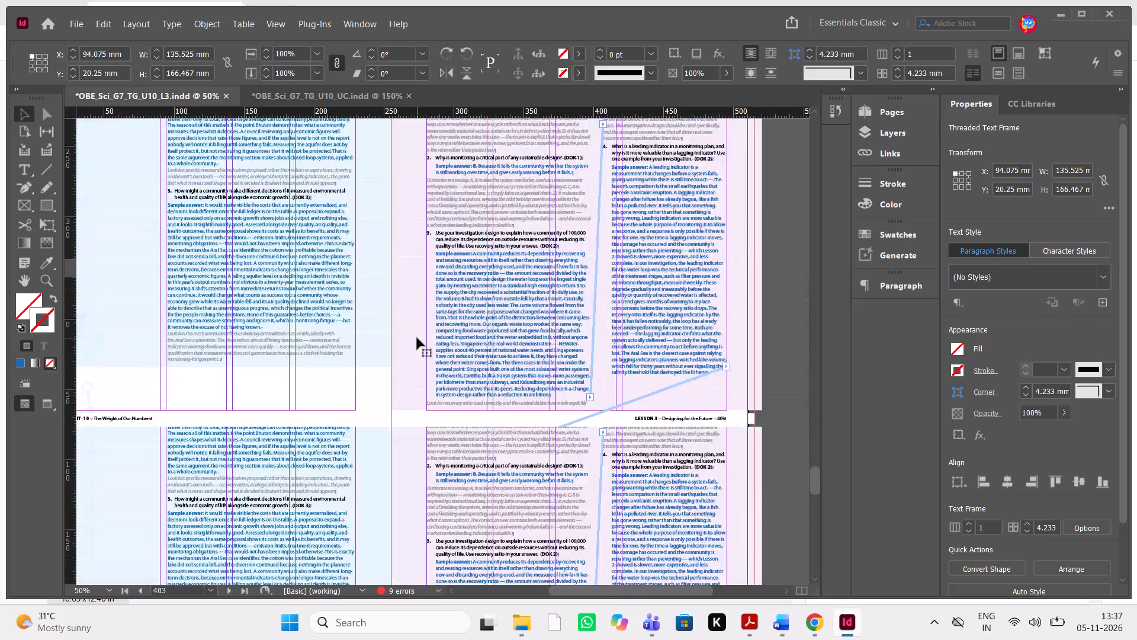
{"action": "scroll", "coordinate": [417, 338], "scroll_direction": "up", "scroll_amount": 4}
{"action": "scroll", "coordinate": [417, 338], "scroll_direction": "down", "scroll_amount": 2}
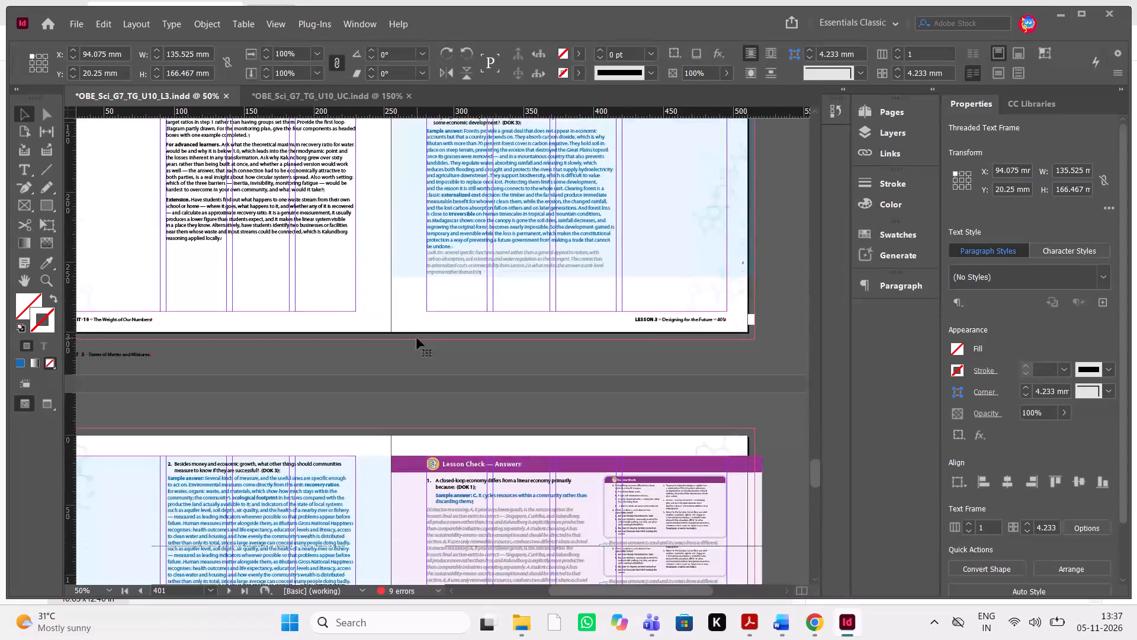
{"action": "scroll", "coordinate": [417, 338], "scroll_direction": "up", "scroll_amount": 20}
{"action": "scroll", "coordinate": [417, 338], "scroll_direction": "up", "scroll_amount": 20}
{"action": "scroll", "coordinate": [417, 338], "scroll_direction": "up", "scroll_amount": 20}
{"action": "scroll", "coordinate": [417, 338], "scroll_direction": "right", "scroll_amount": 1}
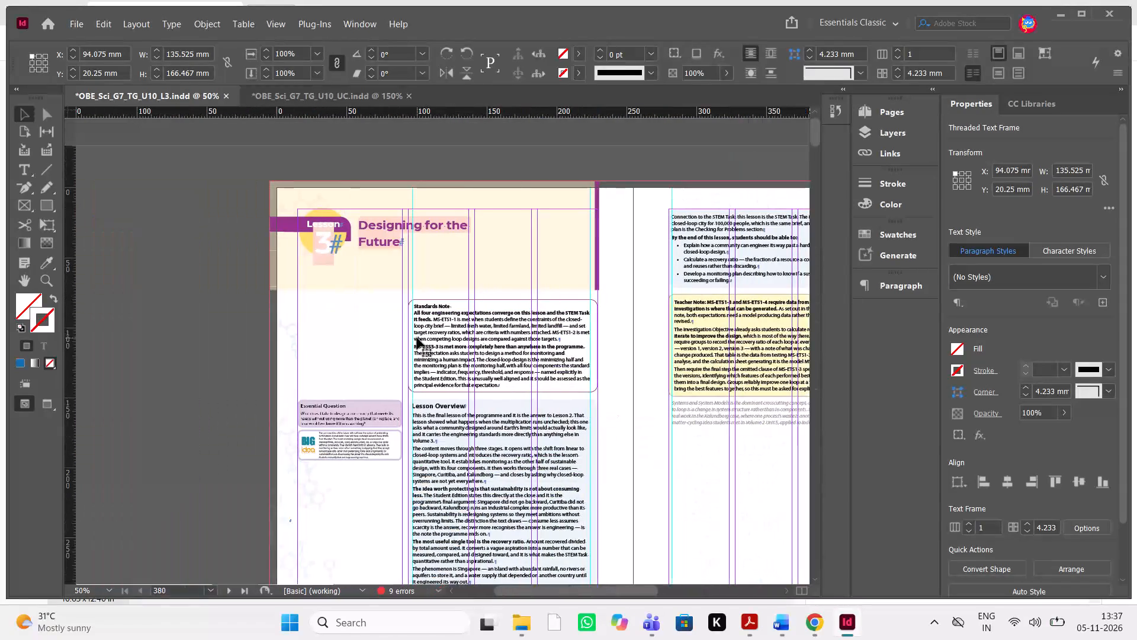
{"action": "scroll", "coordinate": [417, 338], "scroll_direction": "left", "scroll_amount": 1}
Save the OBE_Sci_G7_TG_U10_L3 document as an InDesign 2026 document under the same name, replacing the existing file.
{"action": "key", "text": "ctrl+shift+s"}
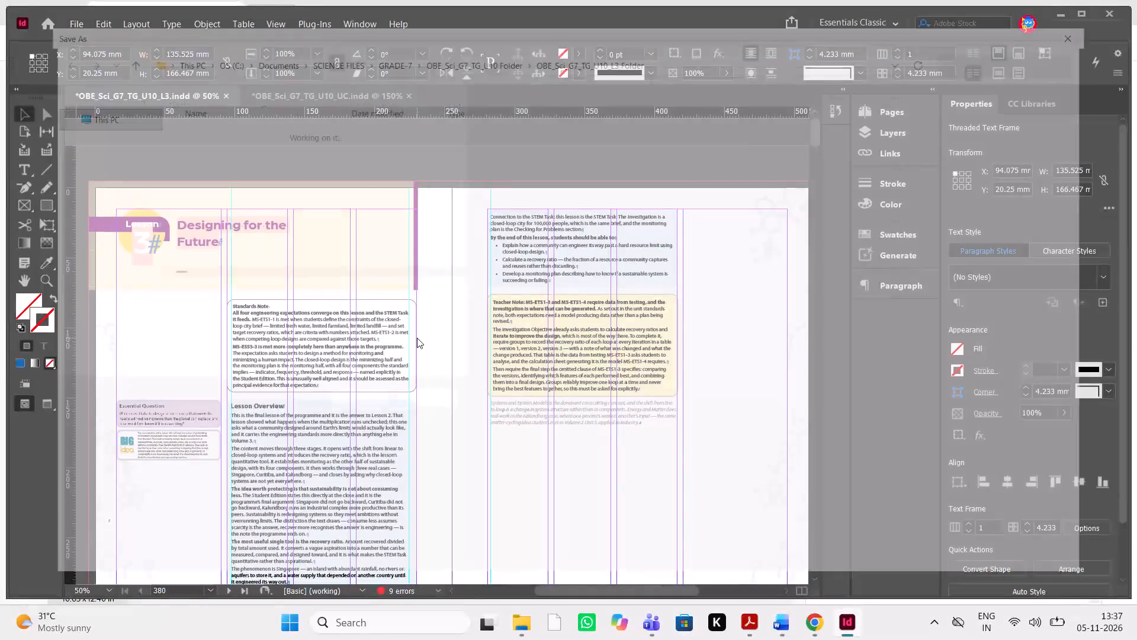
{"action": "left_click", "coordinate": [1007, 577]}
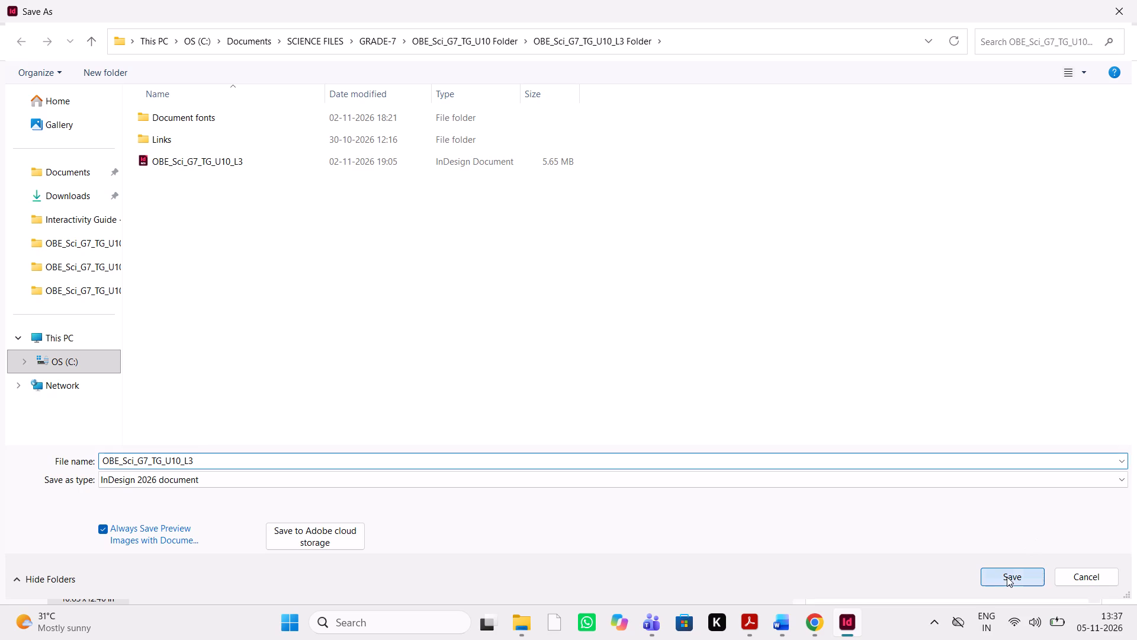
{"action": "left_click", "coordinate": [609, 311]}
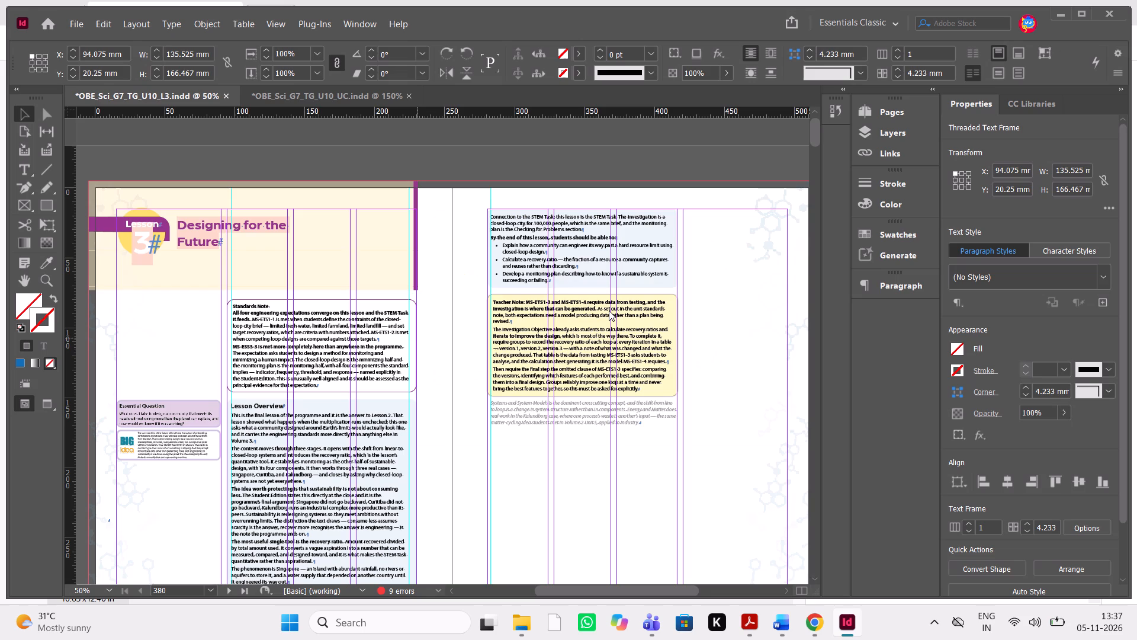
Save an InDesign CS4 or later (IDML) copy named OBE_Sci_G7_TG_U10_L3, replacing the existing one.
{"action": "key", "text": "ctrl+shift+s"}
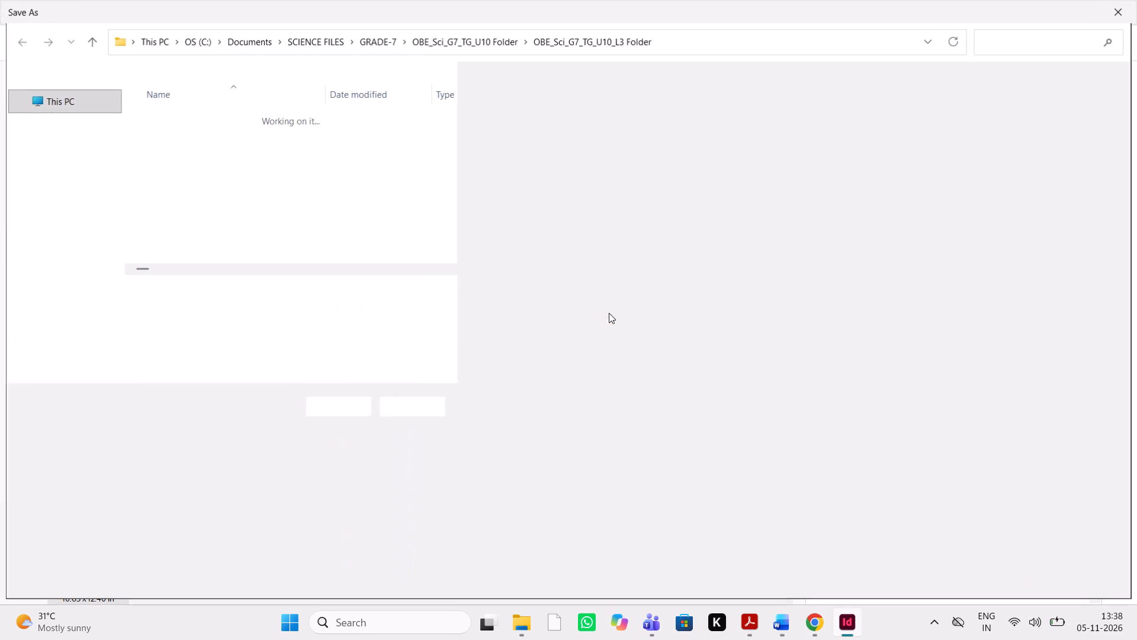
{"action": "left_click", "coordinate": [640, 481]}
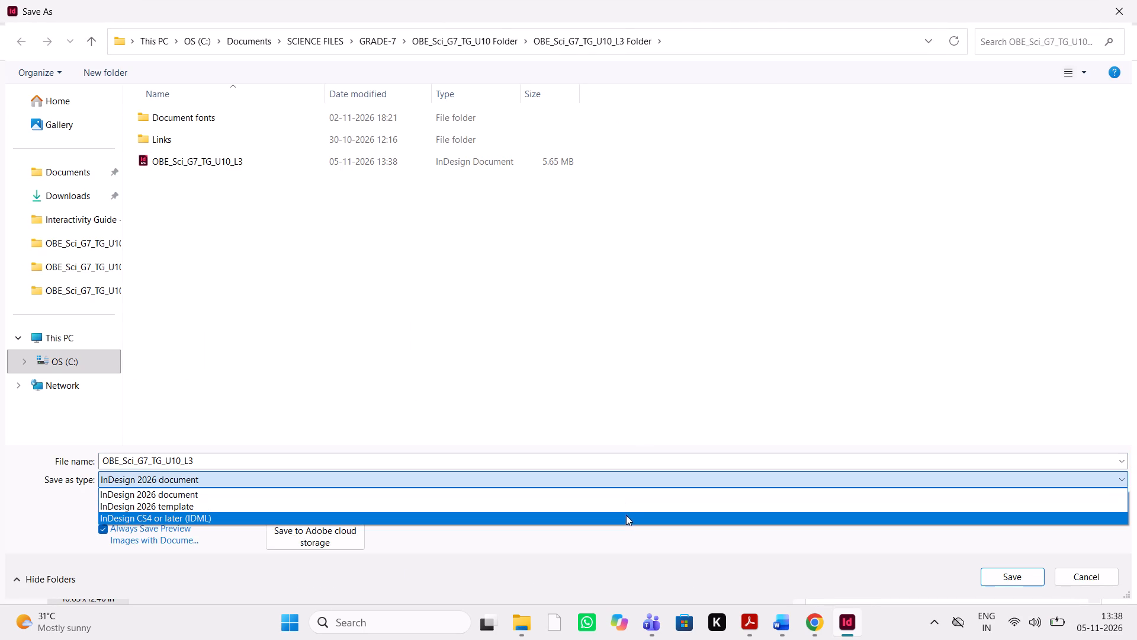
{"action": "left_click", "coordinate": [626, 517]}
{"action": "left_click", "coordinate": [1011, 575]}
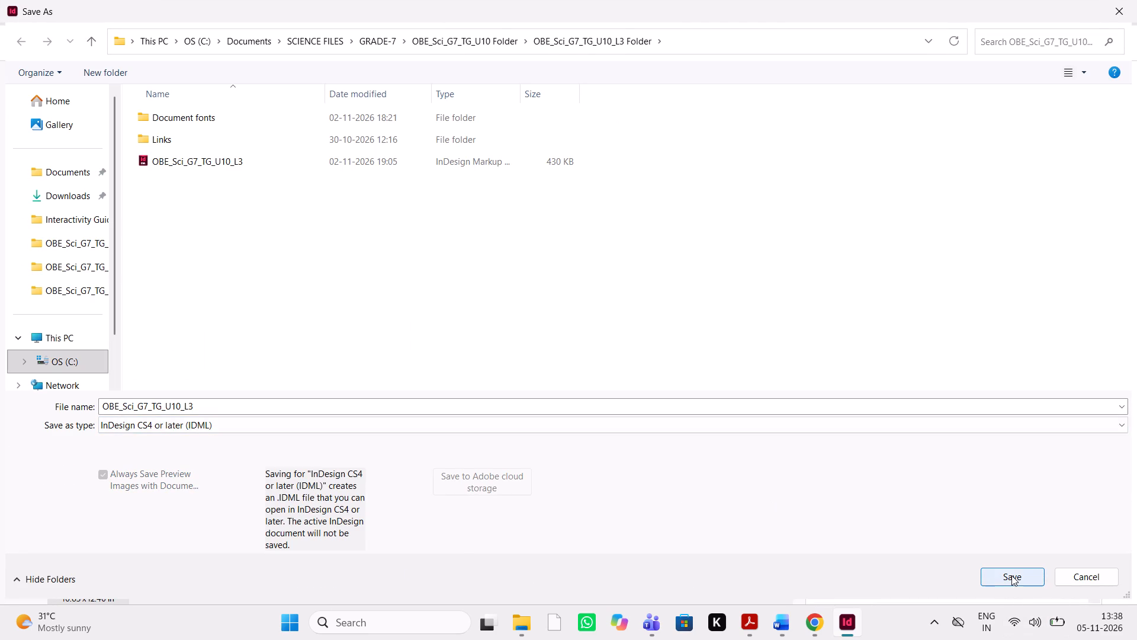
{"action": "left_click", "coordinate": [596, 309]}
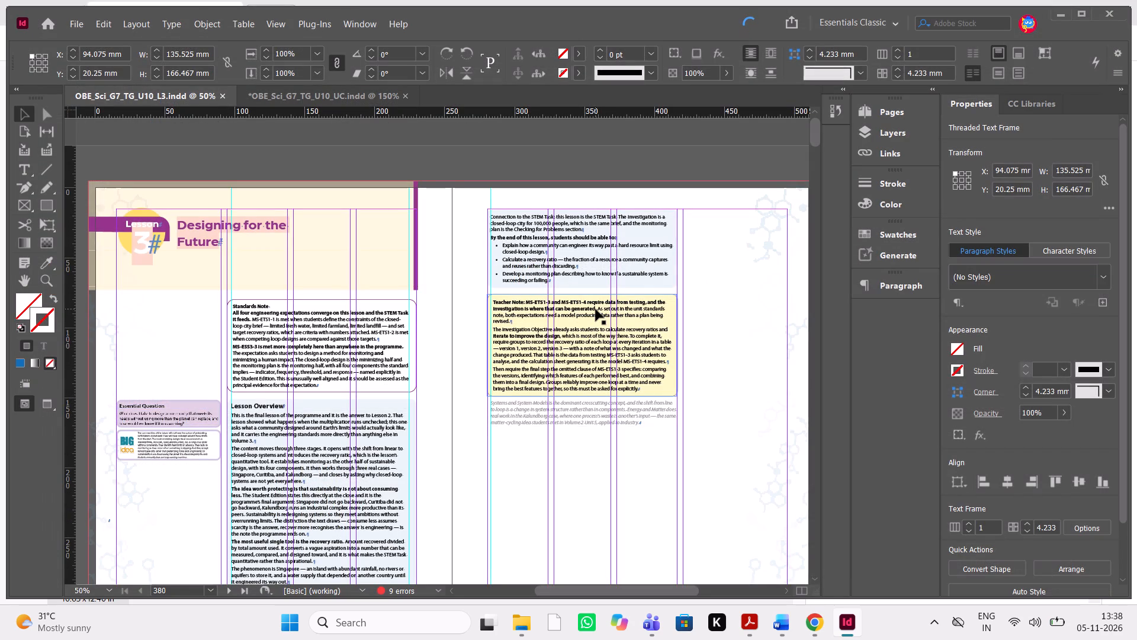
Export the L3 document as an Adobe PDF (Print) file named OBE_Sci_G7_TG_U10_L3, replacing the existing PDF.
{"action": "key", "text": "ctrl+e"}
{"action": "left_click", "coordinate": [1007, 568]}
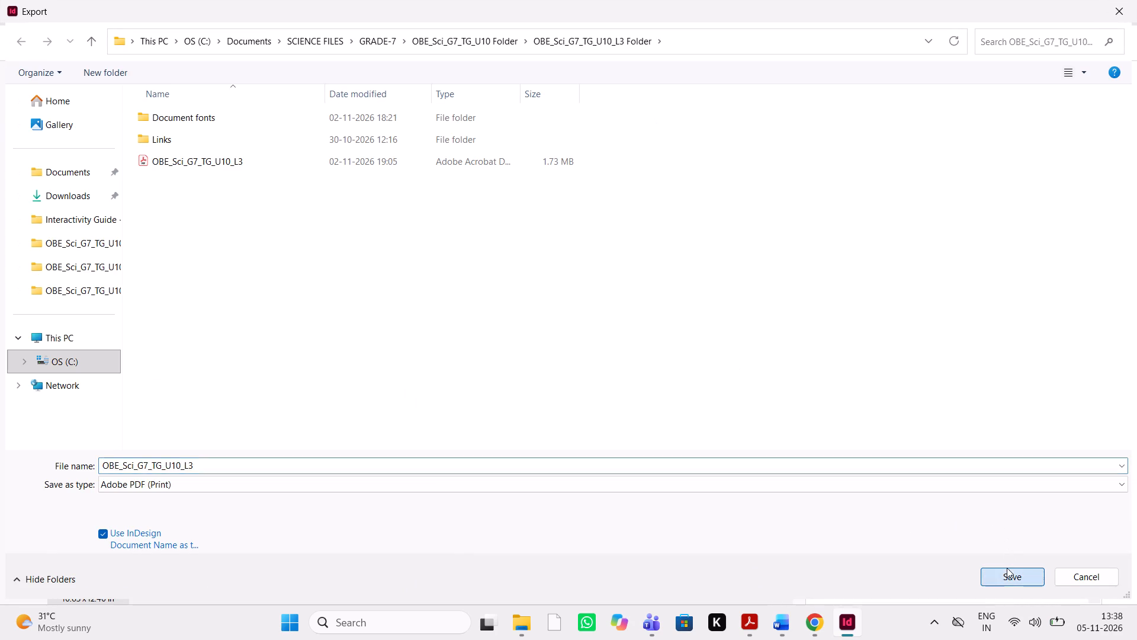
{"action": "left_click", "coordinate": [606, 312]}
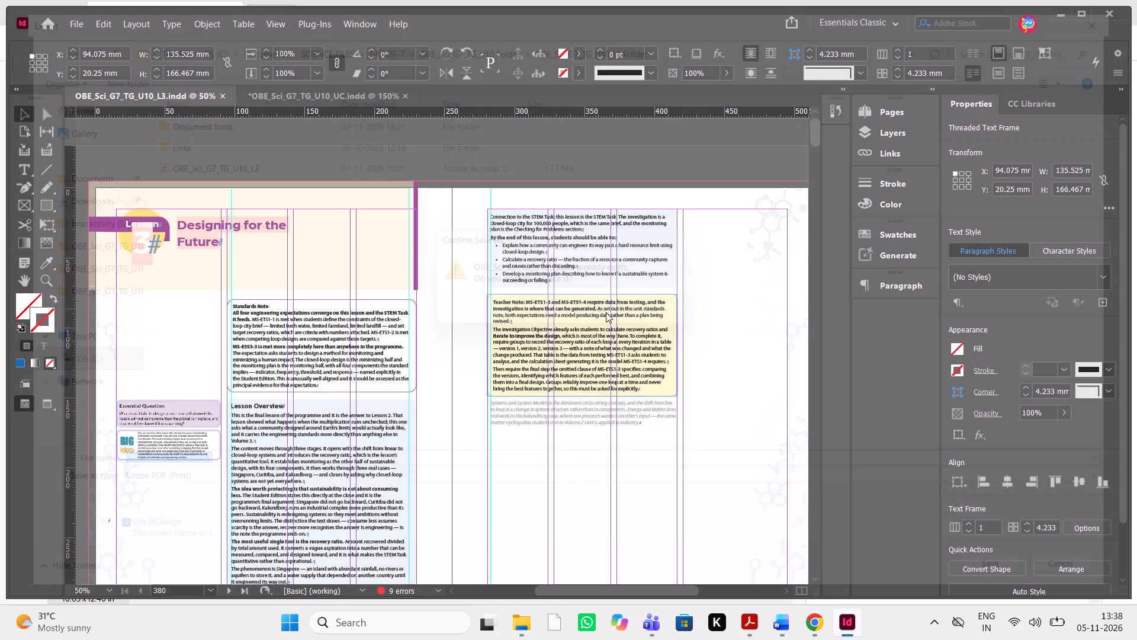
{"action": "left_click", "coordinate": [698, 526]}
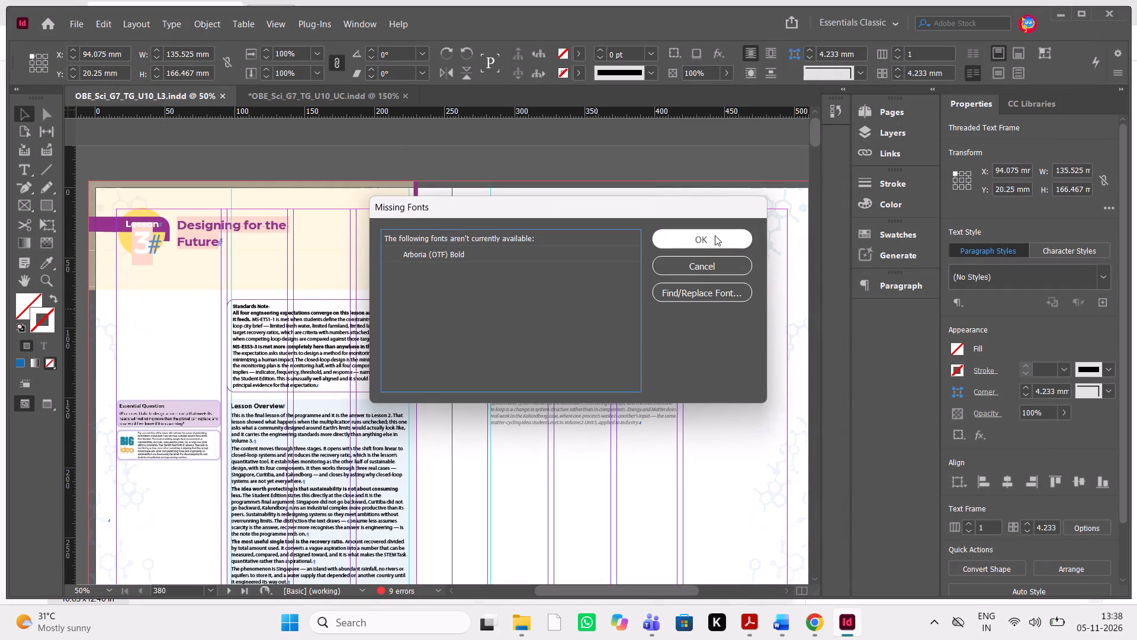
{"action": "left_click", "coordinate": [715, 235]}
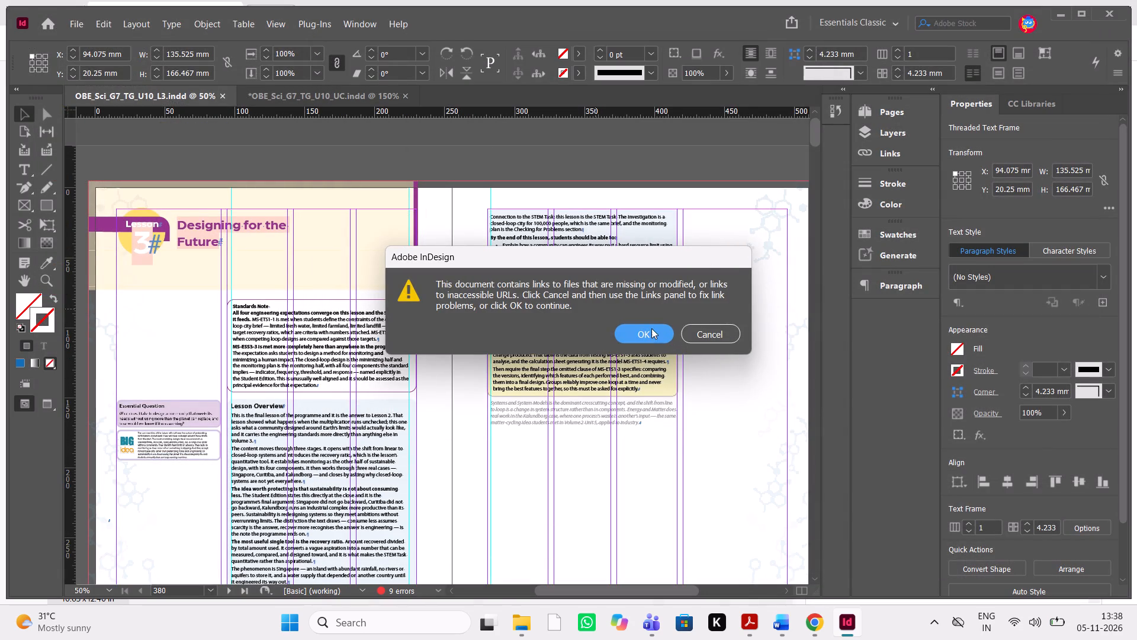
{"action": "left_click", "coordinate": [651, 328]}
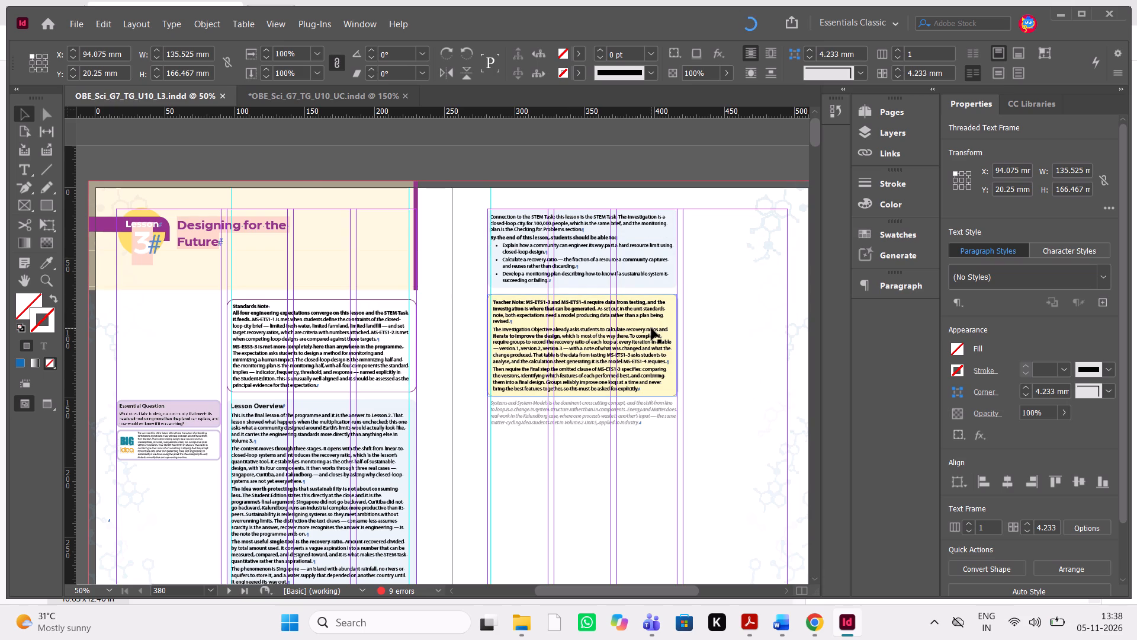
Close the OBE_Sci_G7_TG_U10_L3 document.
{"action": "left_click", "coordinate": [221, 96]}
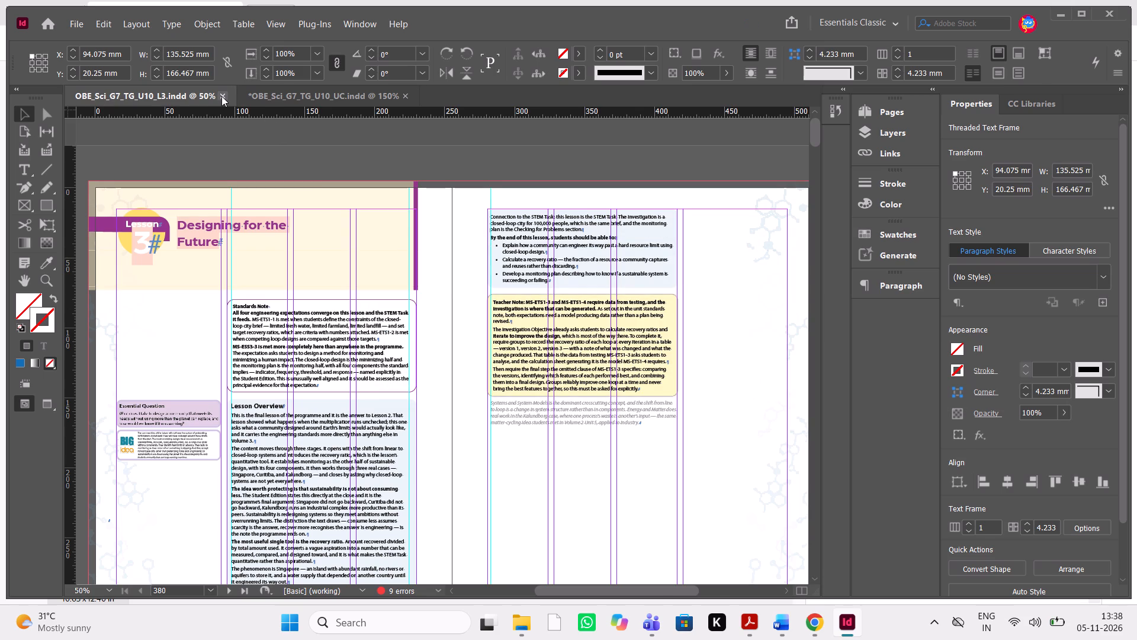
Look over the Unit 10 Wrap-up spread's page layout in the OBE_Sci_G7_TG_U10_UC document.
{"action": "scroll", "coordinate": [336, 216], "scroll_direction": "right", "scroll_amount": 7}
{"action": "key", "text": "ctrl+minus"}
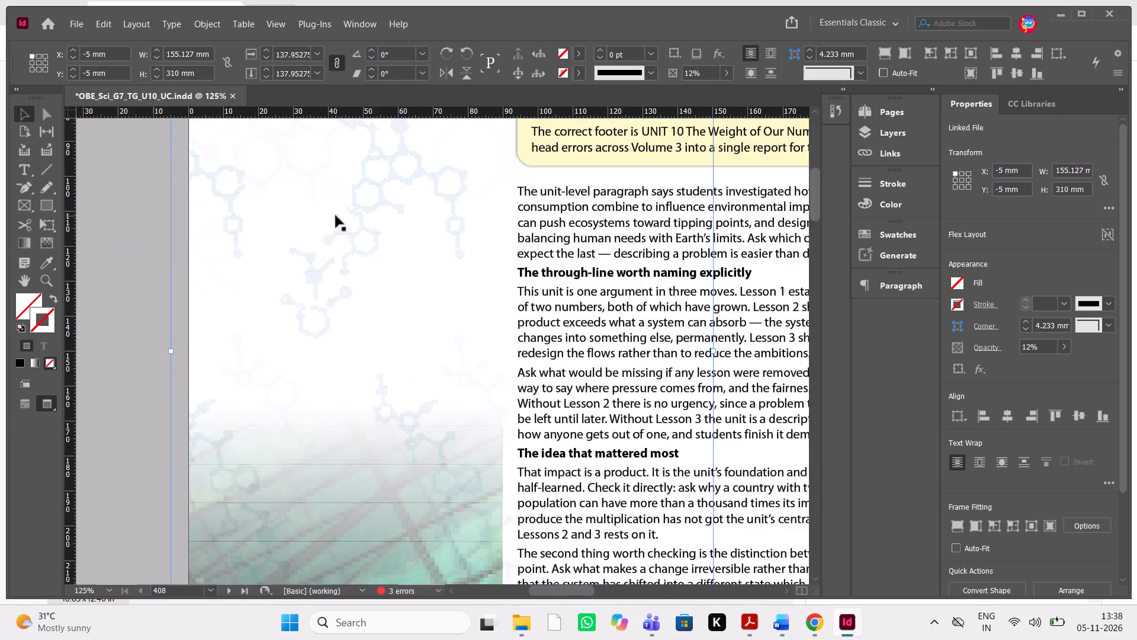
{"action": "key", "text": "ctrl+minus"}
{"action": "key", "text": "ctrl+minus"}
{"action": "scroll", "coordinate": [336, 216], "scroll_direction": "up", "scroll_amount": 9}
{"action": "scroll", "coordinate": [336, 216], "scroll_direction": "down", "scroll_amount": 1}
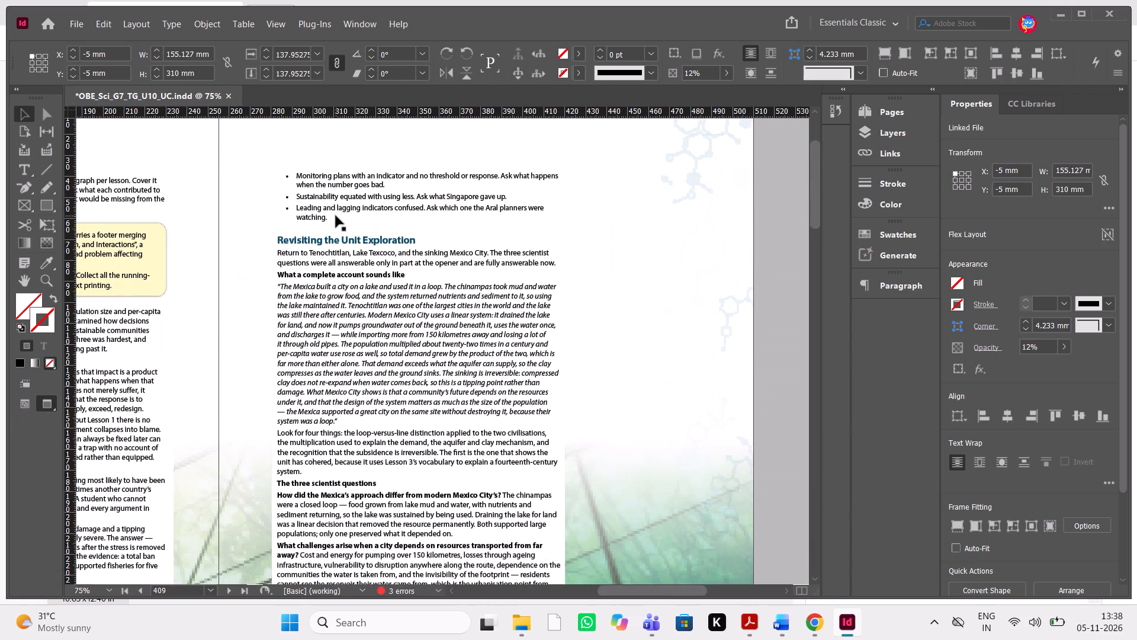
{"action": "key", "text": "ctrl+minus"}
{"action": "key", "text": "ctrl+minus"}
{"action": "key", "text": "ctrl+equal"}
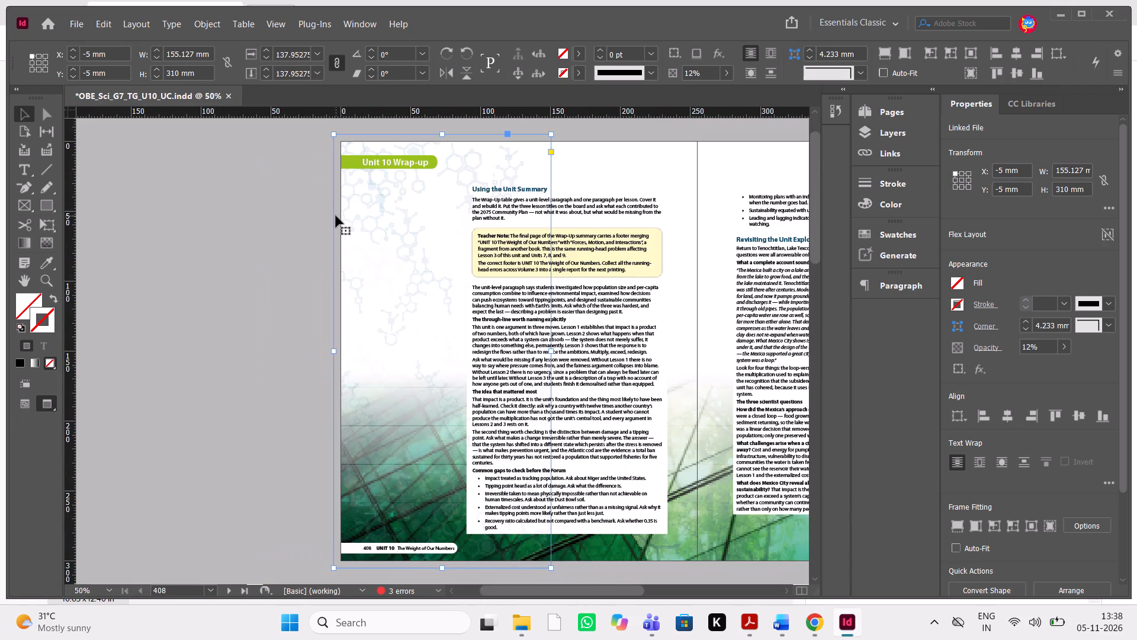
{"action": "scroll", "coordinate": [336, 216], "scroll_direction": "left", "scroll_amount": 1}
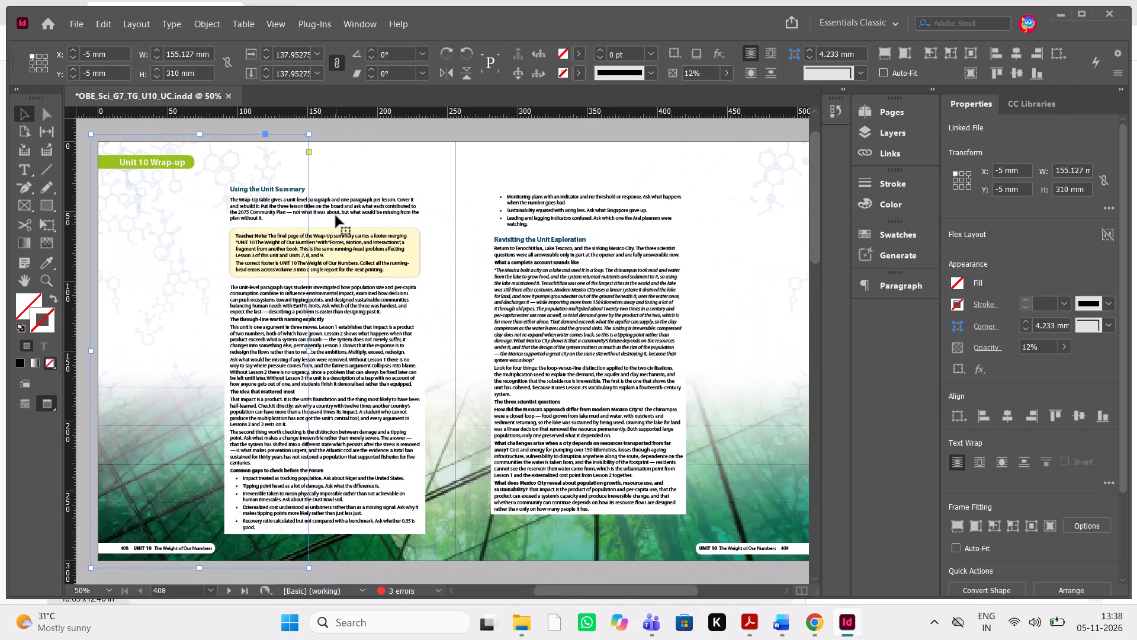
Save the document as an InDesign 2026 file named OBE_Sci_G7_TG_U10_UC, replacing the existing one.
{"action": "key", "text": "ctrl+shift+s"}
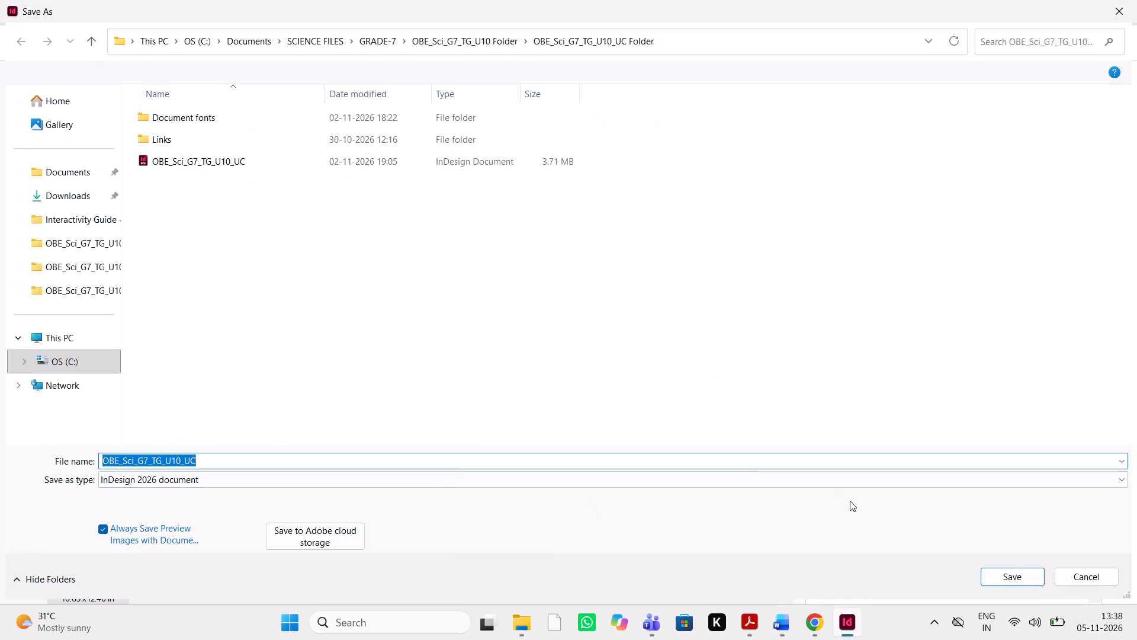
{"action": "left_click", "coordinate": [1006, 578]}
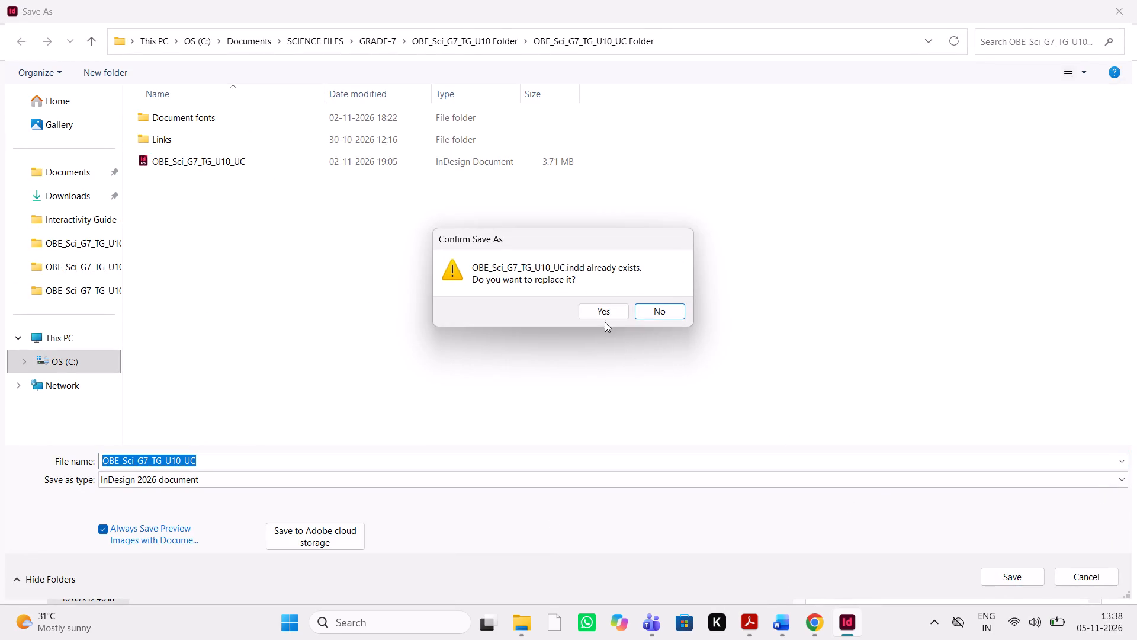
{"action": "left_click", "coordinate": [605, 313]}
Save an InDesign CS4 or later (IDML) copy named OBE_Sci_G7_TG_U10_UC, replacing the existing one.
{"action": "key", "text": "ctrl+shift+s"}
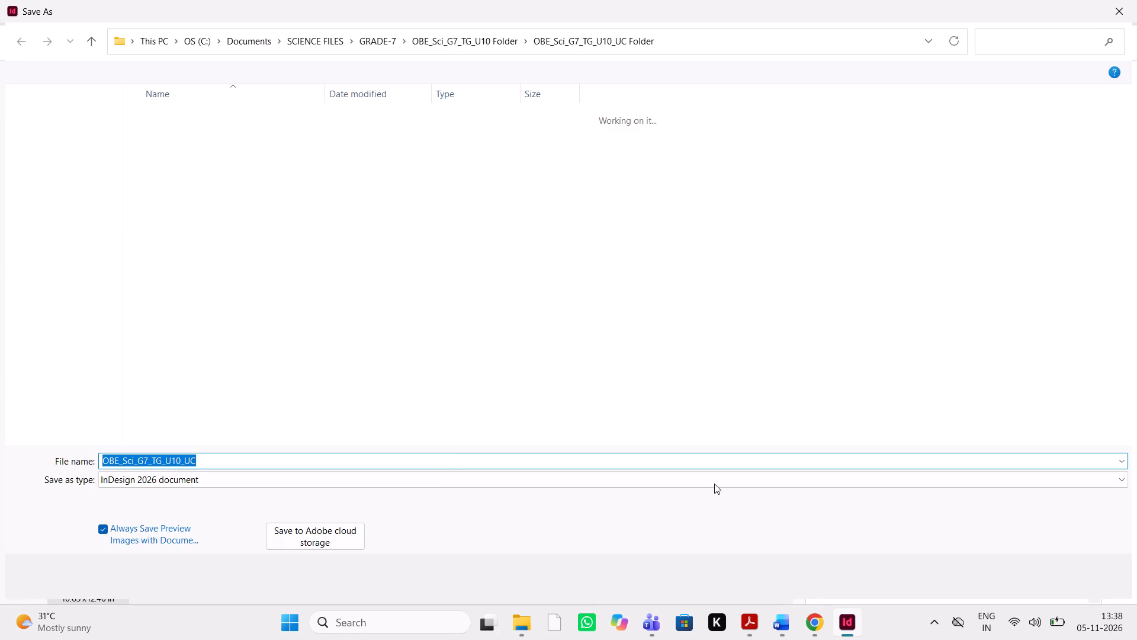
{"action": "left_click", "coordinate": [718, 486]}
{"action": "left_click", "coordinate": [695, 519]}
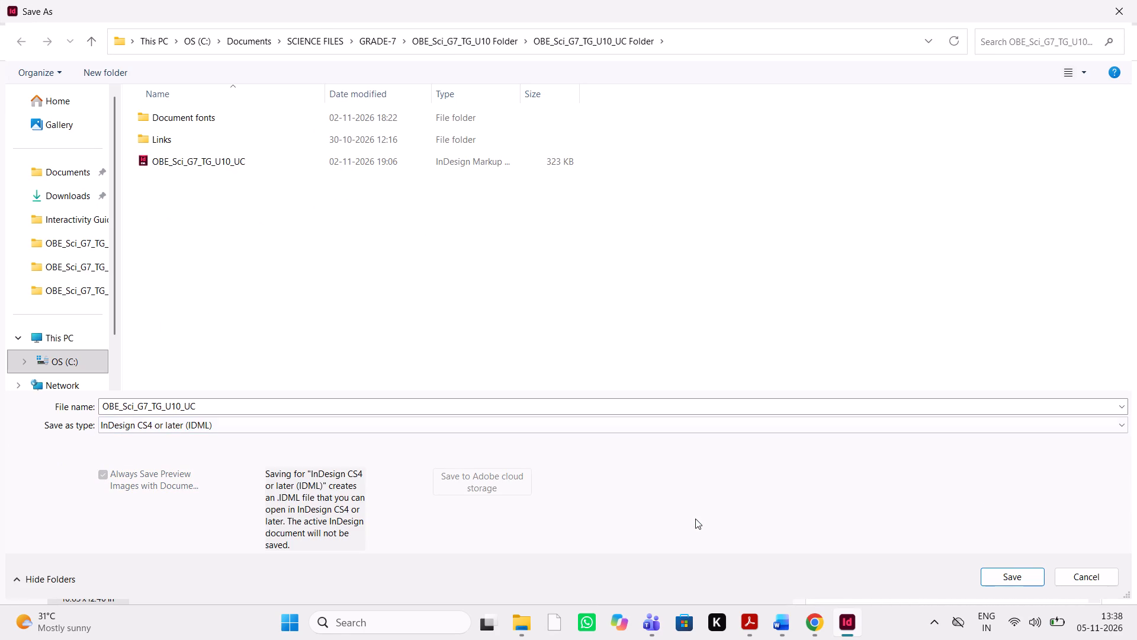
{"action": "left_click", "coordinate": [1008, 574]}
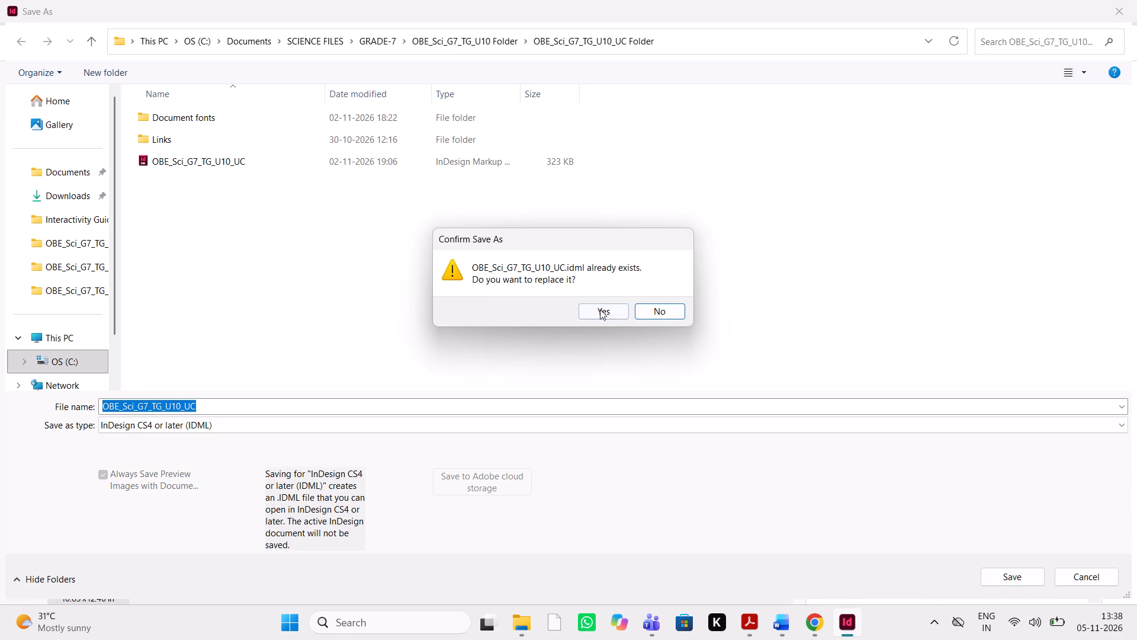
{"action": "left_click", "coordinate": [596, 306]}
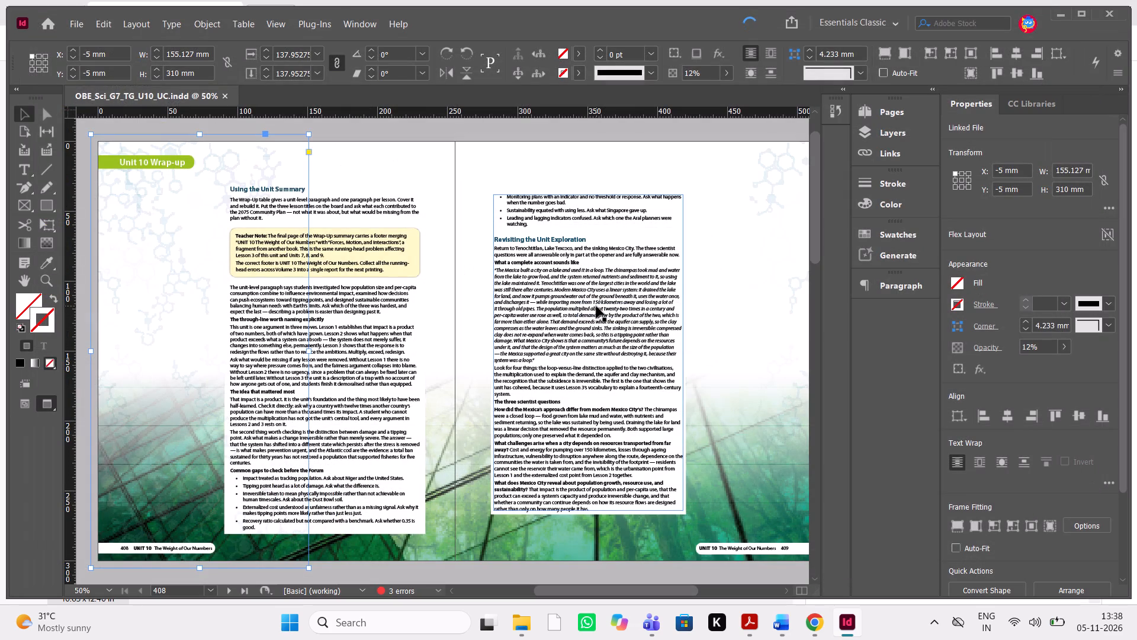
Export the UC document as an Adobe PDF (Print) file named OBE_Sci_G7_TG_U10_UC with the High Quality Print preset, replacing the existing PDF.
{"action": "key", "text": "ctrl+e"}
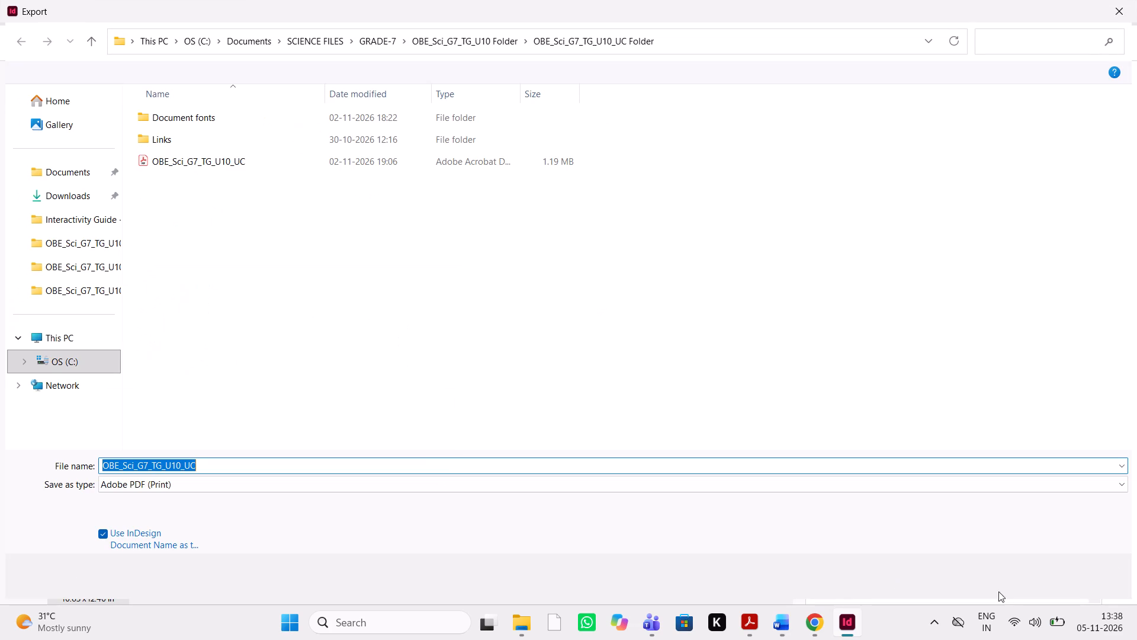
{"action": "left_click", "coordinate": [1020, 583]}
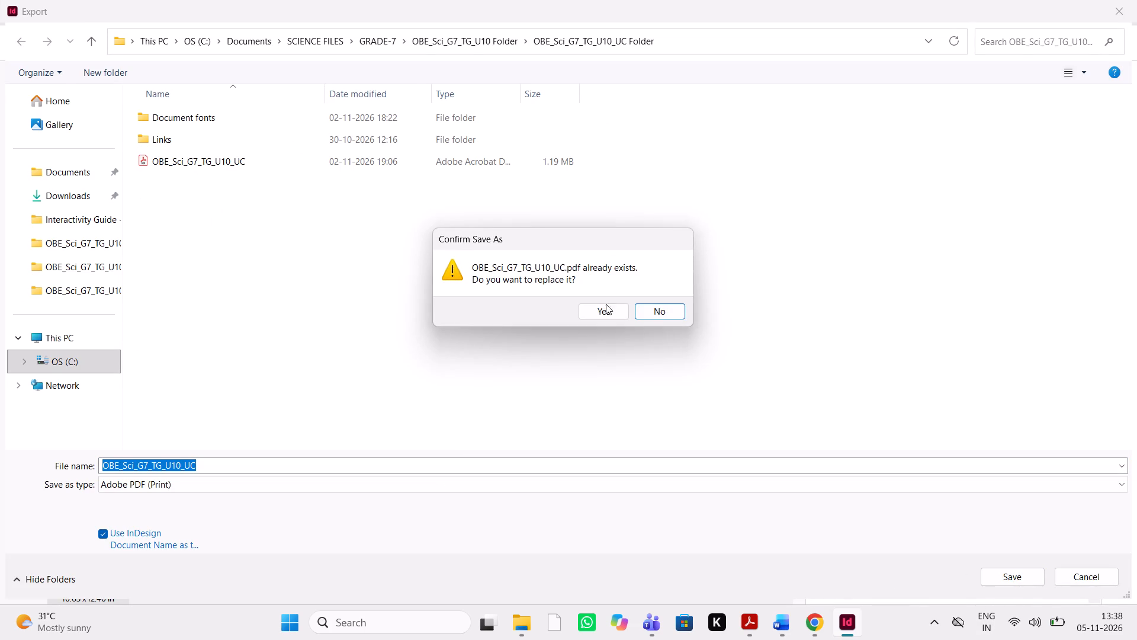
{"action": "left_click", "coordinate": [602, 312]}
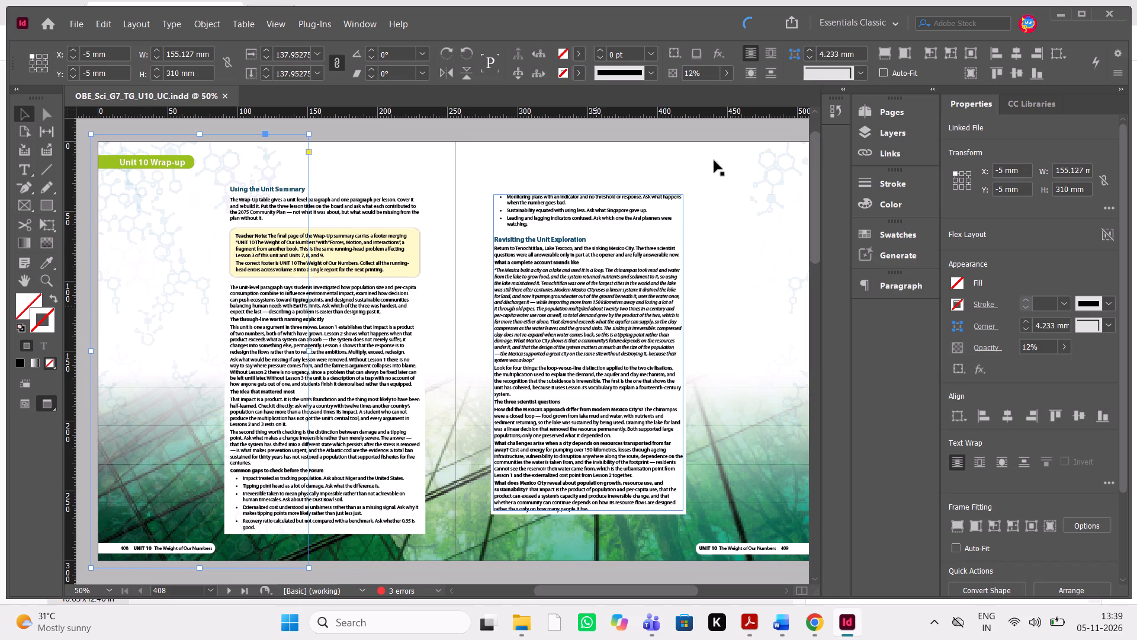
{"action": "left_click", "coordinate": [692, 529]}
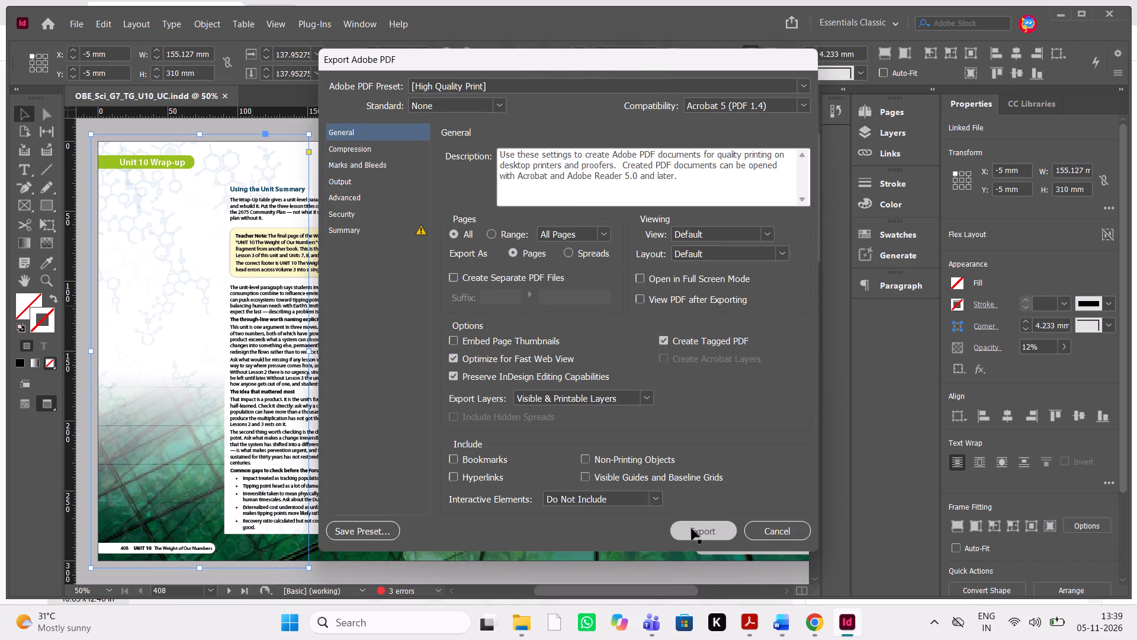
{"action": "left_click", "coordinate": [633, 331]}
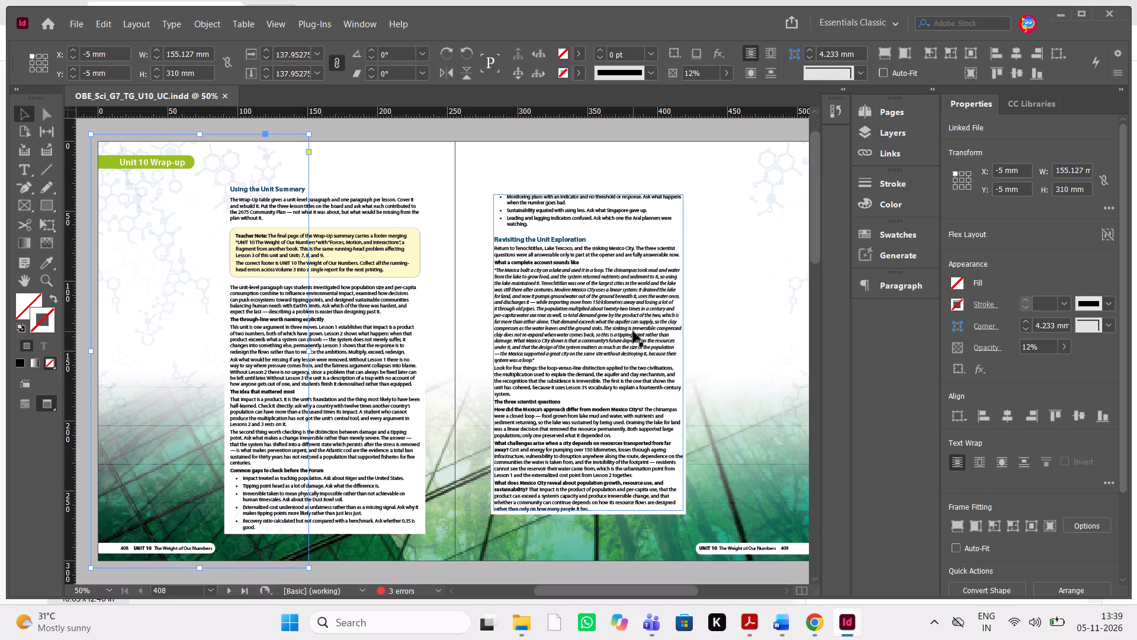
Close the OBE_Sci_G7_TG_U10_UC document.
{"action": "left_click", "coordinate": [229, 97]}
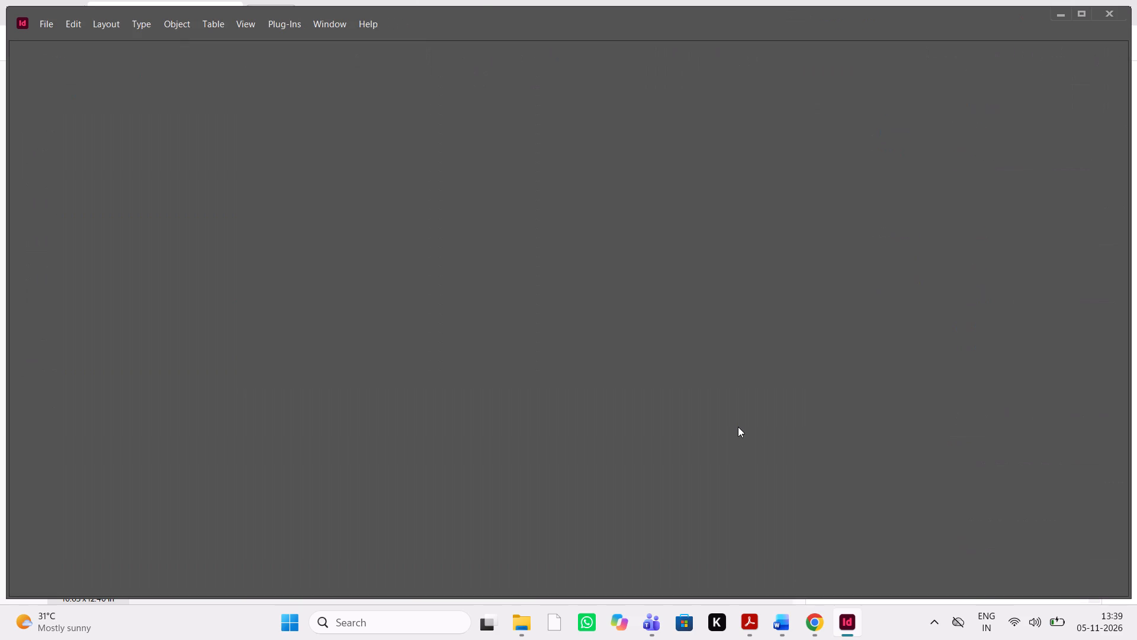
Quit InDesign.
{"action": "left_click", "coordinate": [1115, 15]}
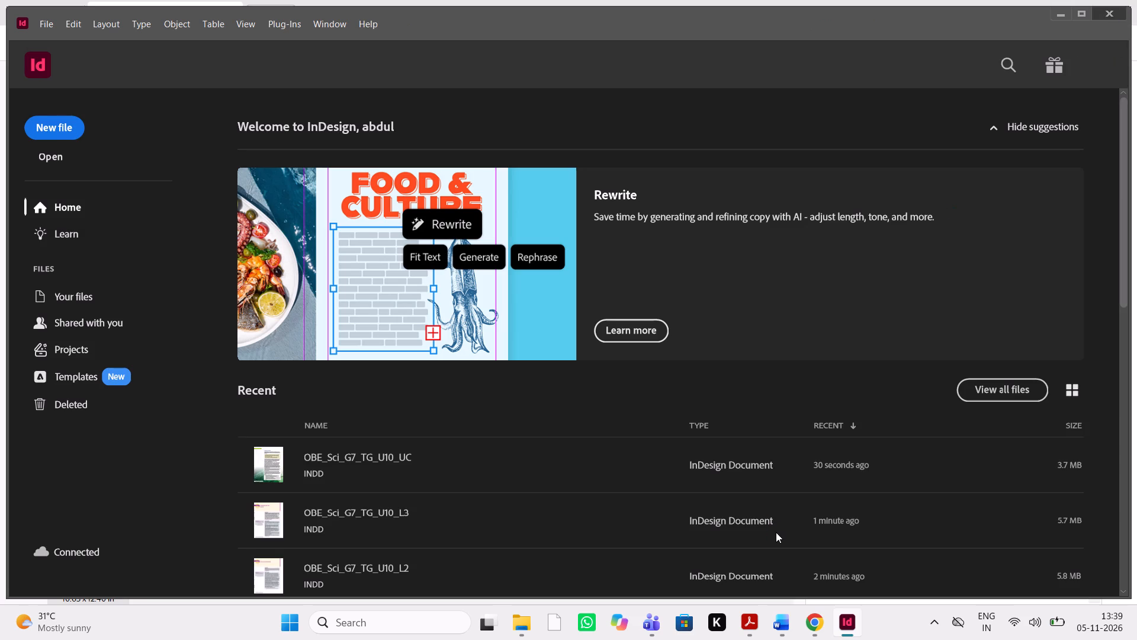
{"action": "key", "text": "alt+F4"}
{"action": "key", "text": "alt+F4"}
{"action": "key", "text": "alt+F4"}
{"action": "key", "text": "alt+F4"}
{"action": "key", "text": "alt+F4"}
{"action": "key", "text": "alt+x"}
{"action": "key", "text": "alt+F4"}
{"action": "key", "text": "alt+F4"}
{"action": "key", "text": "alt+F4"}
{"action": "key", "text": "alt+F4"}
{"action": "double_click", "coordinate": [1113, 13]}
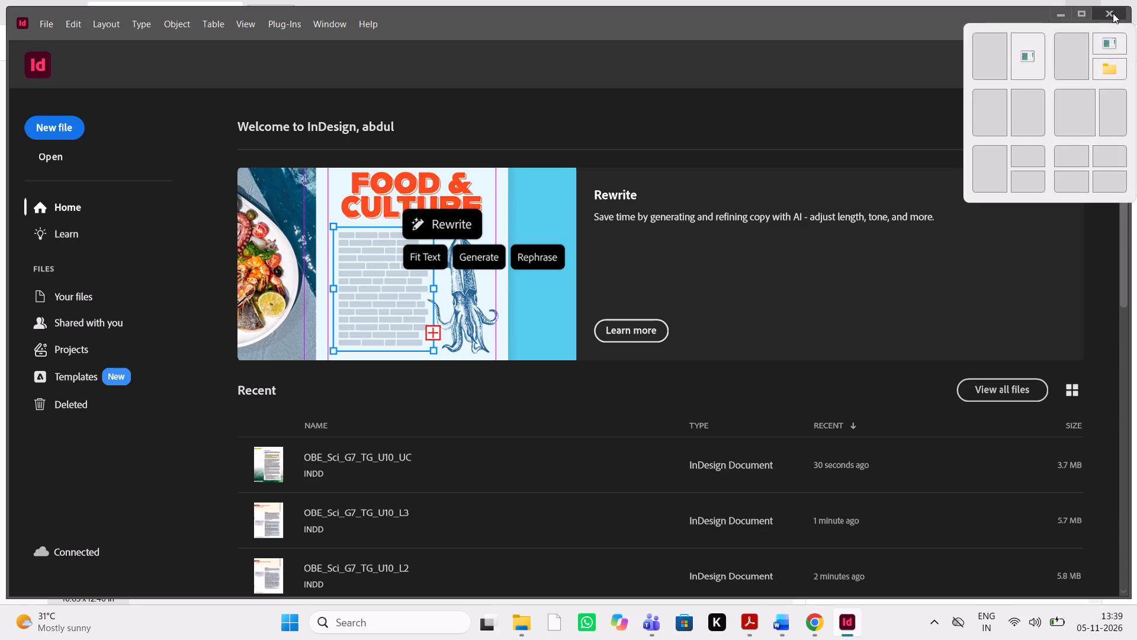
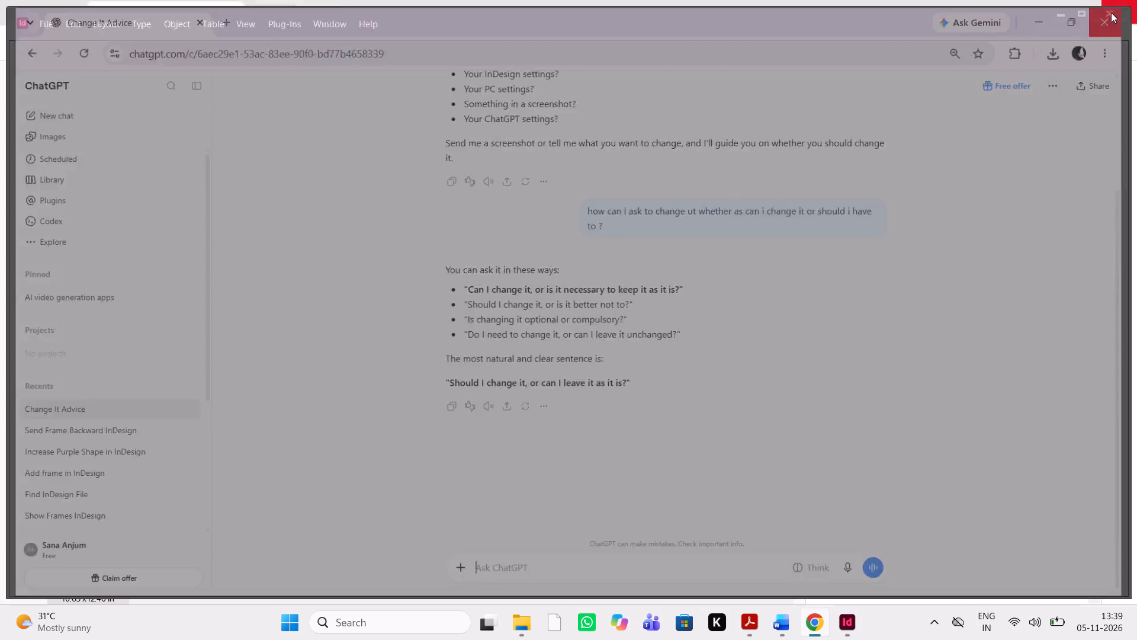
Close the leftover browser window and the empty InDesign window.
{"action": "triple_click", "coordinate": [1106, 15]}
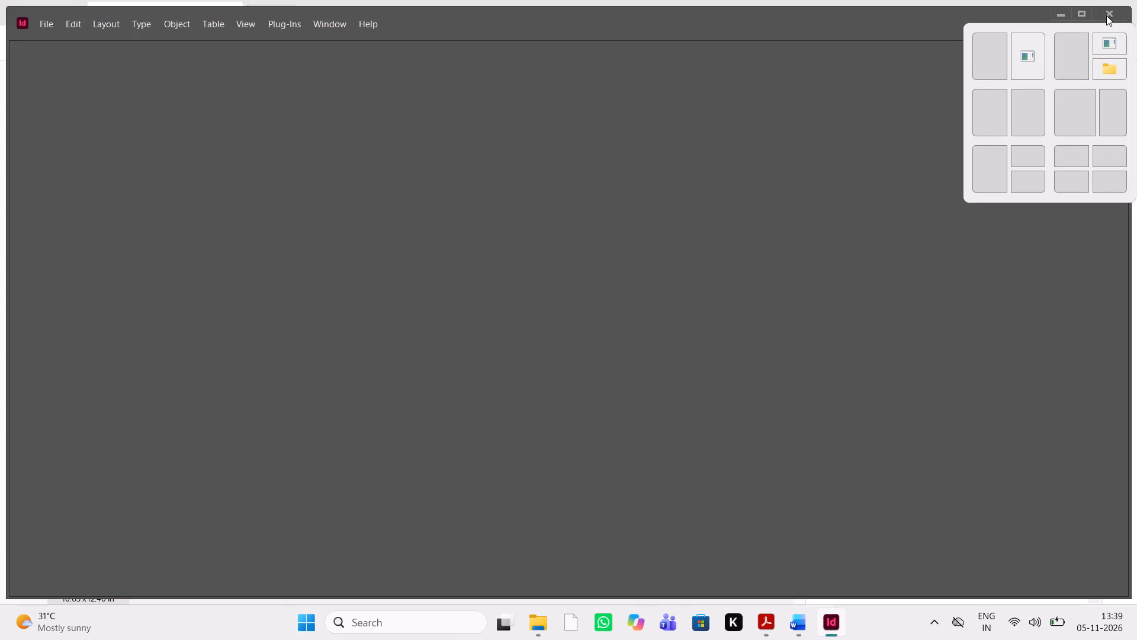
{"action": "left_click", "coordinate": [1106, 15]}
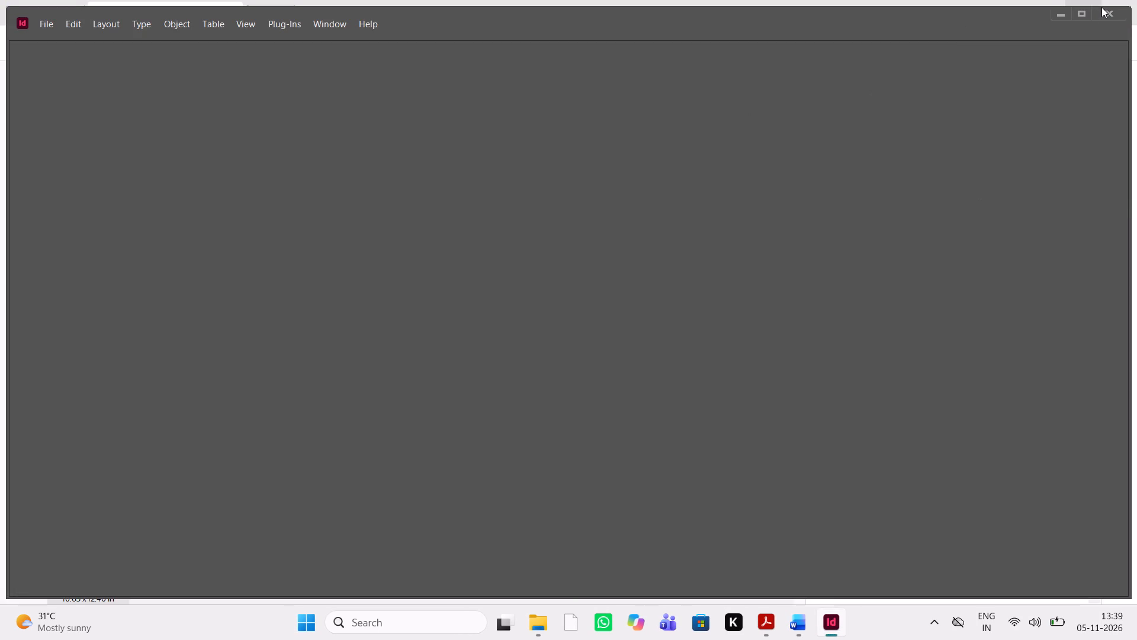
{"action": "triple_click", "coordinate": [1106, 12]}
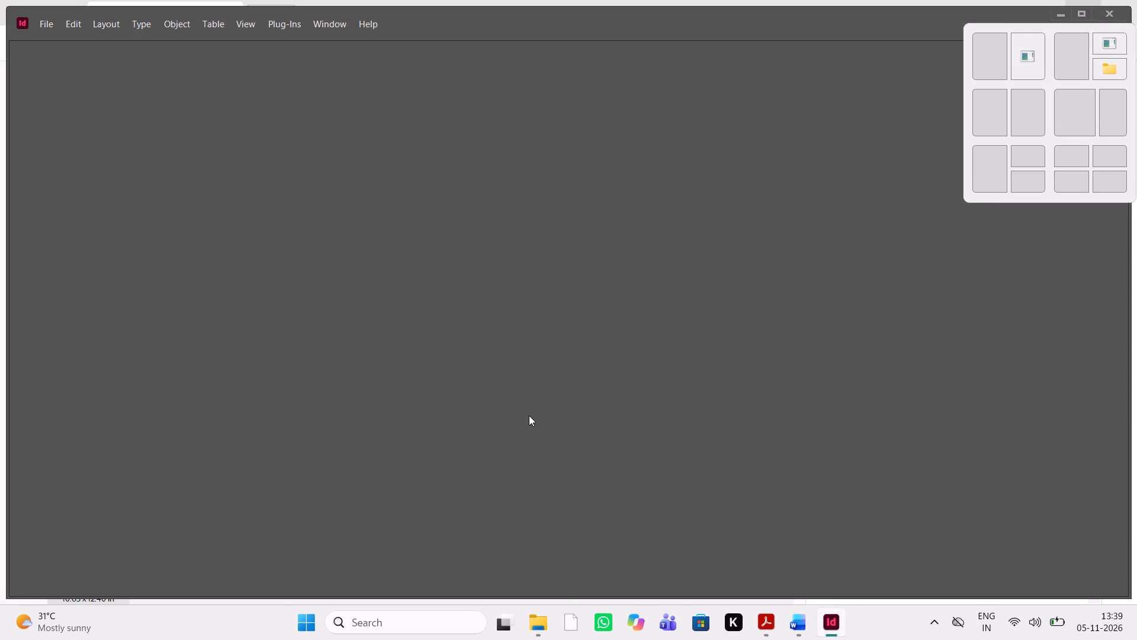
{"action": "key", "text": "alt+F4"}
{"action": "key", "text": "alt+F4"}
Close the commented OBE_Sci_G7_TG_U10_UO review PDF and quit Acrobat without saving the changes.
{"action": "key", "text": "alt+F4"}
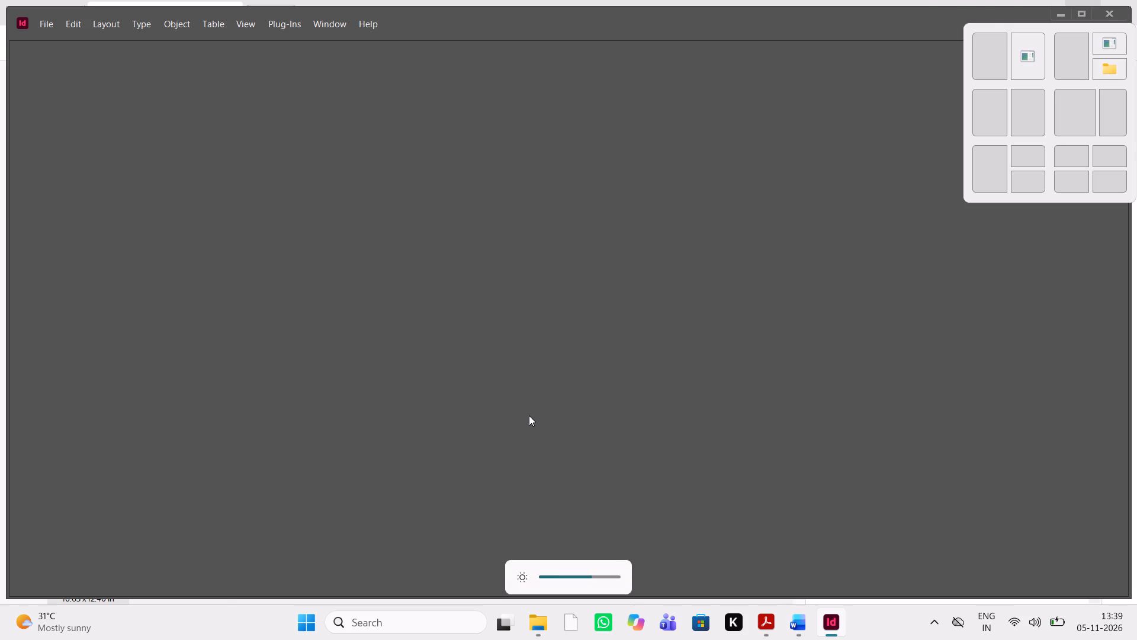
{"action": "key", "text": "alt+F4"}
{"action": "key", "text": "alt+F4"}
{"action": "key", "text": "alt+F4"}
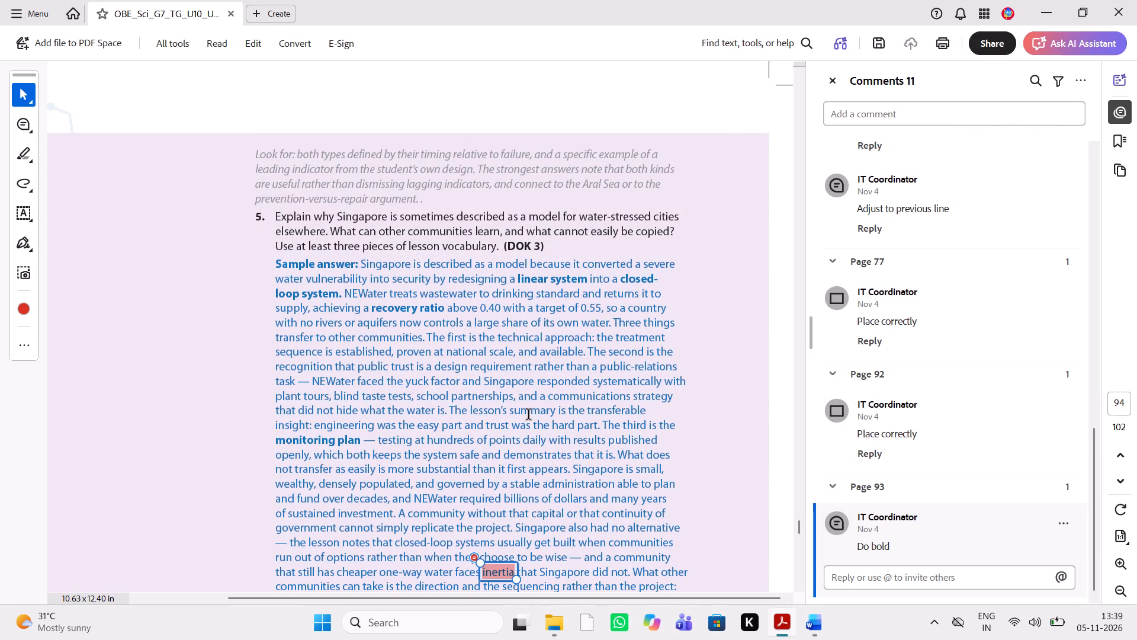
{"action": "key", "text": "alt+F4"}
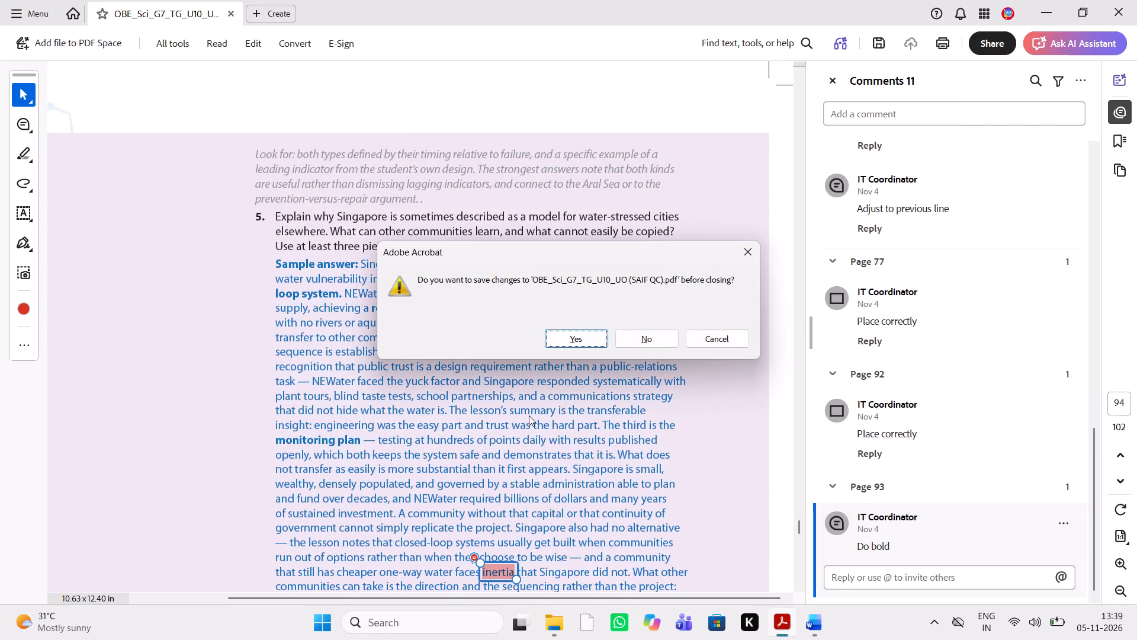
{"action": "key", "text": "Right"}
{"action": "left_click", "coordinate": [659, 342]}
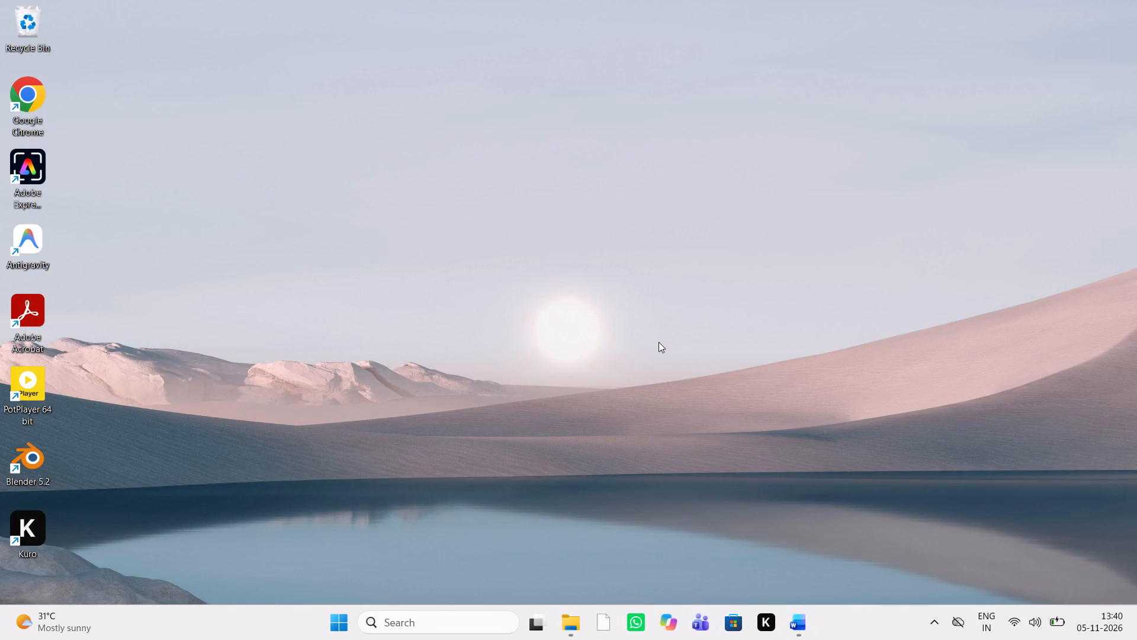
In File Explorer, compress the OBE_Sci_G7_TG_U10 Folder inside GRADE-7 to a ZIP file.
{"action": "left_click", "coordinate": [574, 639]}
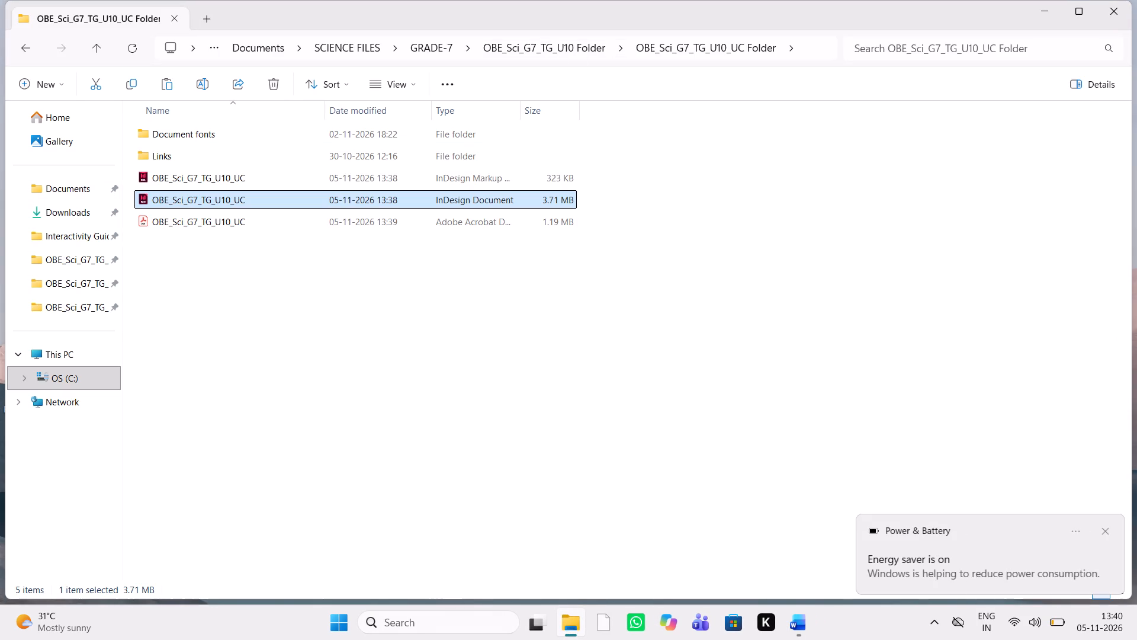
{"action": "left_click", "coordinate": [529, 41]}
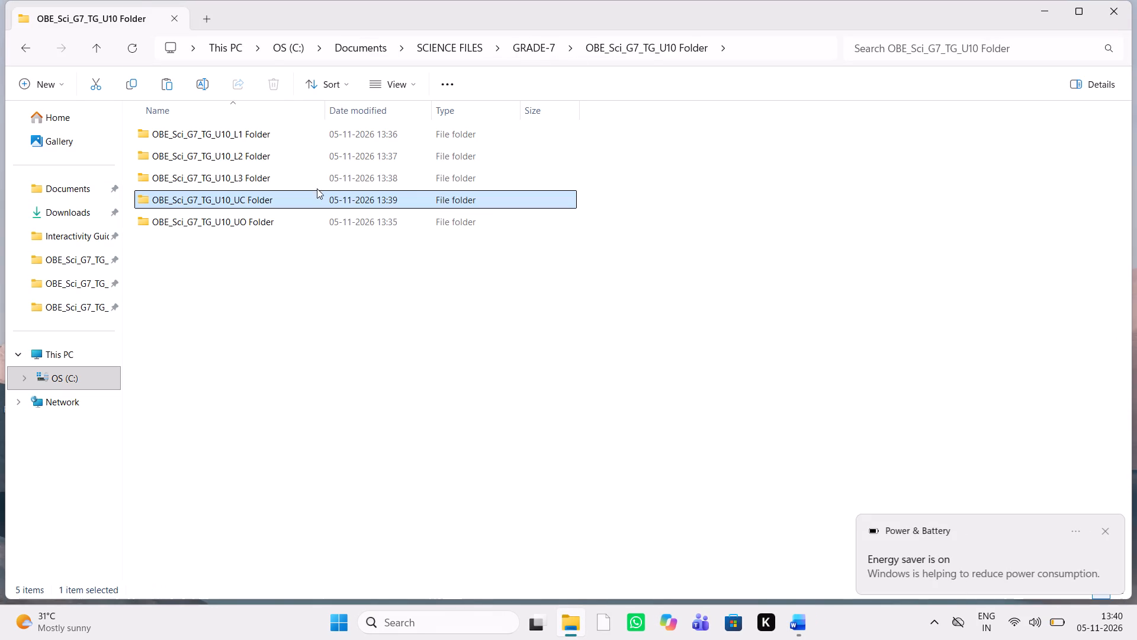
{"action": "left_click", "coordinate": [521, 52]}
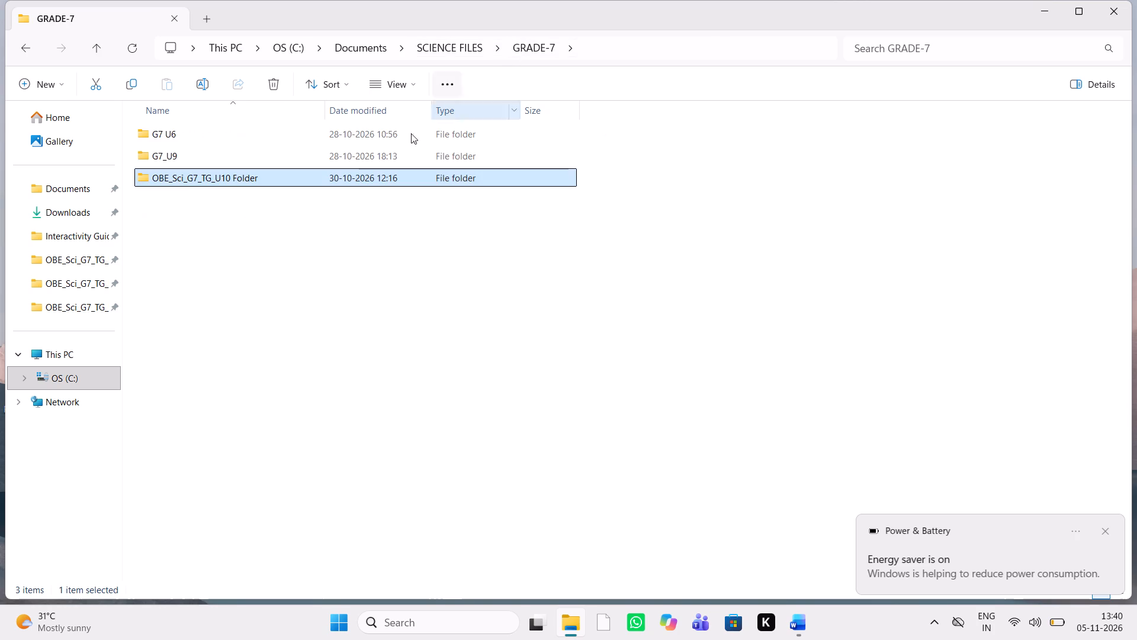
{"action": "left_click", "coordinate": [453, 79]}
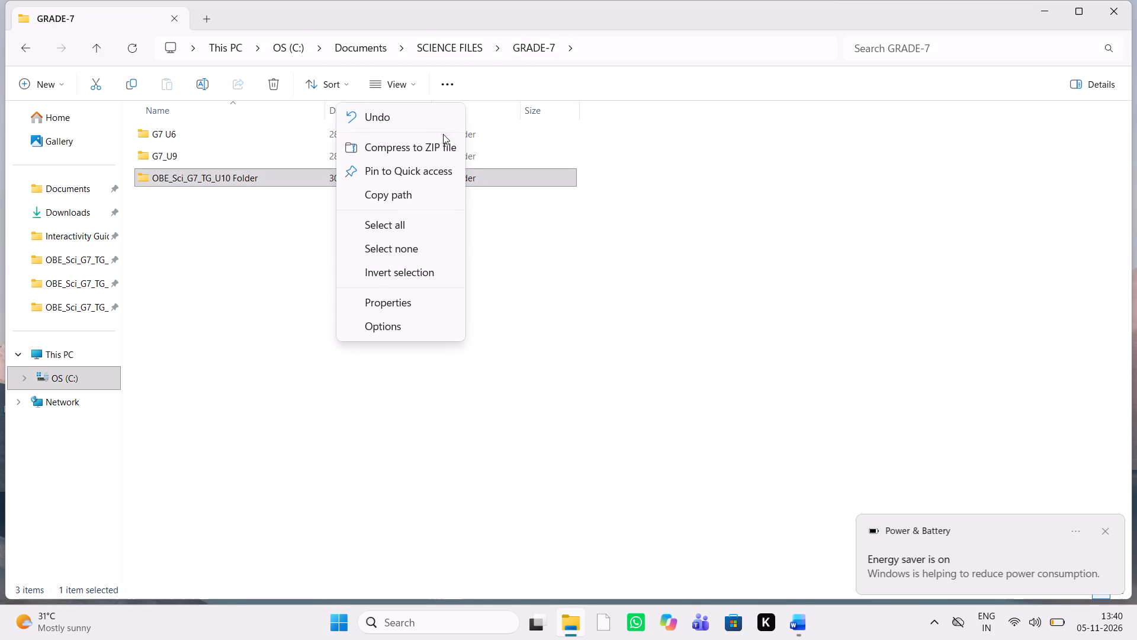
{"action": "left_click", "coordinate": [434, 145]}
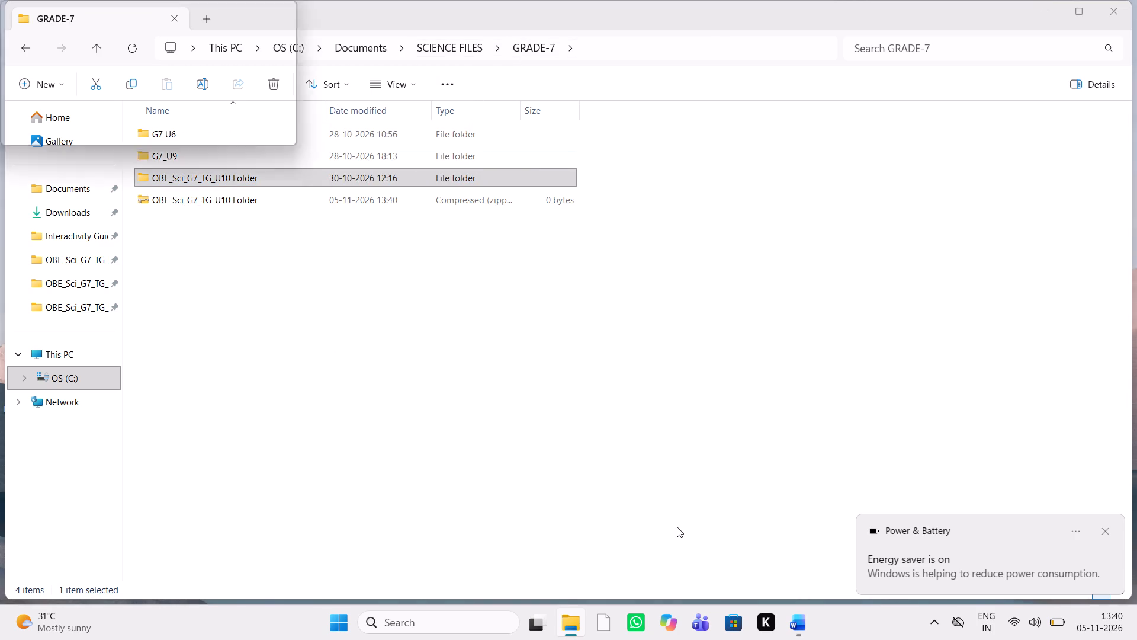
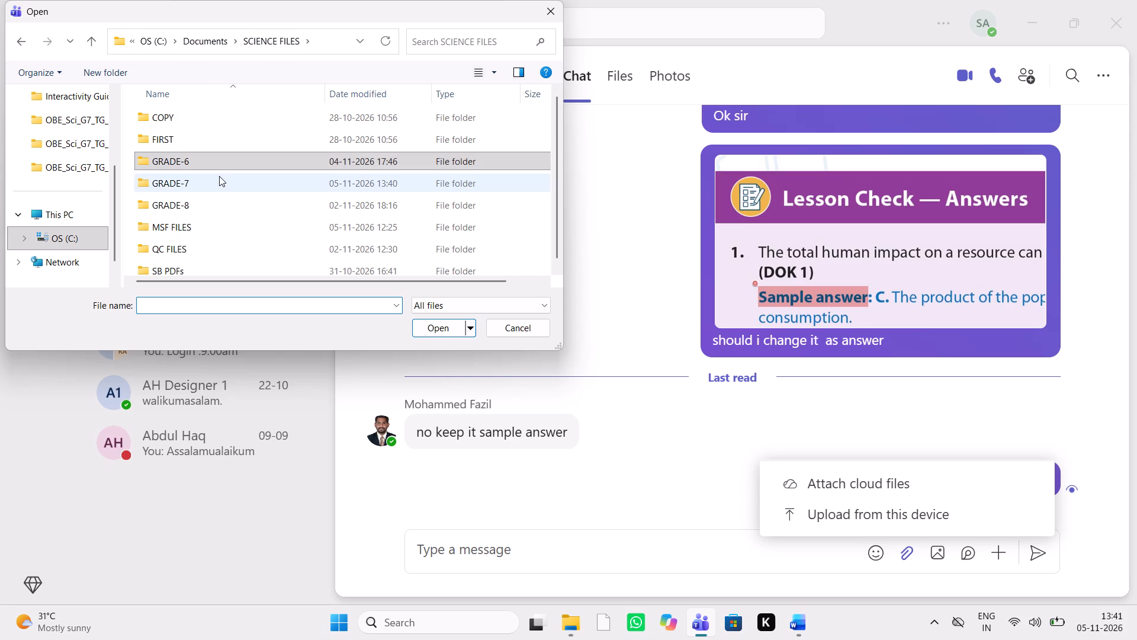
Choose the compressed OBE_Sci_G7_TG_U10 Folder from GRADE-7 as the file to attach to the chat.
{"action": "double_click", "coordinate": [219, 176]}
{"action": "left_click", "coordinate": [329, 174]}
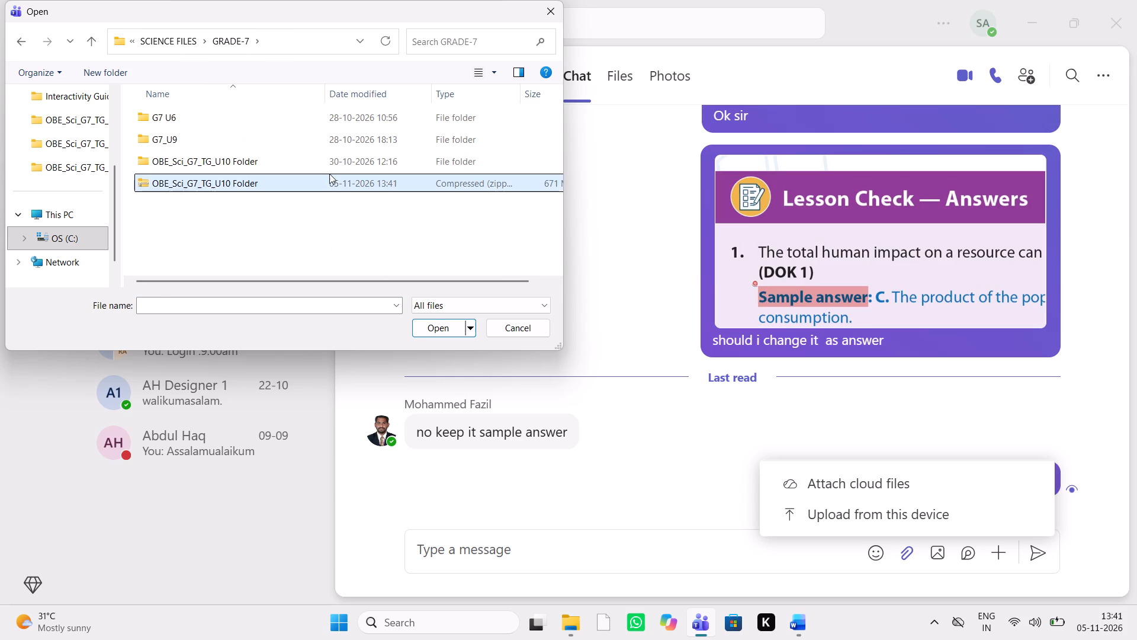
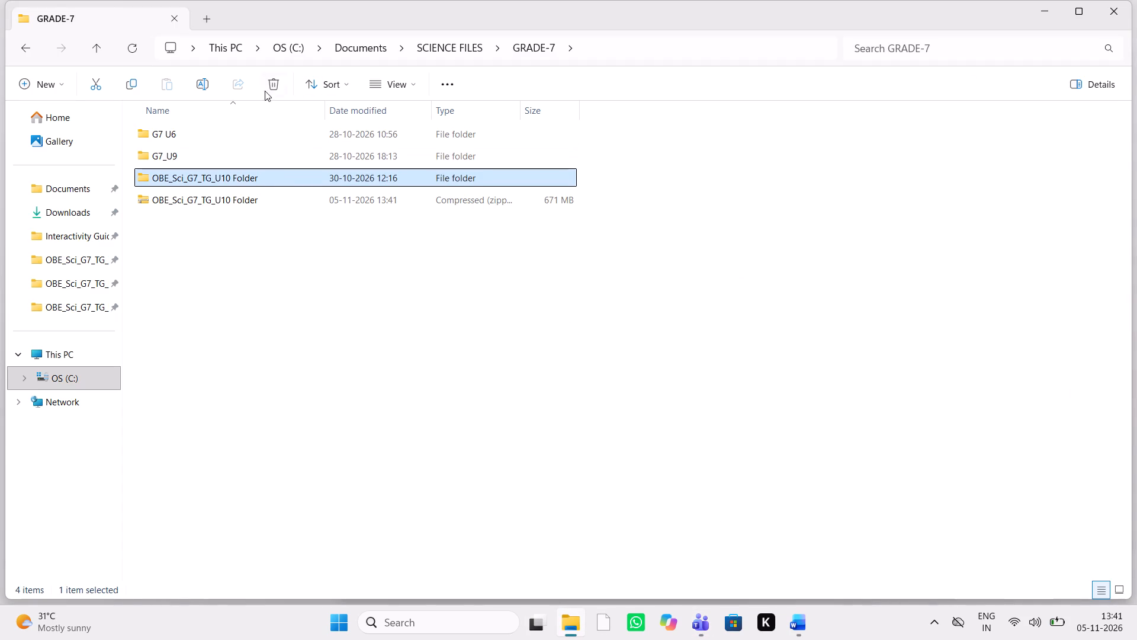
Open the name of the uncompressed OBE_Sci_G7_TG_U10 Folder in GRADE-7 for editing.
{"action": "left_click", "coordinate": [203, 84]}
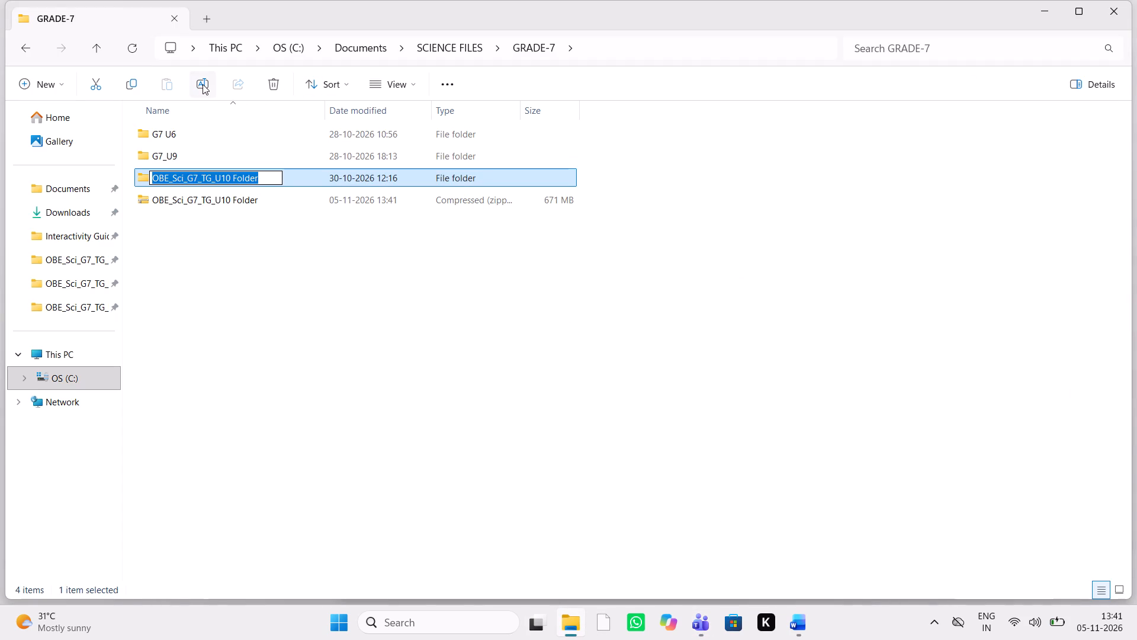
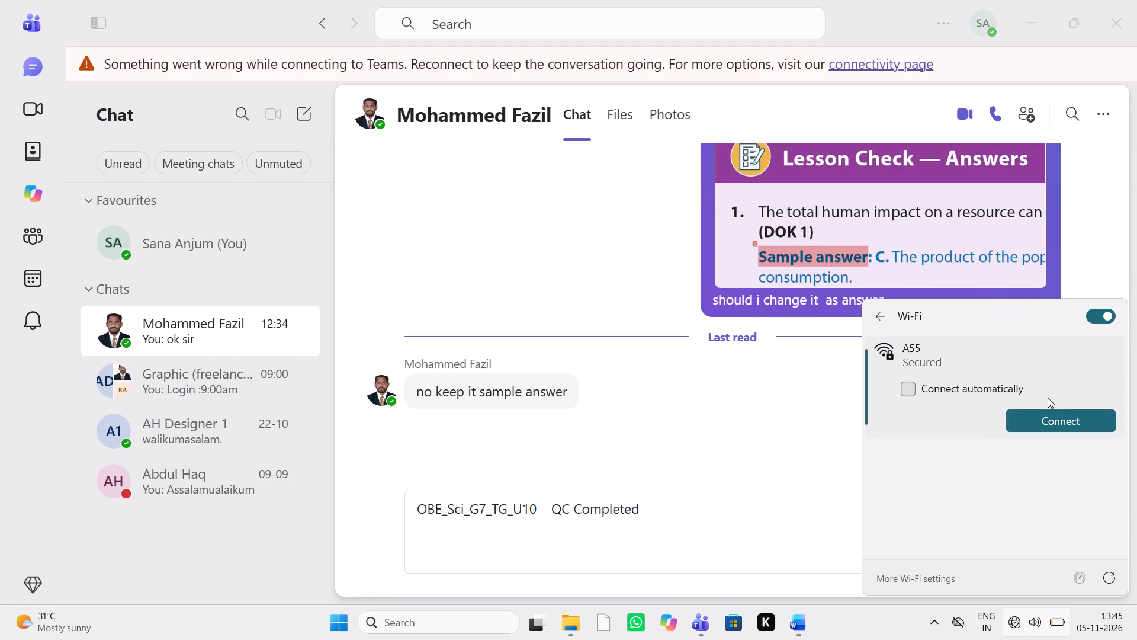
Connect the computer to the A55 Wi-Fi network.
{"action": "left_click", "coordinate": [1056, 421]}
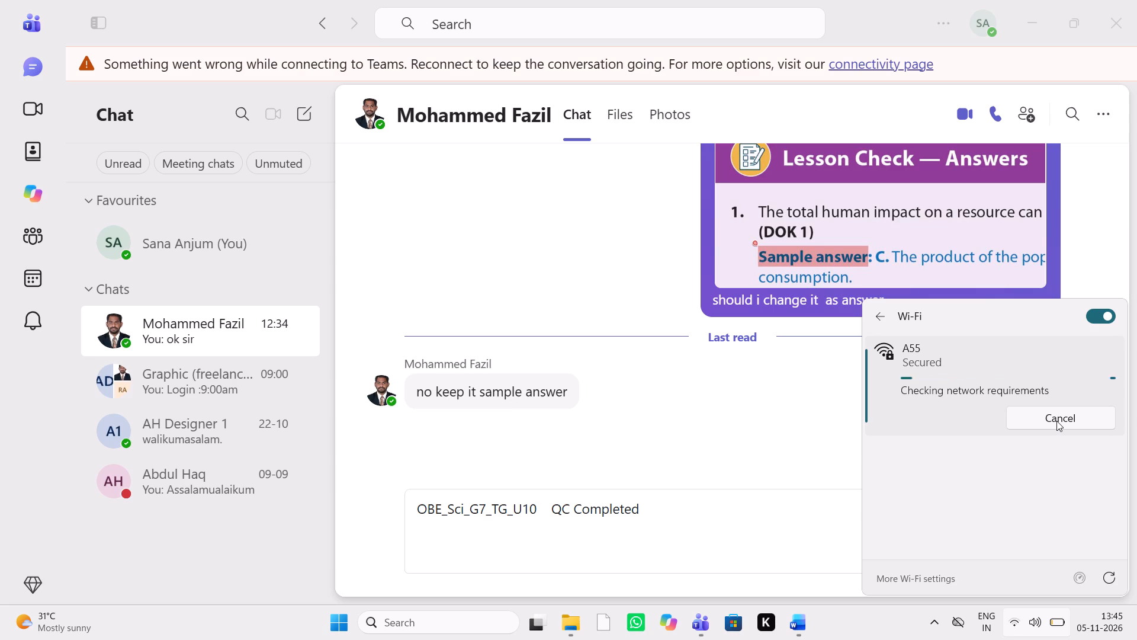
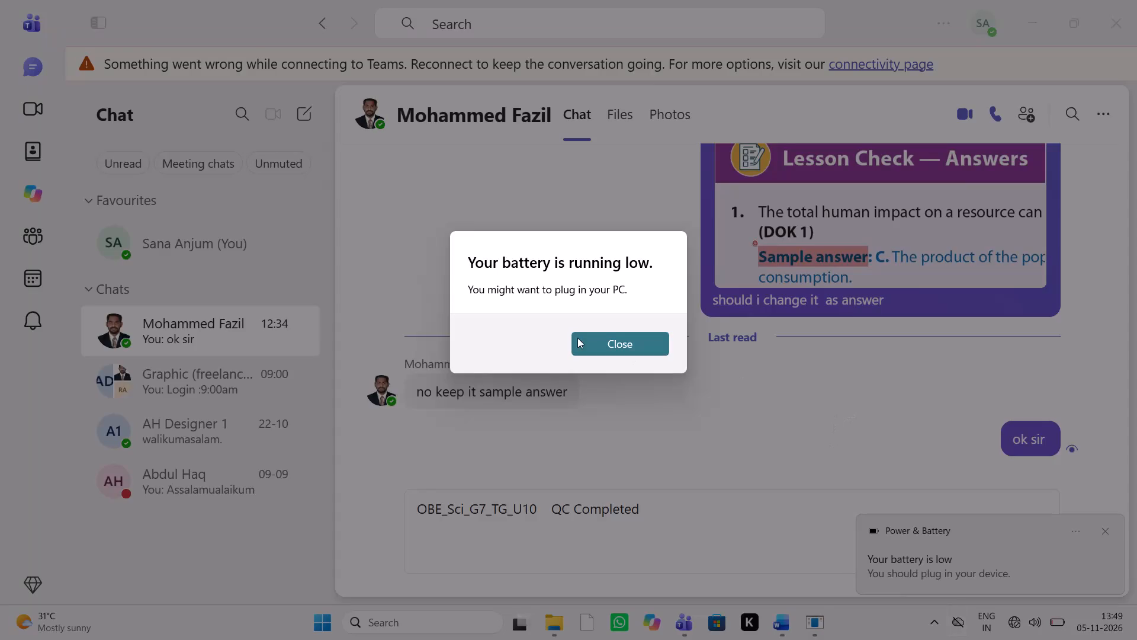
Dismiss the low battery warning.
{"action": "left_click", "coordinate": [614, 335]}
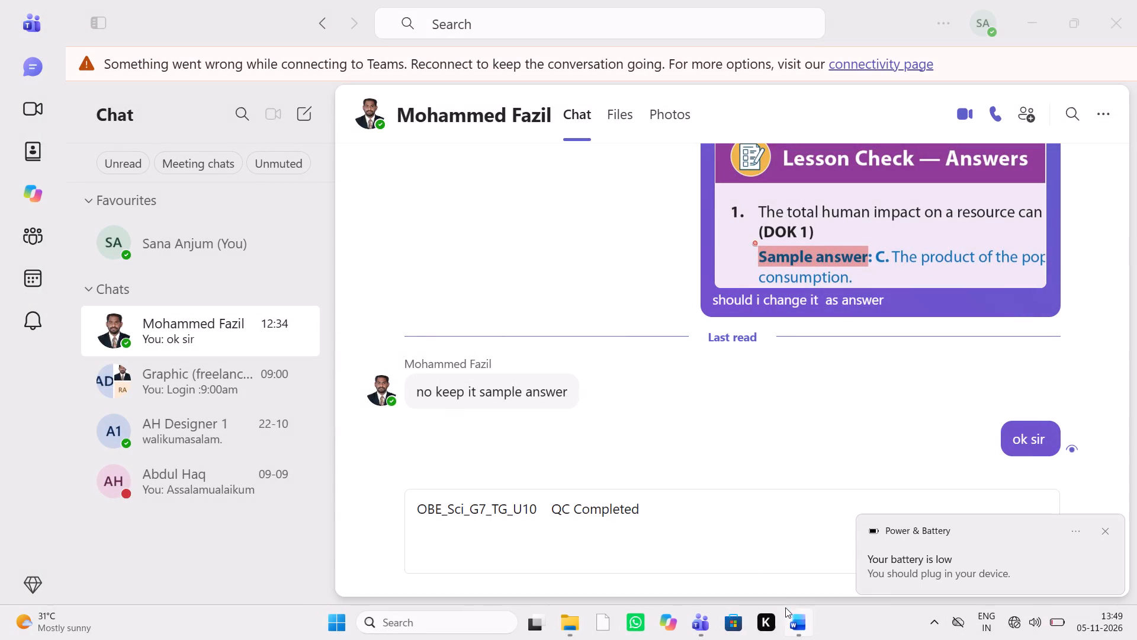